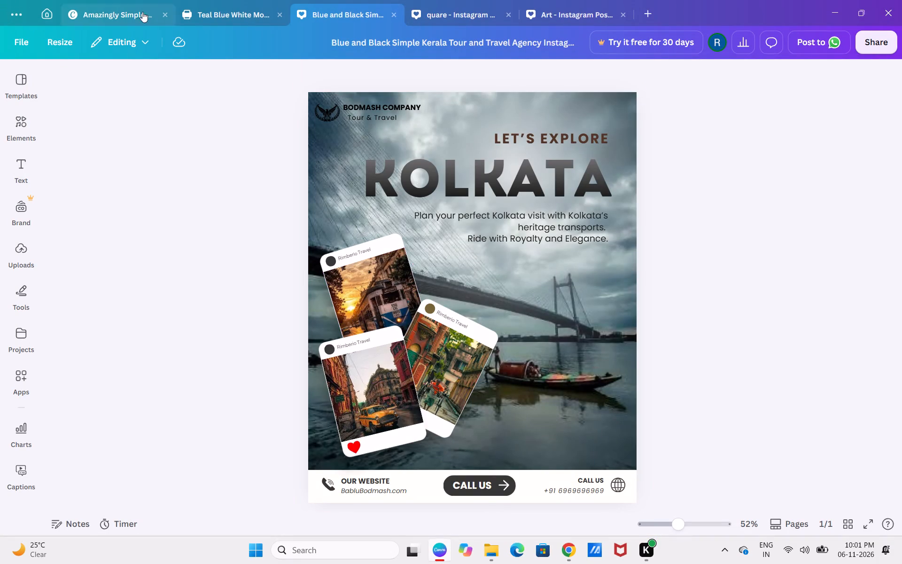
Close the open quare, Art, Blue and Black Kerala Tour and Teal Blue White Modern Travel Poster designs.
{"action": "left_click", "coordinate": [508, 14]}
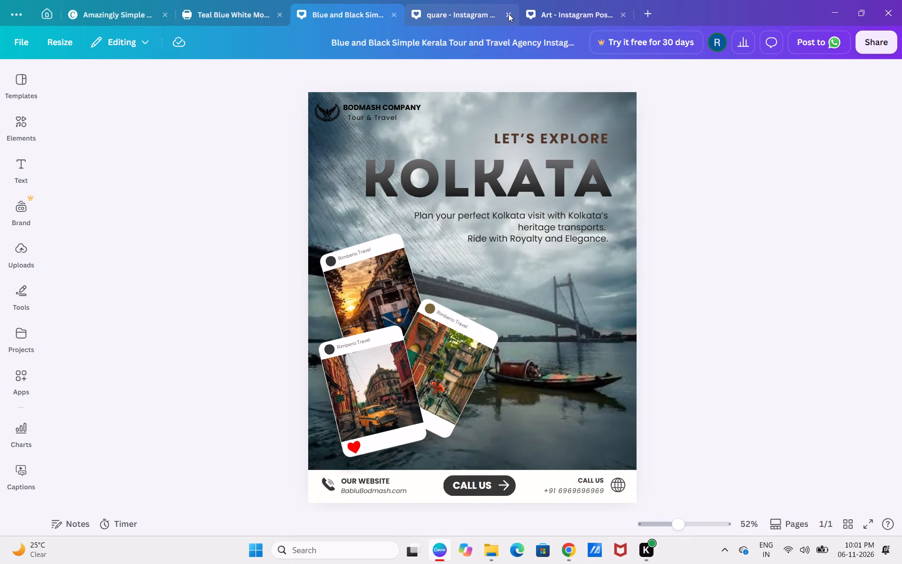
{"action": "left_click", "coordinate": [508, 14]}
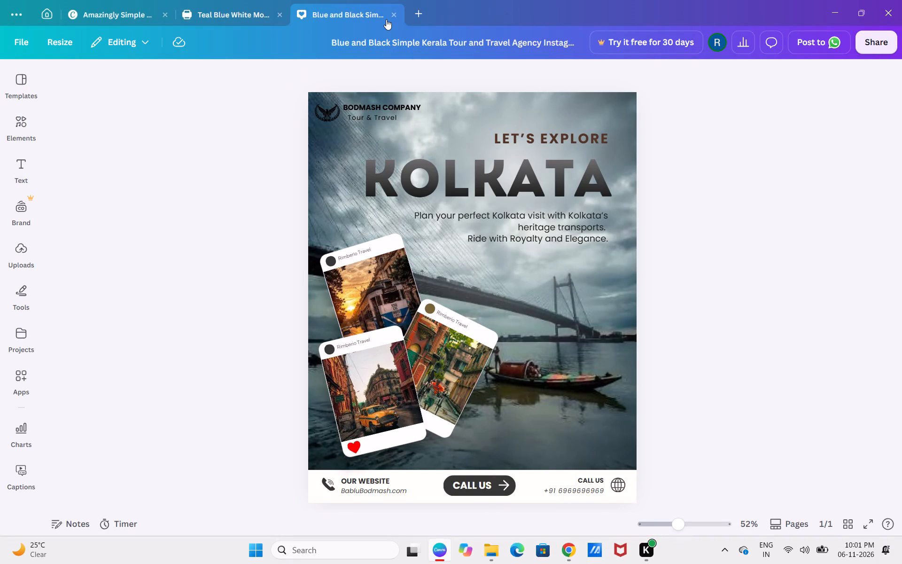
{"action": "left_click", "coordinate": [392, 13]}
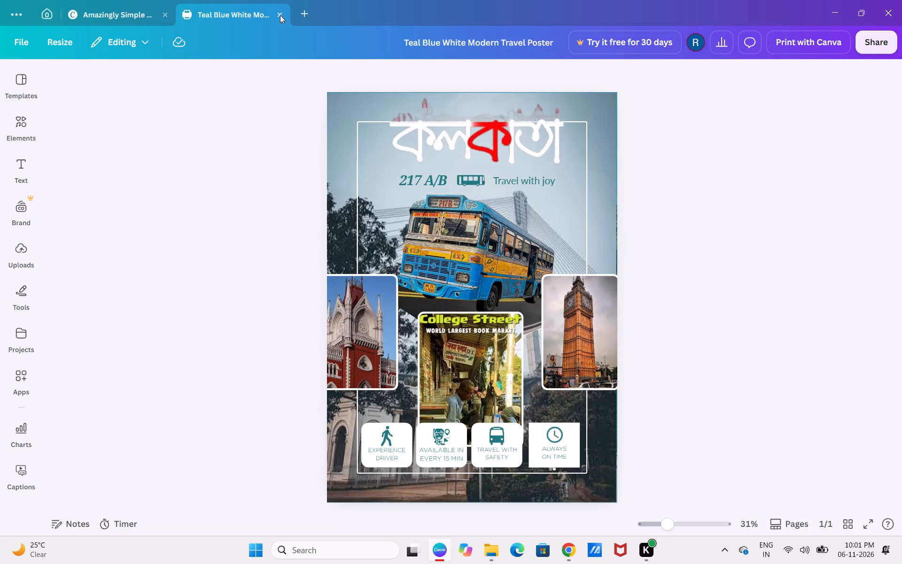
{"action": "left_click", "coordinate": [280, 15]}
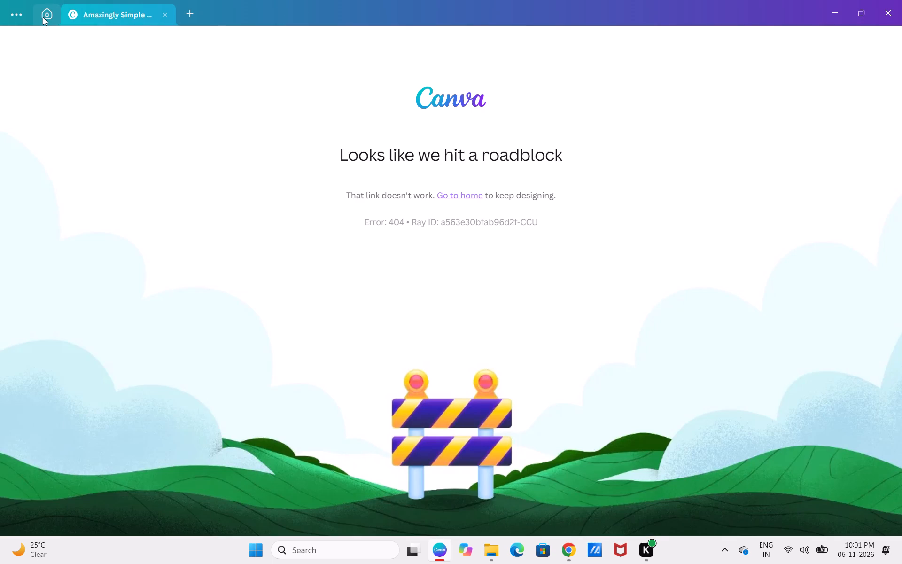
Open the Green and White Modern India Tour and Travel Agency design from the recent designs on the home page.
{"action": "left_click", "coordinate": [43, 17]}
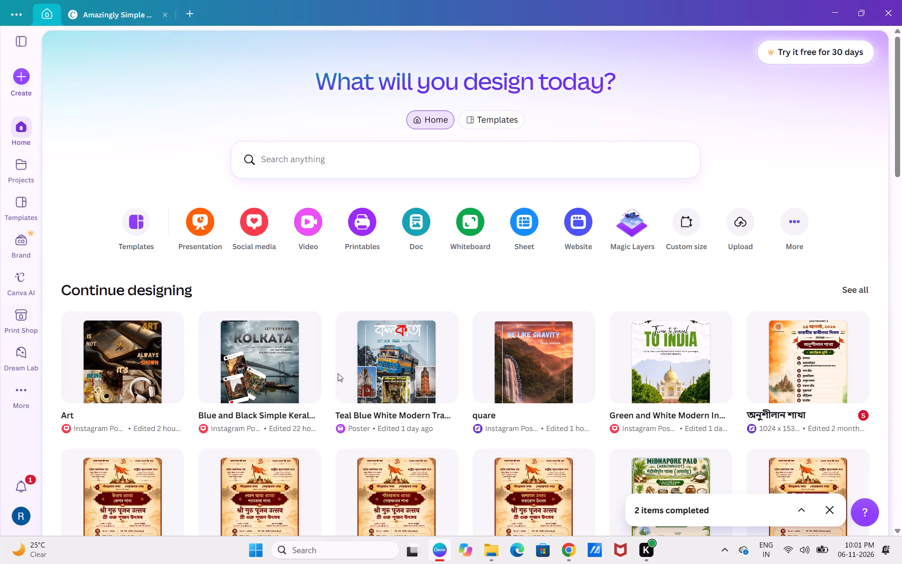
{"action": "left_click", "coordinate": [661, 343]}
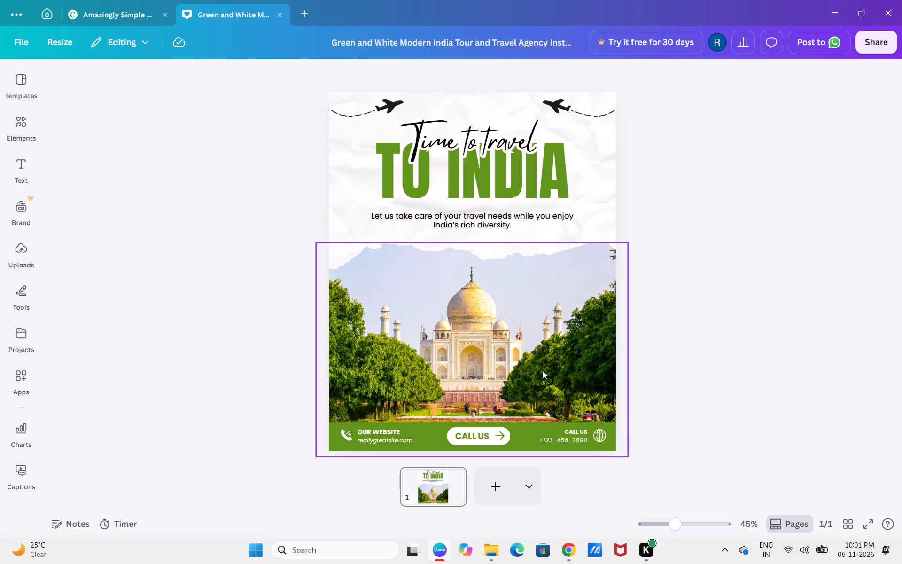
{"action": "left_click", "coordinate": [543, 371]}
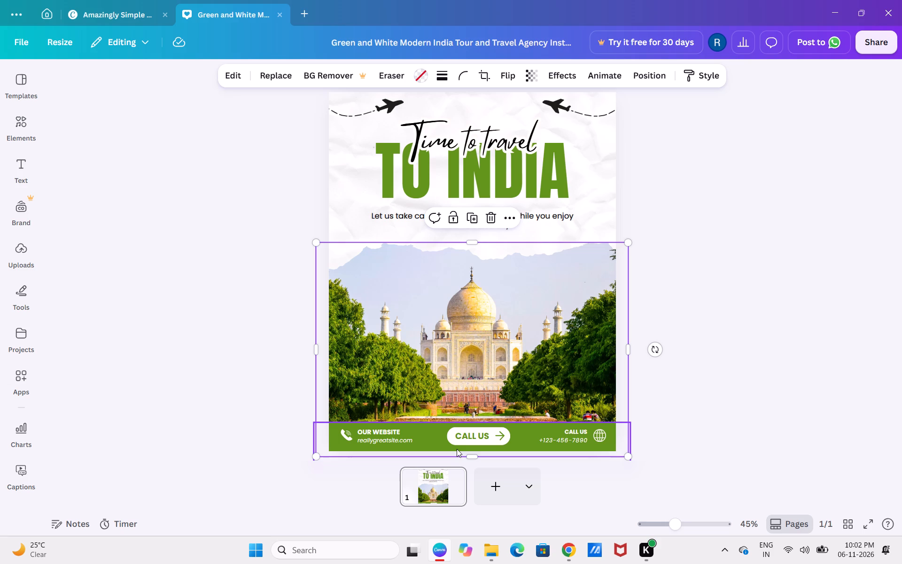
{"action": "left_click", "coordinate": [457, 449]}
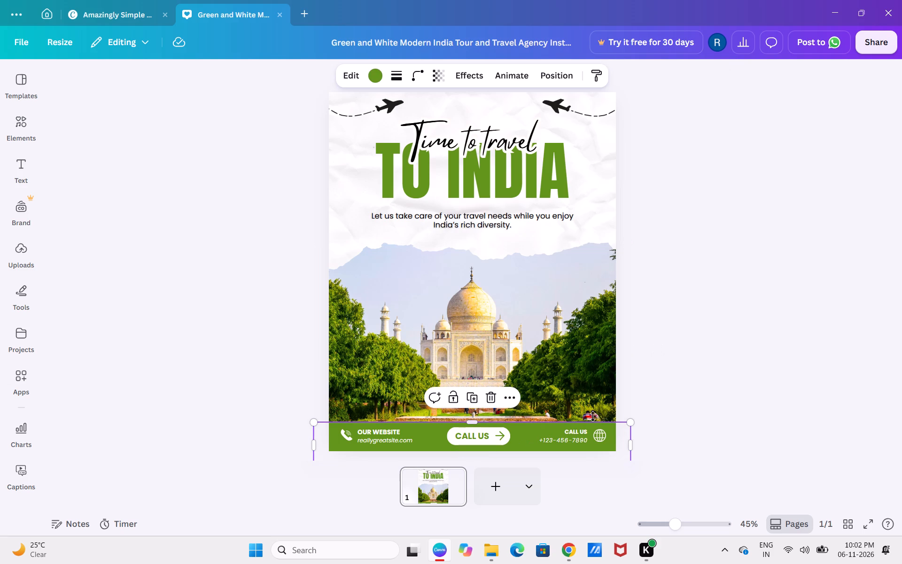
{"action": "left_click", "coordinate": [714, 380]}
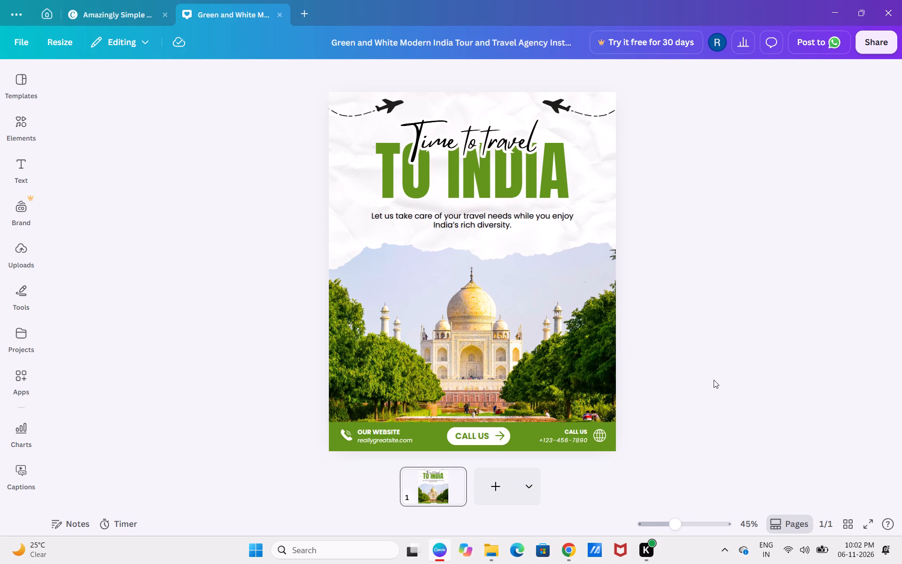
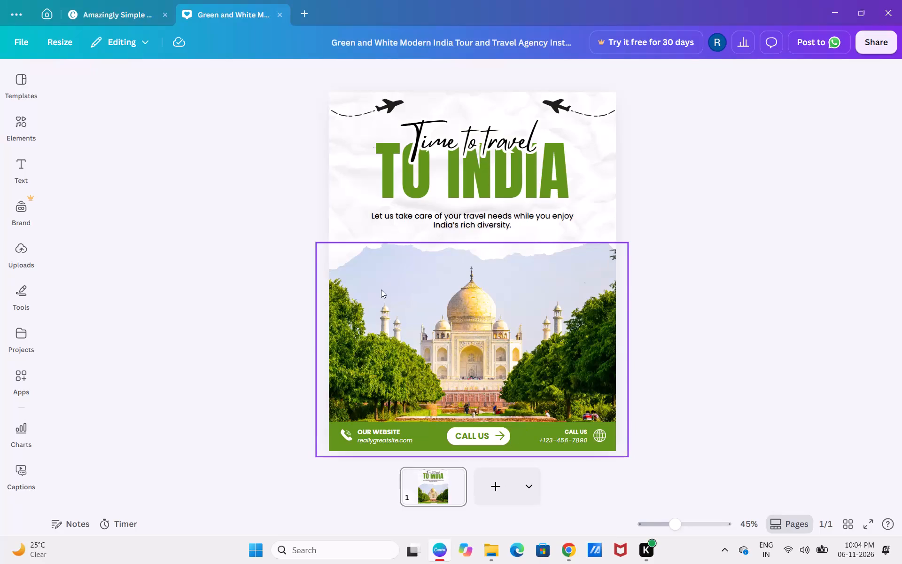
Close the open Green and White Modern India Tour and Travel Agency design.
{"action": "left_click", "coordinate": [279, 14]}
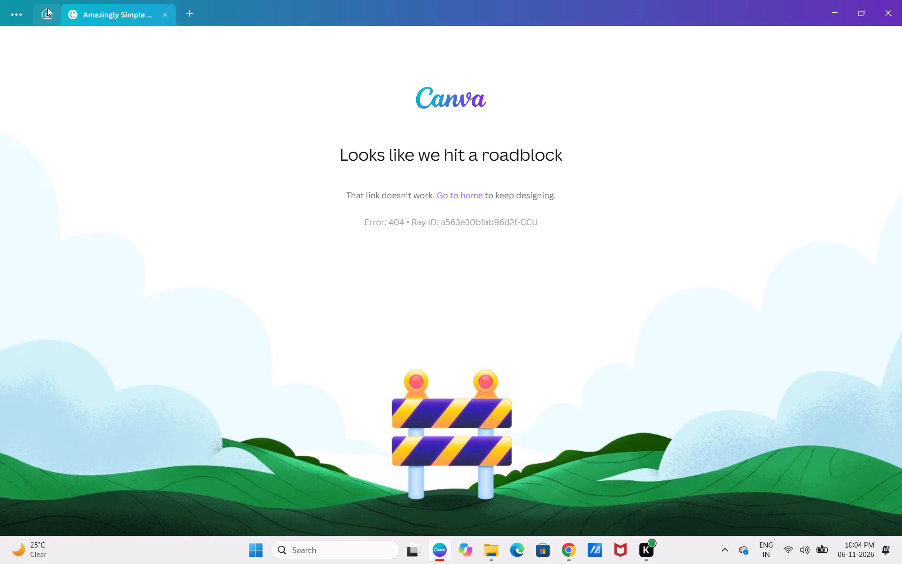
Create a new blank Instagram Post (4:5) design, 1080 × 1350 px, from the home page.
{"action": "left_click", "coordinate": [46, 14]}
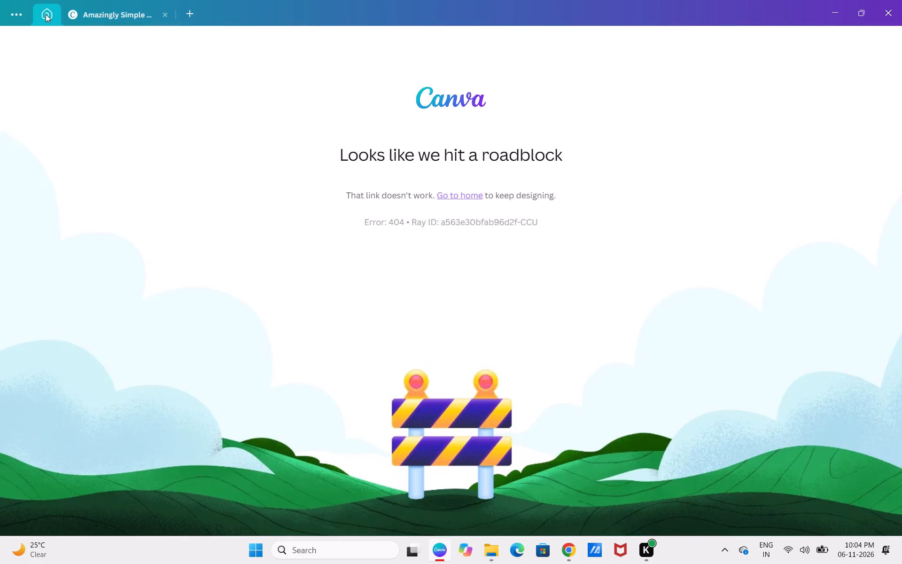
{"action": "left_click", "coordinate": [24, 80]}
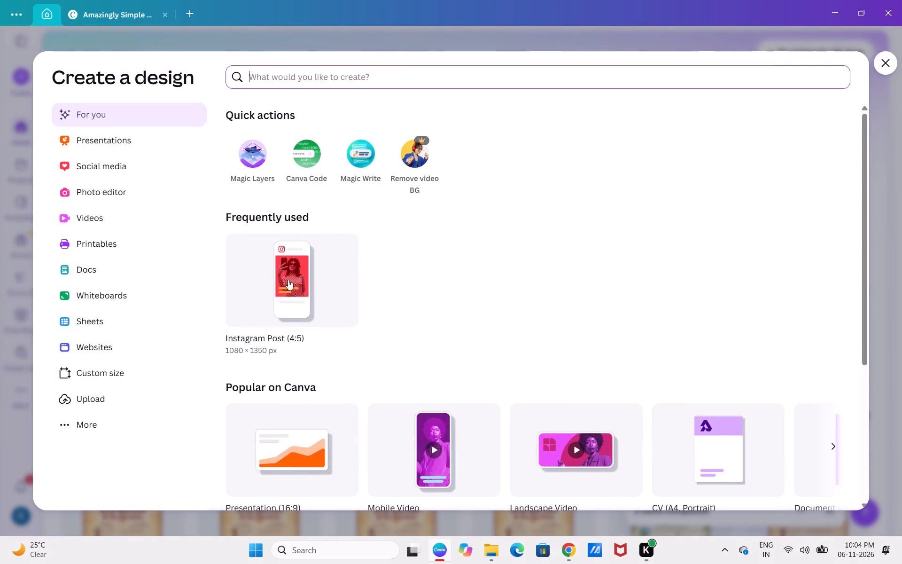
{"action": "scroll", "coordinate": [298, 297], "scroll_direction": "down", "scroll_amount": 3}
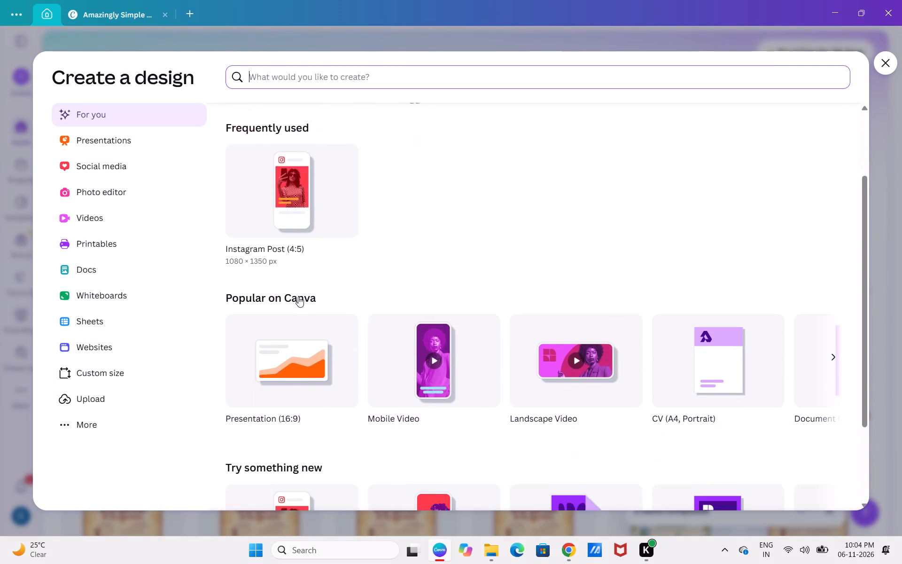
{"action": "scroll", "coordinate": [298, 297], "scroll_direction": "down", "scroll_amount": 5}
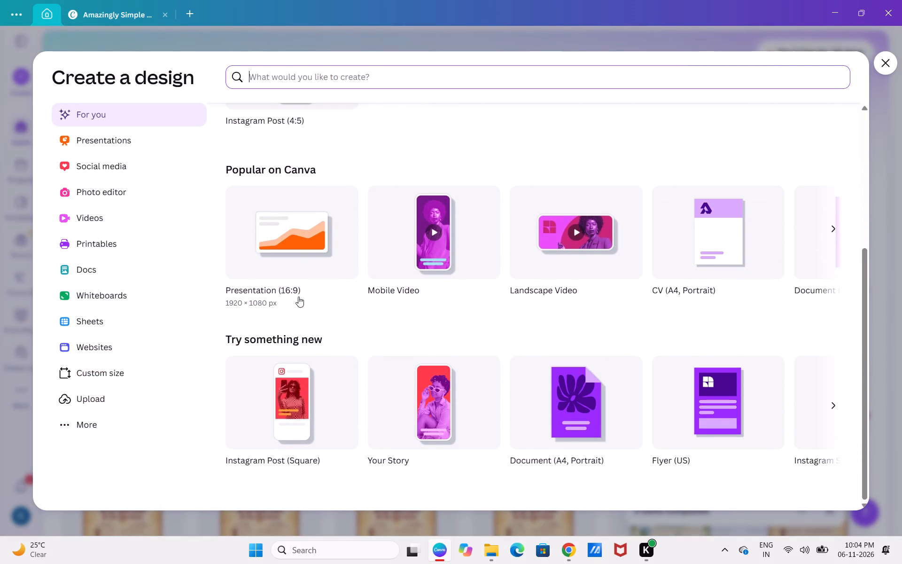
{"action": "scroll", "coordinate": [298, 297], "scroll_direction": "down", "scroll_amount": 1}
{"action": "scroll", "coordinate": [569, 437], "scroll_direction": "up", "scroll_amount": 7}
{"action": "left_click", "coordinate": [292, 266]}
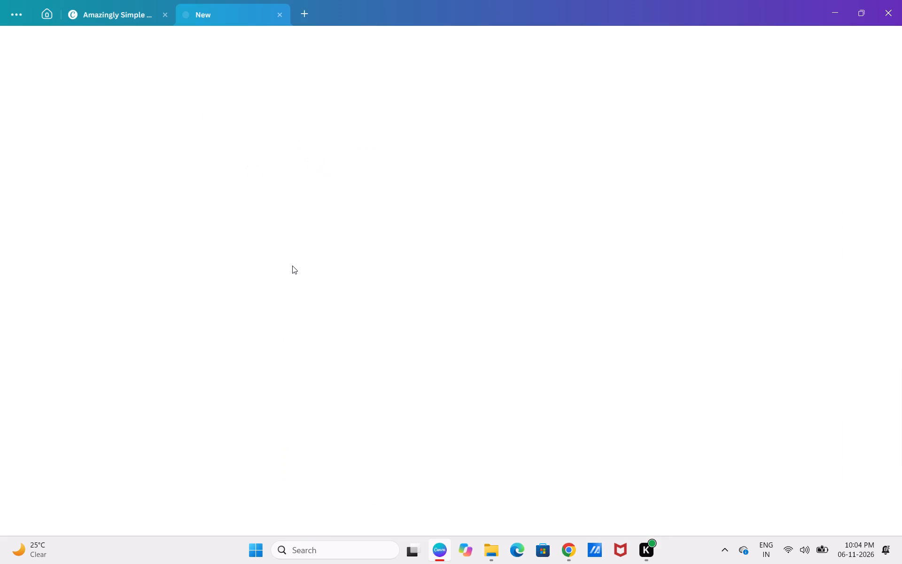
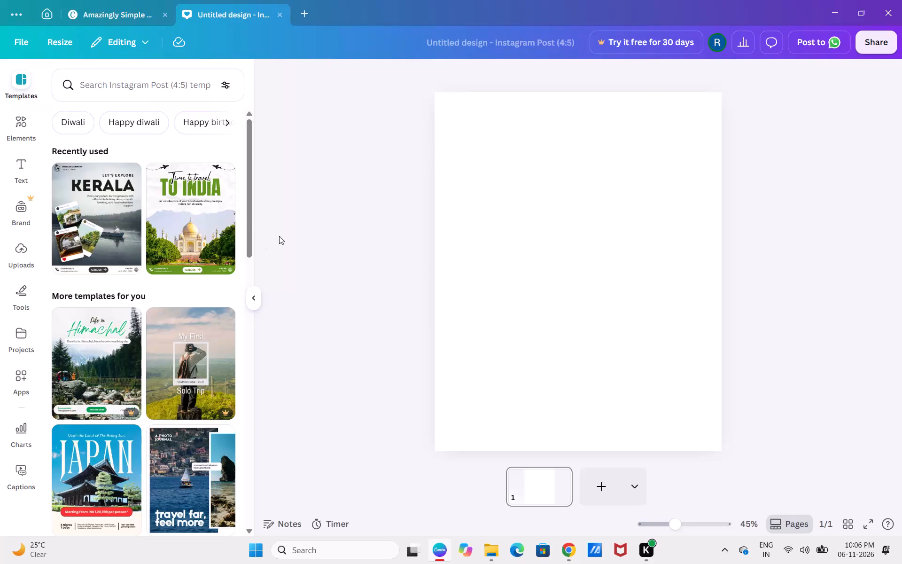
Browse the Mockups category of the design elements, from Video mockups through Tablets & TV, for a suitable mockup.
{"action": "left_click", "coordinate": [260, 299]}
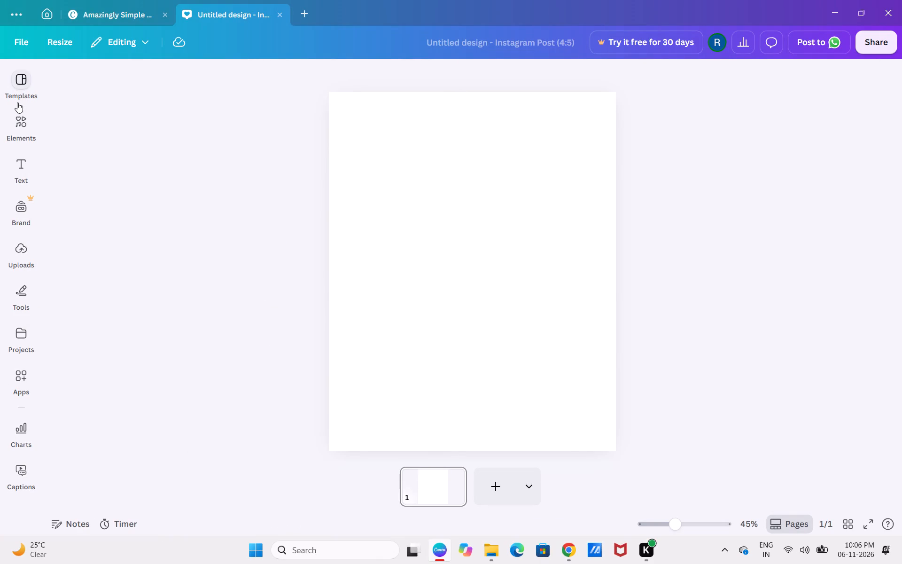
{"action": "left_click", "coordinate": [15, 121]}
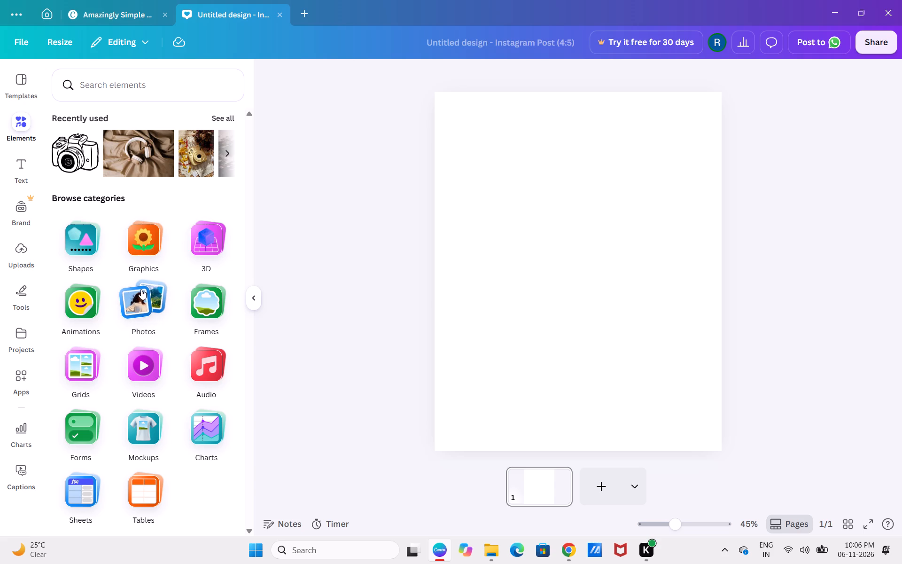
{"action": "left_click", "coordinate": [150, 430]}
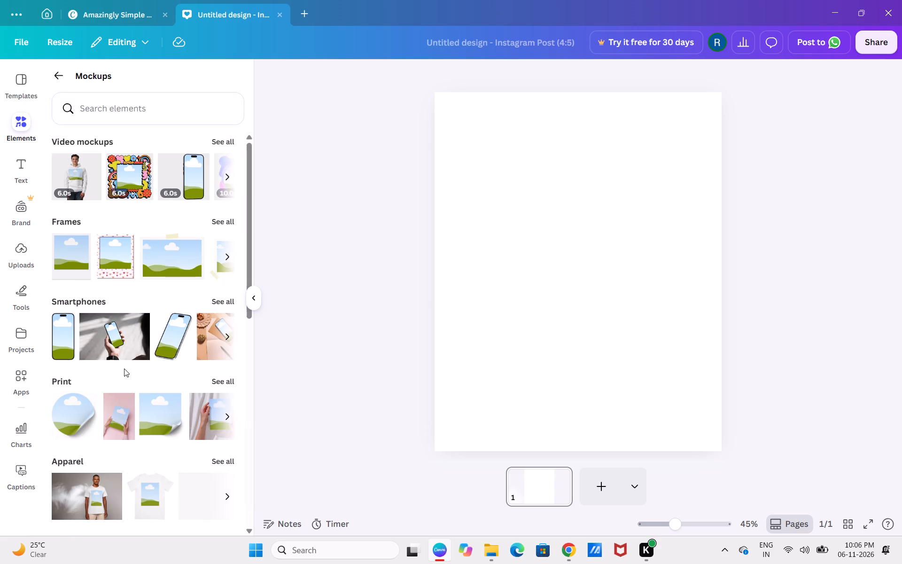
{"action": "scroll", "coordinate": [124, 367], "scroll_direction": "down", "scroll_amount": 2}
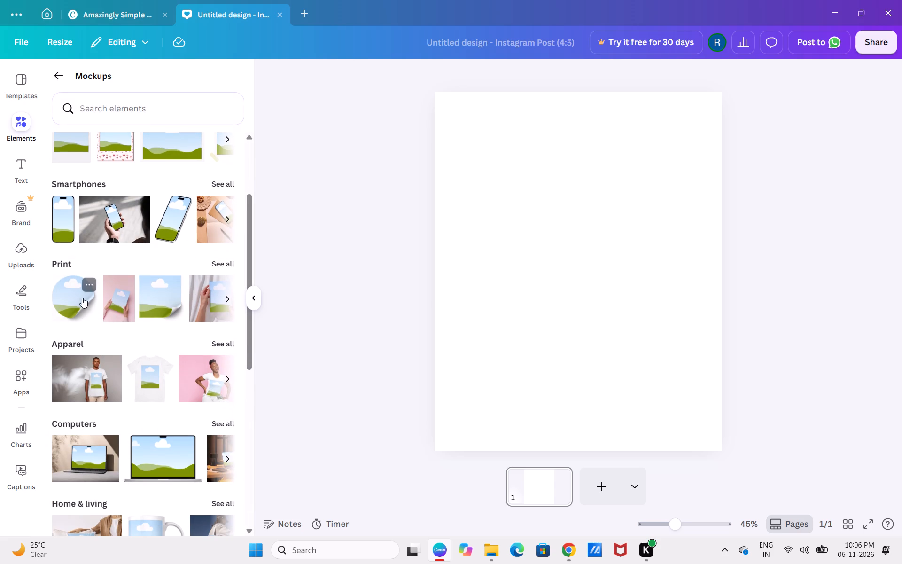
{"action": "scroll", "coordinate": [127, 312], "scroll_direction": "down", "scroll_amount": 4}
{"action": "scroll", "coordinate": [127, 312], "scroll_direction": "up", "scroll_amount": 2}
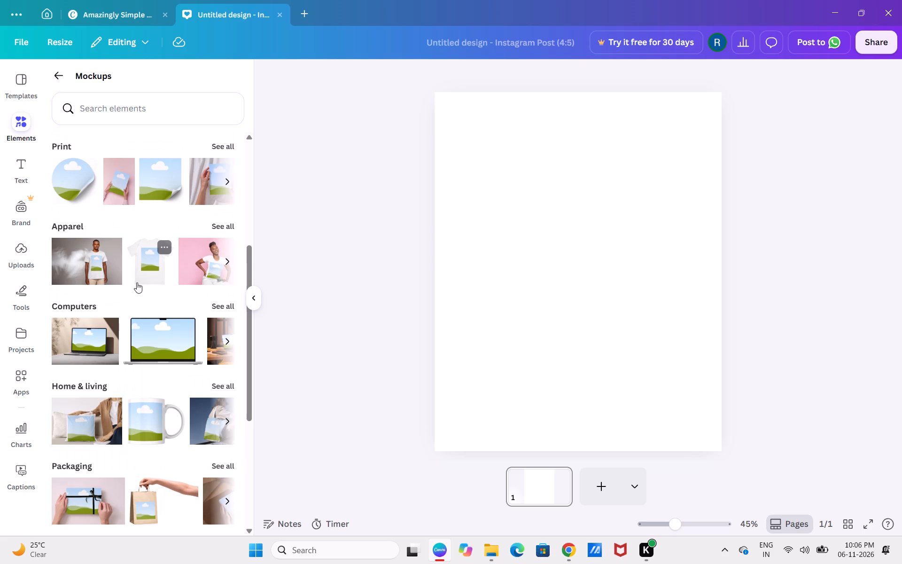
{"action": "scroll", "coordinate": [137, 282], "scroll_direction": "down", "scroll_amount": 4}
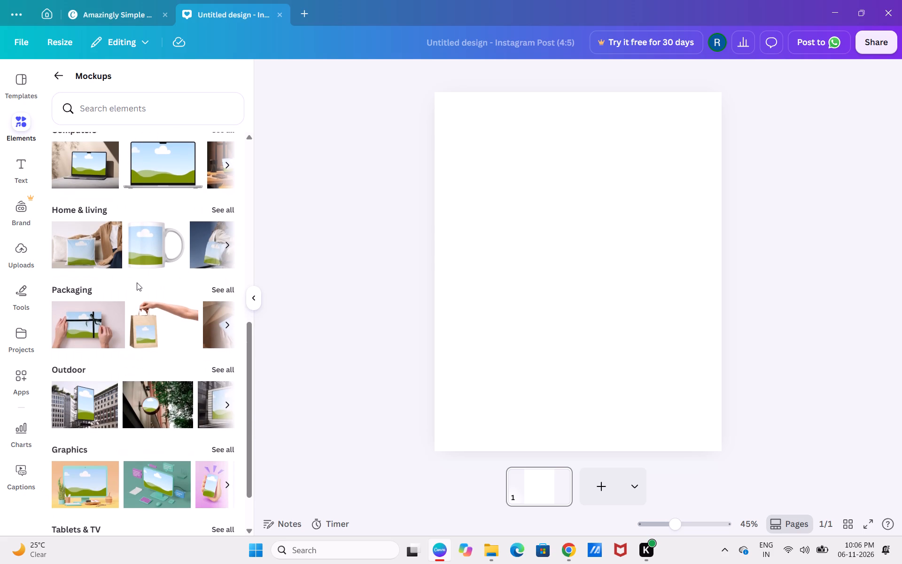
{"action": "scroll", "coordinate": [137, 282], "scroll_direction": "down", "scroll_amount": 4}
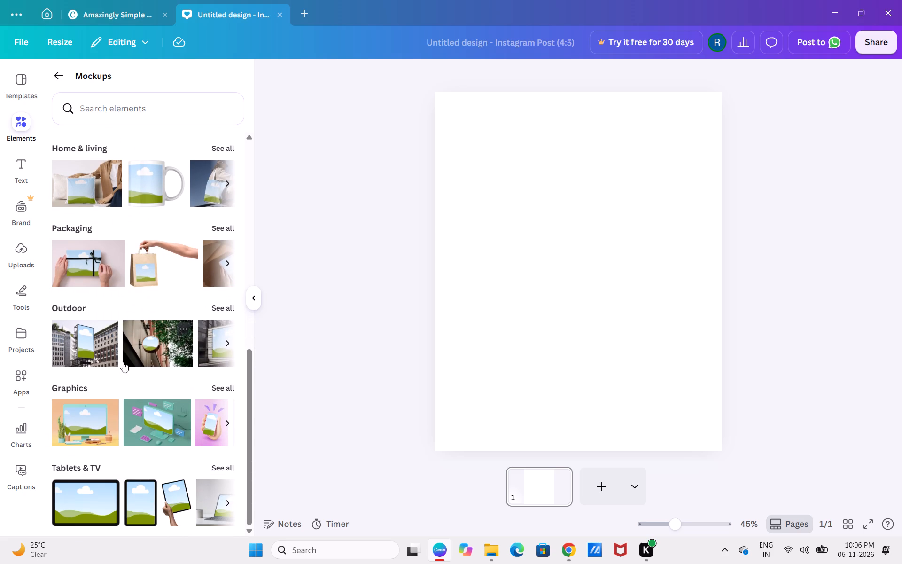
{"action": "scroll", "coordinate": [132, 352], "scroll_direction": "up", "scroll_amount": 2}
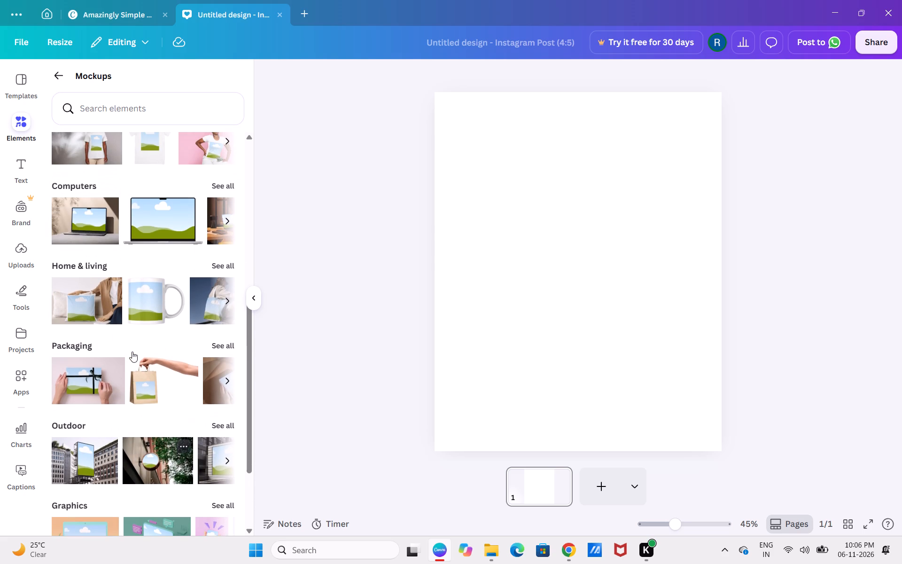
{"action": "scroll", "coordinate": [132, 352], "scroll_direction": "up", "scroll_amount": 1}
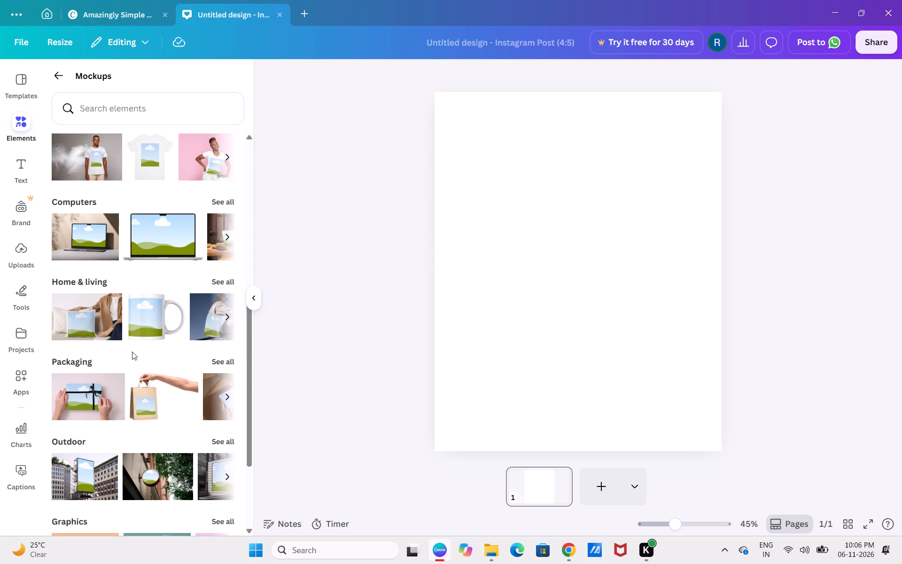
{"action": "scroll", "coordinate": [132, 352], "scroll_direction": "up", "scroll_amount": 5}
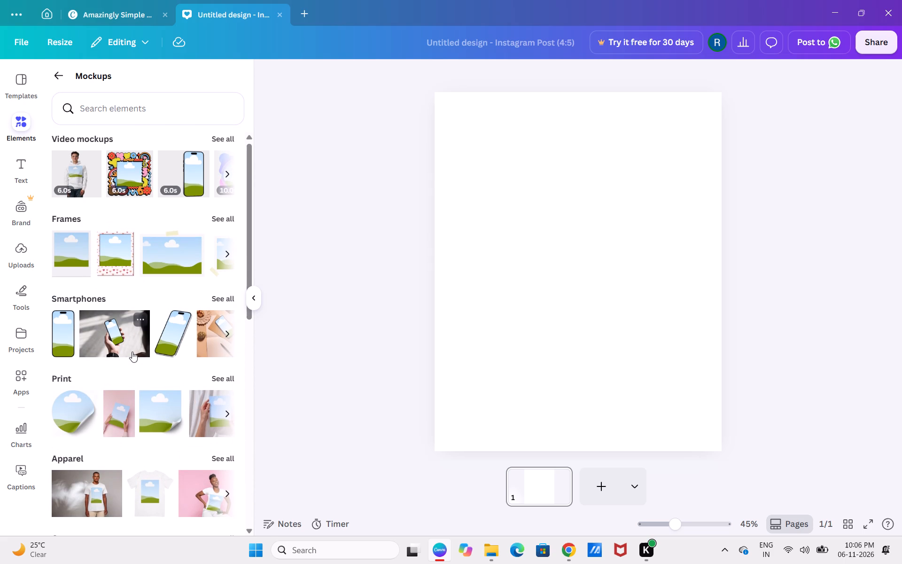
{"action": "scroll", "coordinate": [132, 352], "scroll_direction": "down", "scroll_amount": 4}
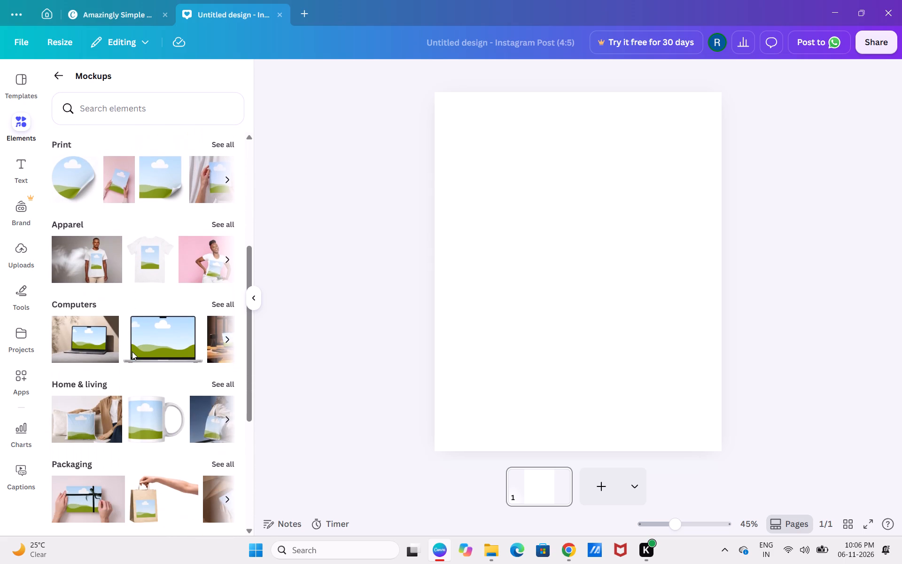
{"action": "scroll", "coordinate": [132, 352], "scroll_direction": "up", "scroll_amount": 2}
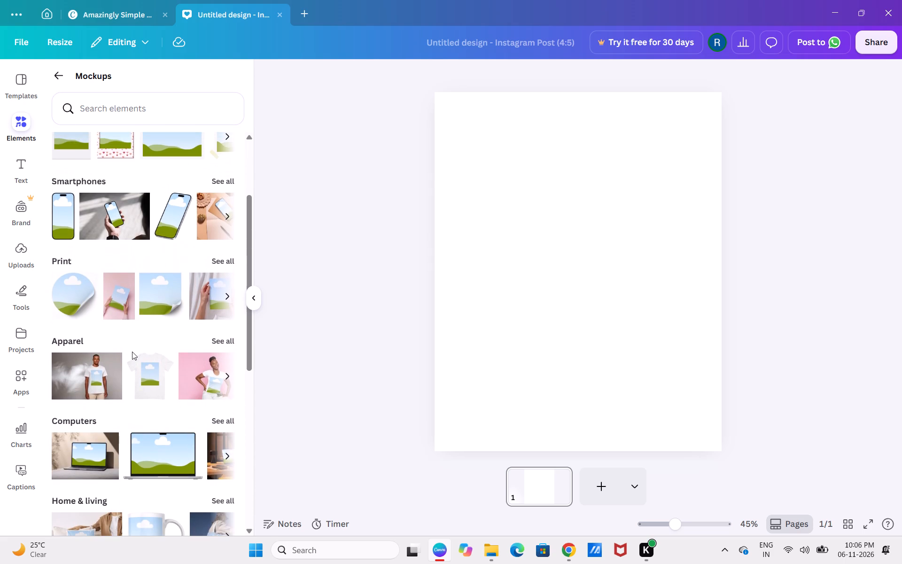
{"action": "scroll", "coordinate": [132, 352], "scroll_direction": "up", "scroll_amount": 3}
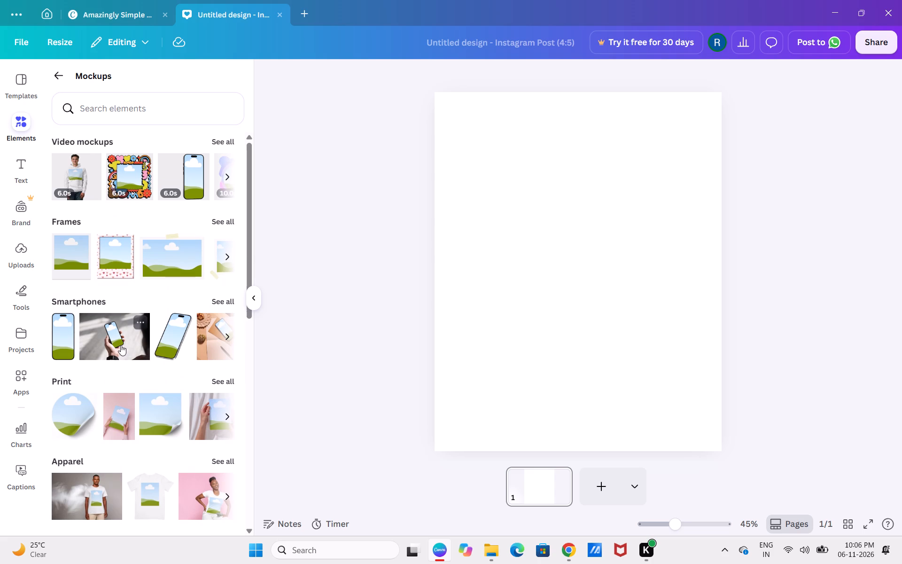
{"action": "scroll", "coordinate": [121, 345], "scroll_direction": "down", "scroll_amount": 4}
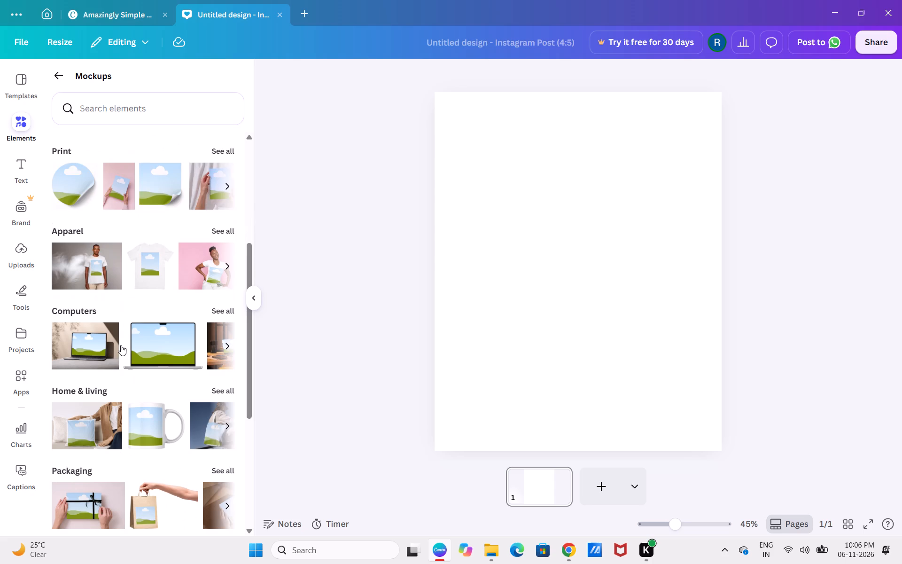
{"action": "scroll", "coordinate": [121, 345], "scroll_direction": "down", "scroll_amount": 2}
{"action": "scroll", "coordinate": [134, 399], "scroll_direction": "down", "scroll_amount": 3}
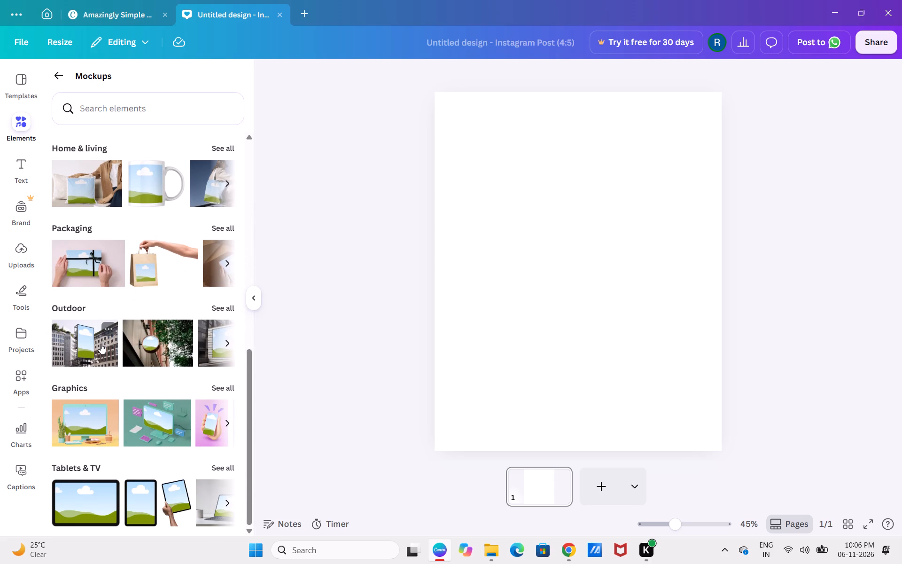
Add the Outdoor mockup with the round wall sign to the blank page, keeping only the centred copy.
{"action": "left_click", "coordinate": [171, 341]}
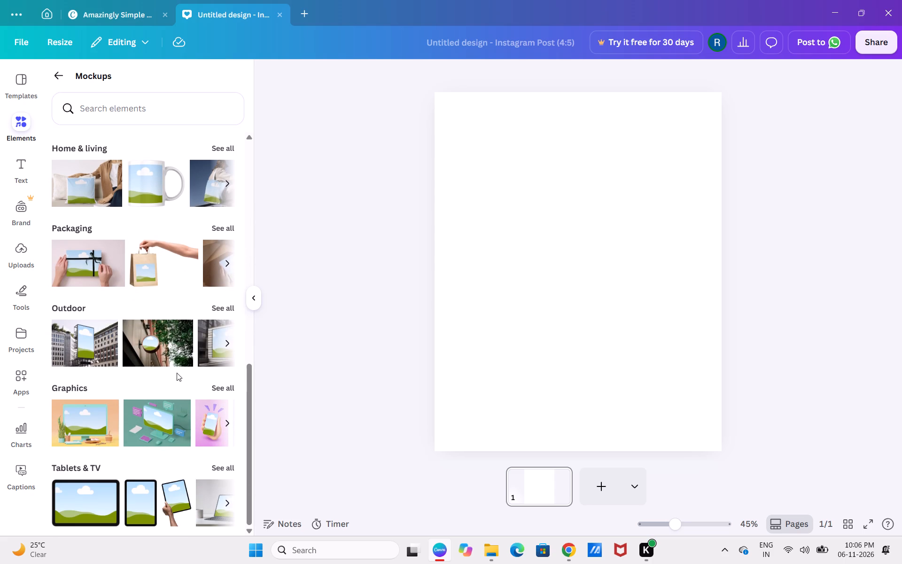
{"action": "left_click_drag", "start_coordinate": [164, 351], "coordinate": [527, 253]}
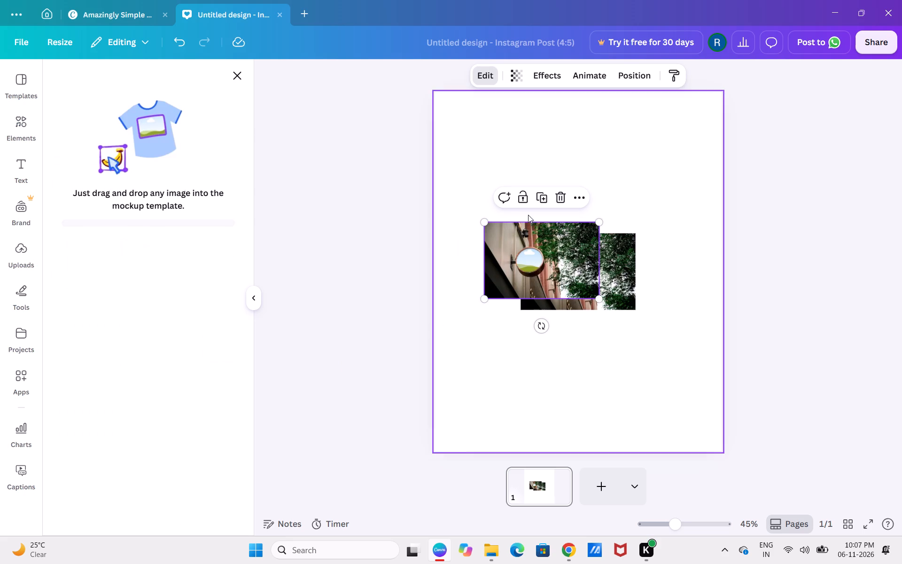
{"action": "left_click_drag", "start_coordinate": [544, 264], "coordinate": [188, 296]}
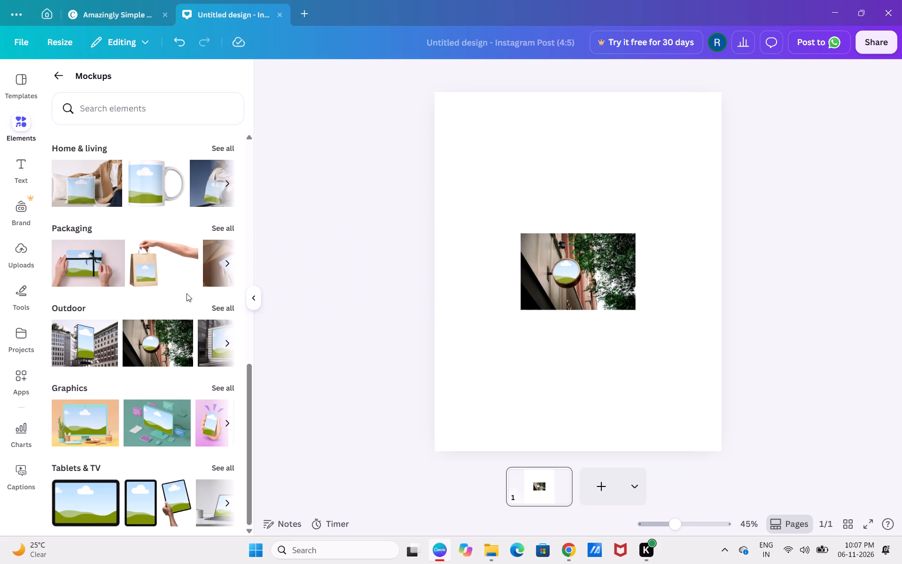
Enlarge the round-sign mockup proportionally to about two thirds of the page width and deselect it.
{"action": "left_click", "coordinate": [536, 290]}
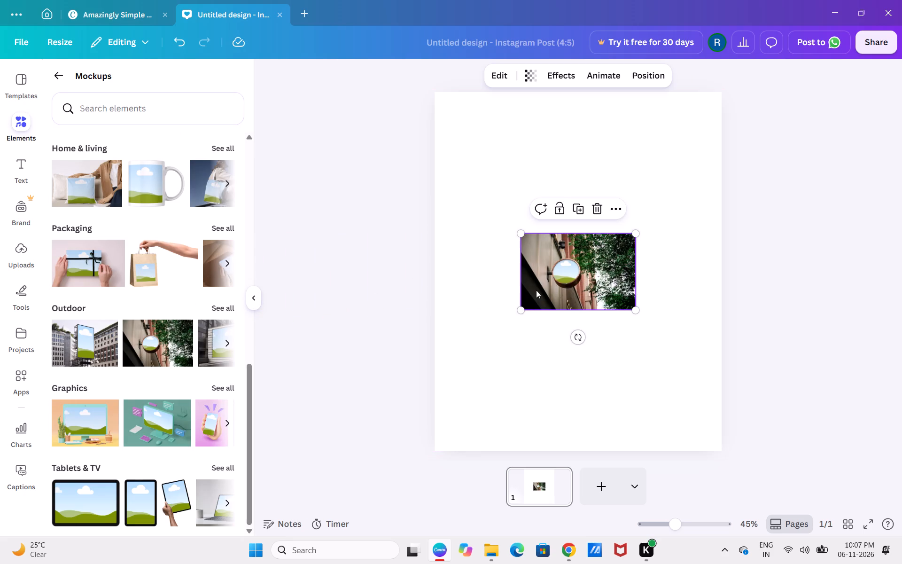
{"action": "left_click_drag", "start_coordinate": [519, 308], "coordinate": [493, 348]}
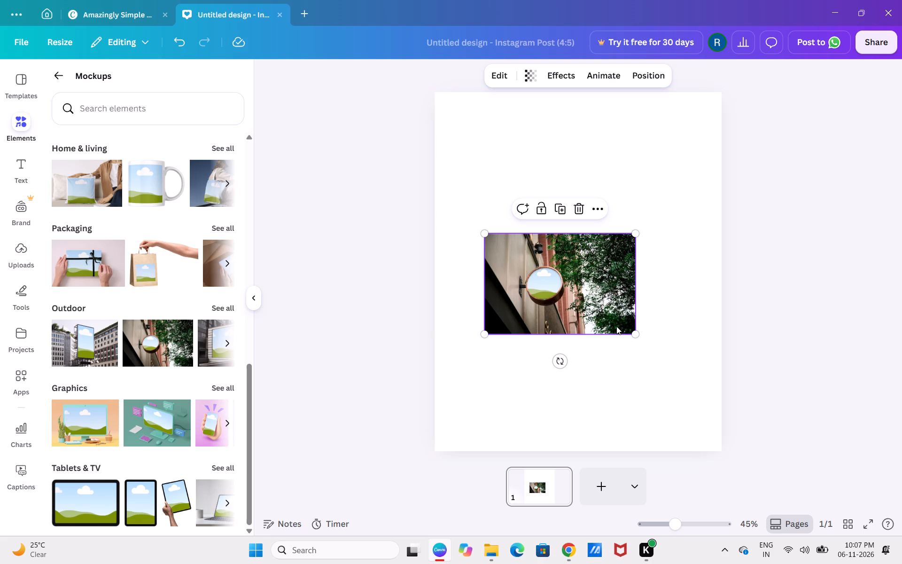
{"action": "left_click_drag", "start_coordinate": [636, 337], "coordinate": [676, 365]}
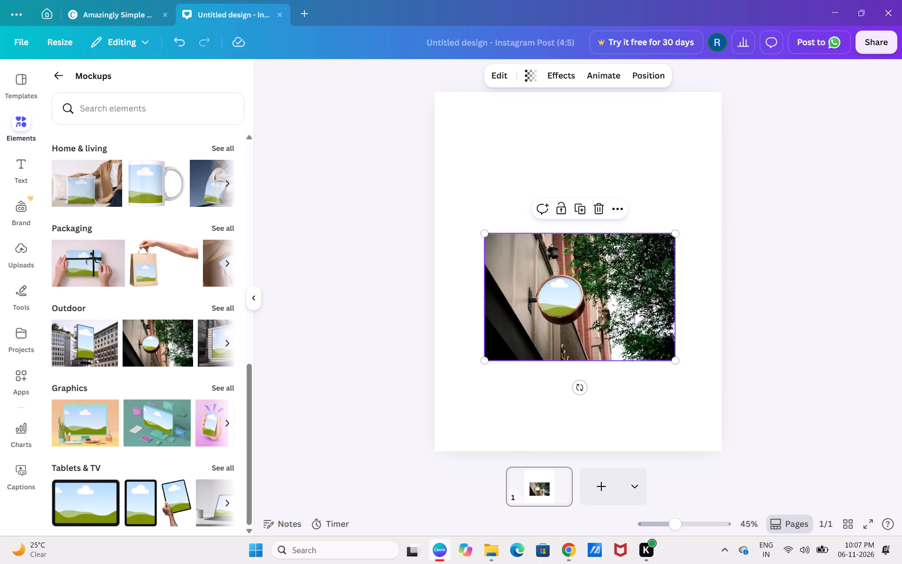
{"action": "left_click", "coordinate": [549, 291]}
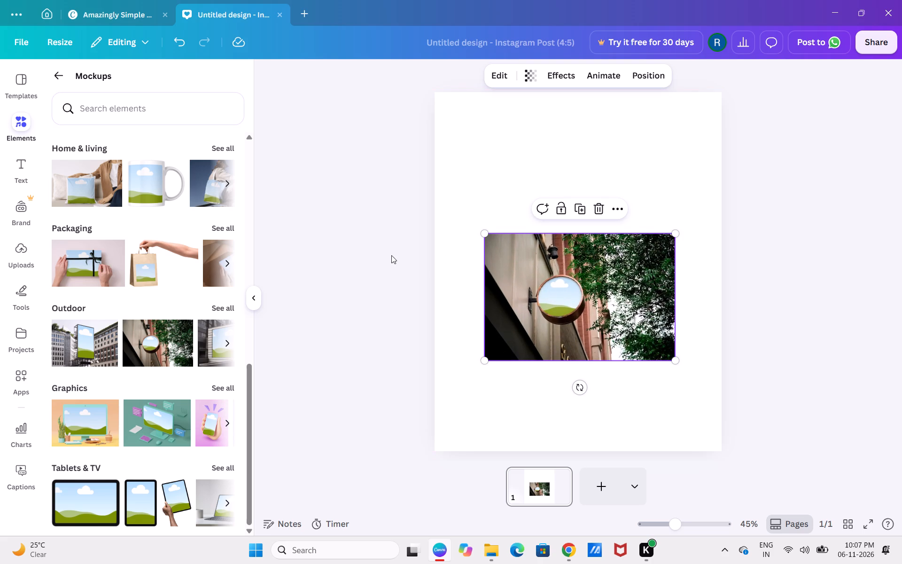
{"action": "left_click", "coordinate": [390, 253]}
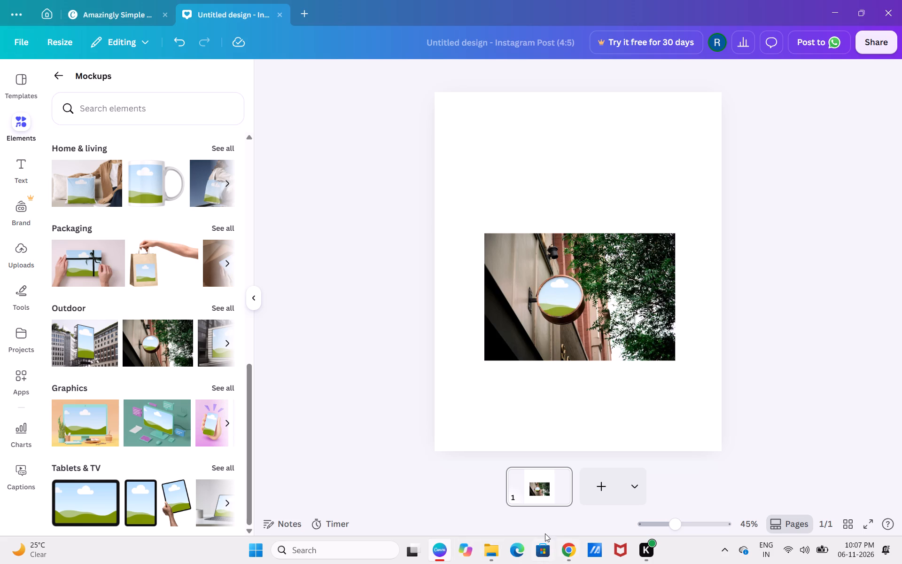
Switch to File Explorer showing the Downloads folder.
{"action": "left_click", "coordinate": [483, 551]}
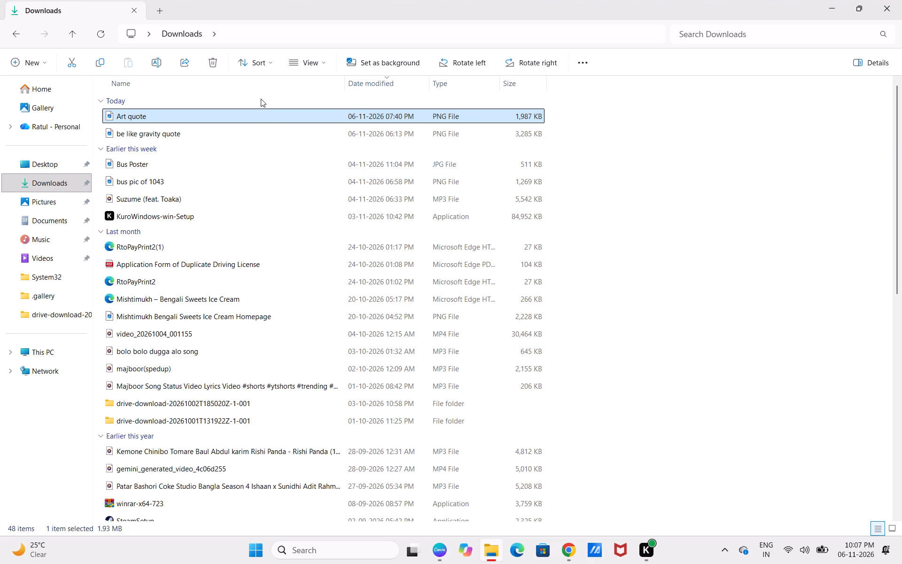
Transfer the Art quote image from the Downloads folder to the Chrome window.
{"action": "left_click_drag", "start_coordinate": [265, 116], "coordinate": [265, 116]}
{"action": "left_click_drag", "start_coordinate": [265, 116], "coordinate": [560, 549]}
{"action": "left_click_drag", "start_coordinate": [560, 549], "coordinate": [51, 80]}
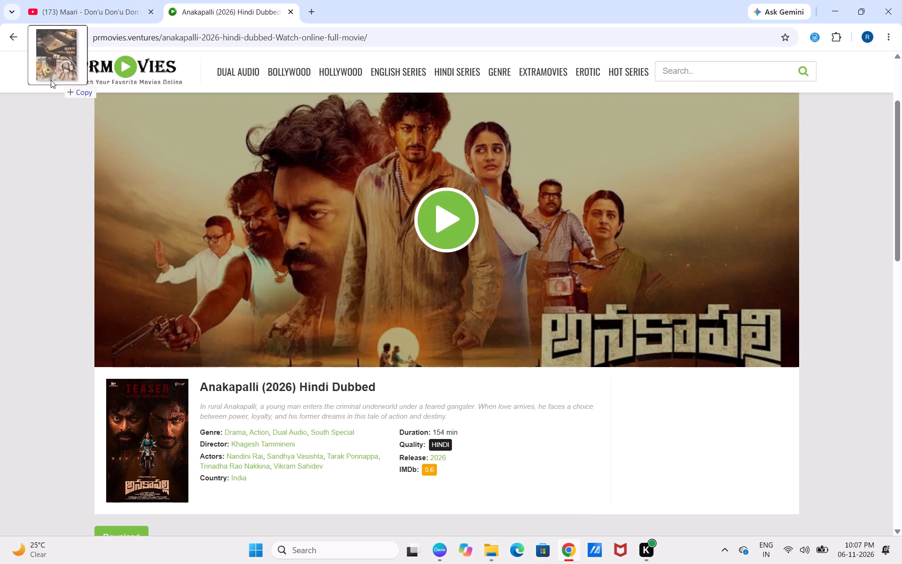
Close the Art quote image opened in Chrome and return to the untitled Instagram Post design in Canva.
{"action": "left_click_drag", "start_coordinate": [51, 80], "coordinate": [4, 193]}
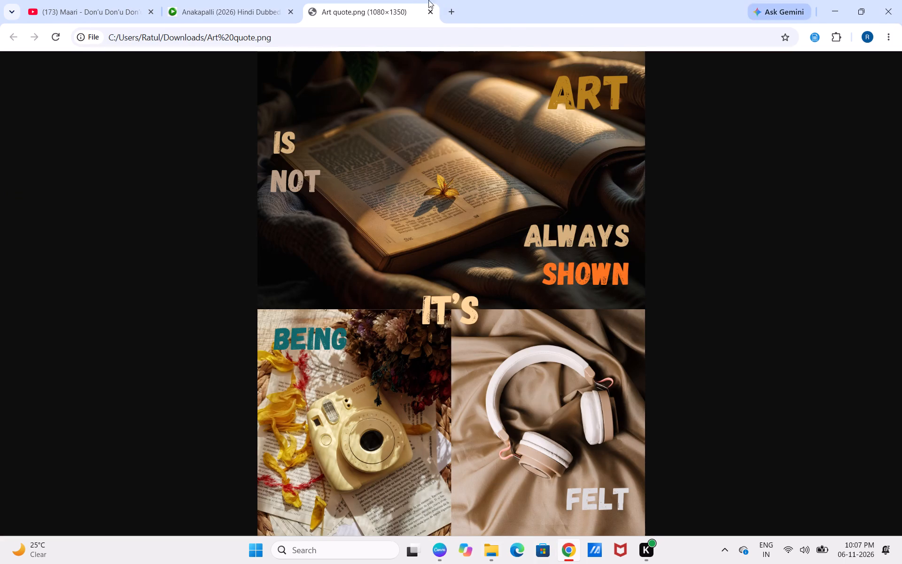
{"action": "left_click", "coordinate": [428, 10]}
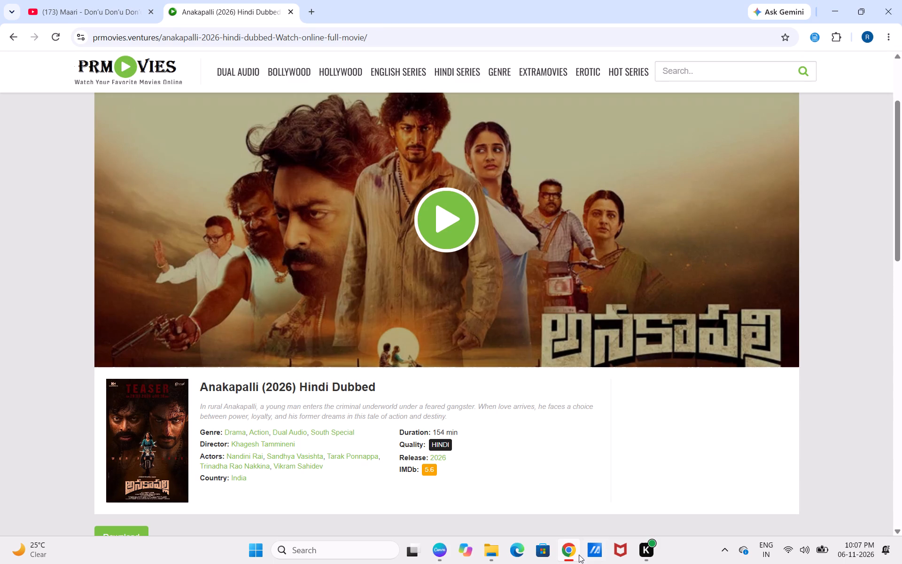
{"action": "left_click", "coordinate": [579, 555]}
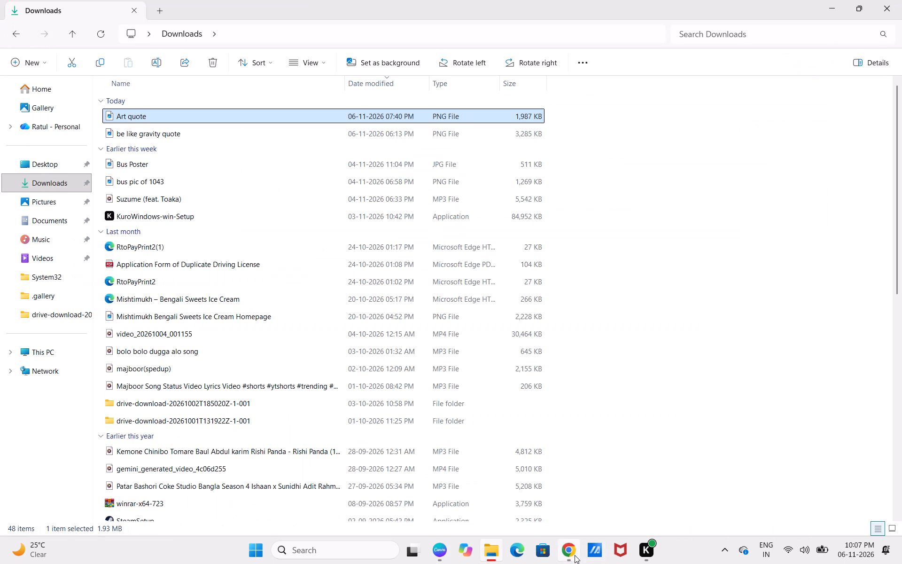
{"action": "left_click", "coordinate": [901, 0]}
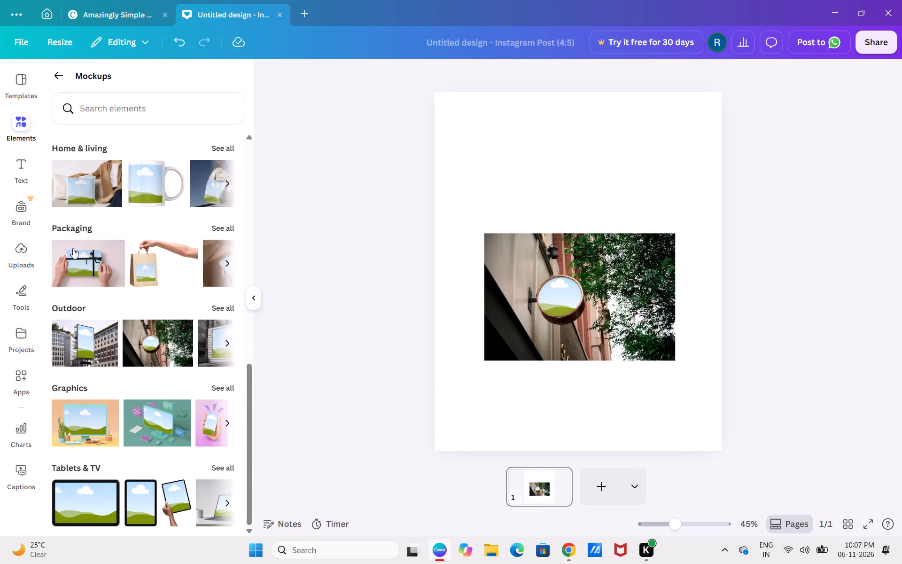
Fill the round sign in the outdoor mockup with the pale beige flower photo from the trending Photos elements.
{"action": "left_click", "coordinate": [54, 73]}
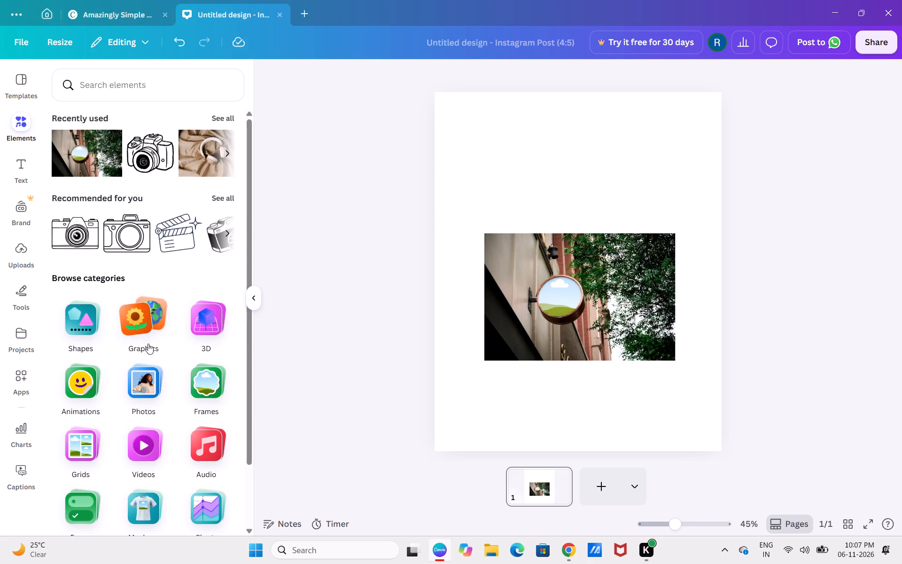
{"action": "left_click", "coordinate": [142, 397]}
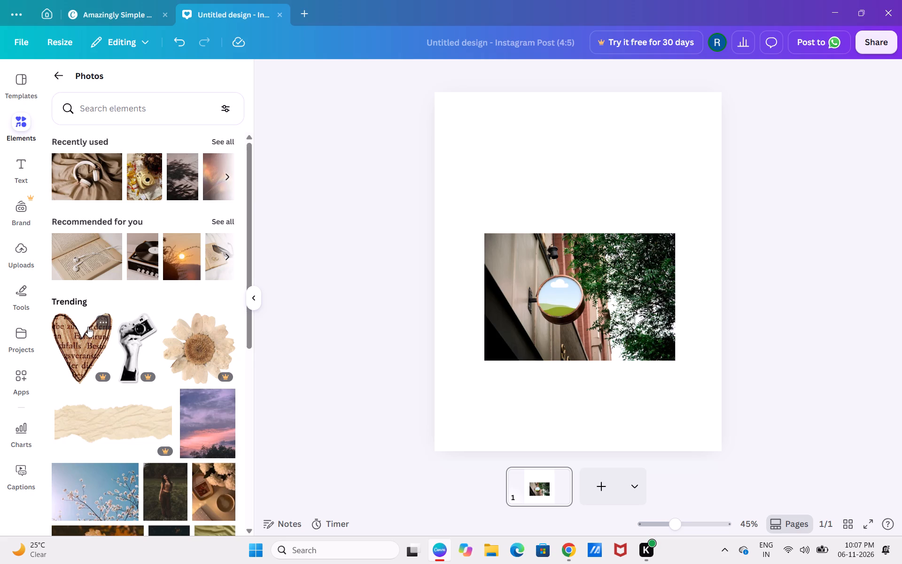
{"action": "scroll", "coordinate": [88, 327], "scroll_direction": "down", "scroll_amount": 2}
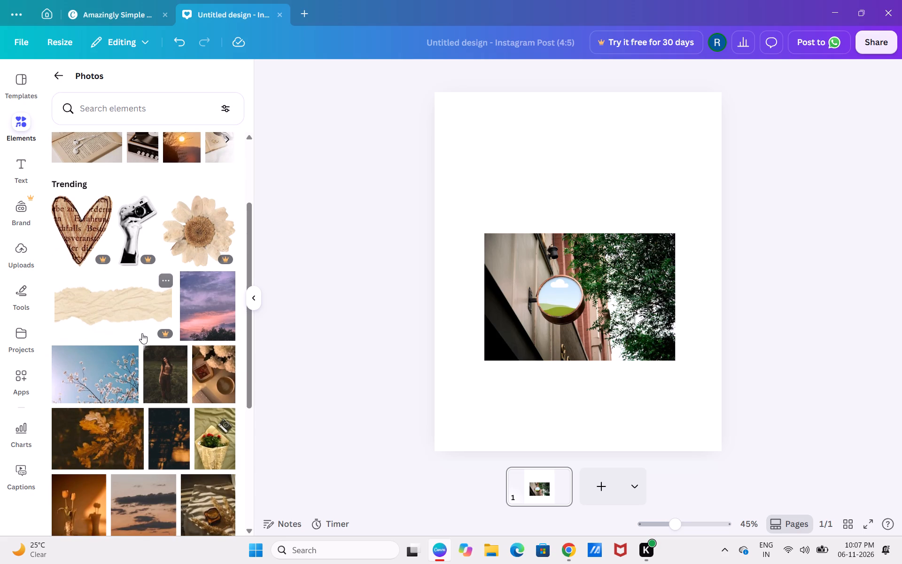
{"action": "scroll", "coordinate": [142, 333], "scroll_direction": "down", "scroll_amount": 10}
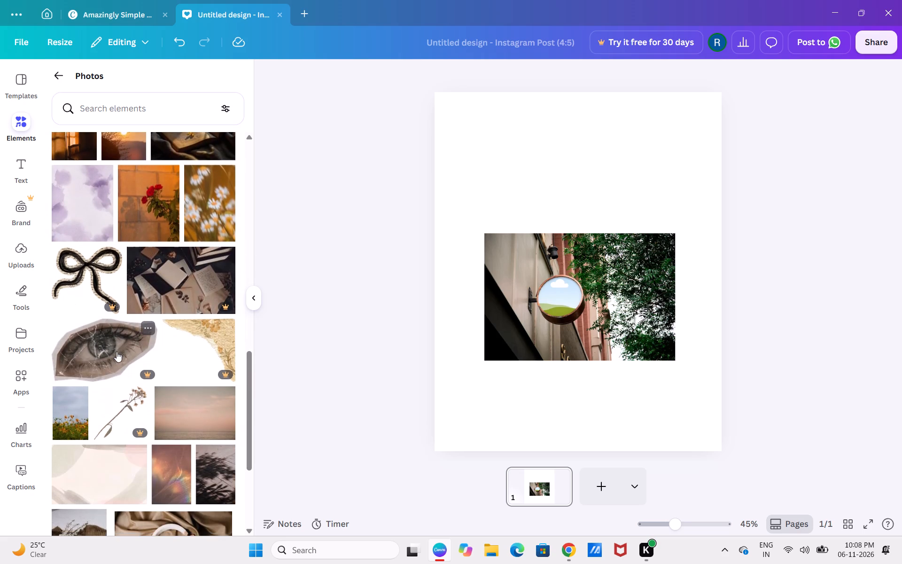
{"action": "scroll", "coordinate": [117, 352], "scroll_direction": "down", "scroll_amount": 5}
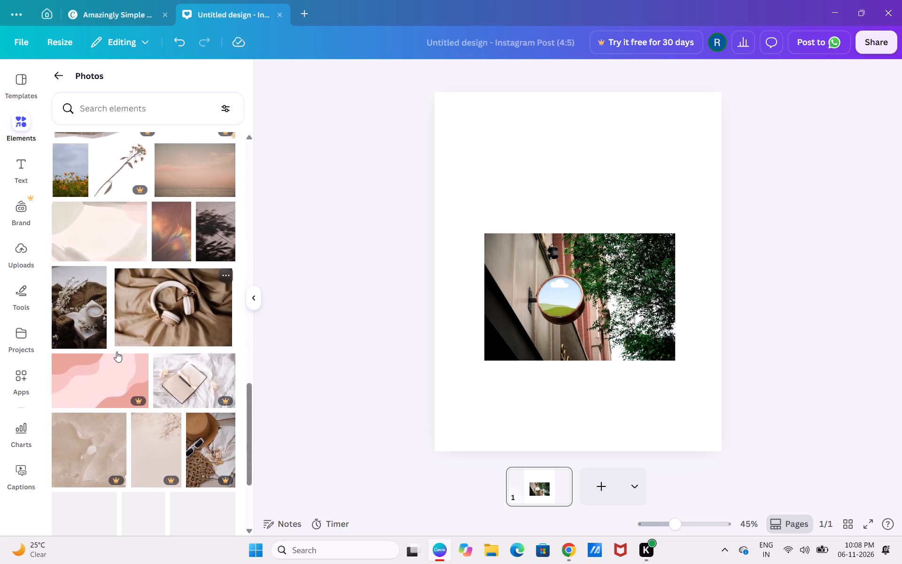
{"action": "scroll", "coordinate": [117, 352], "scroll_direction": "down", "scroll_amount": 4}
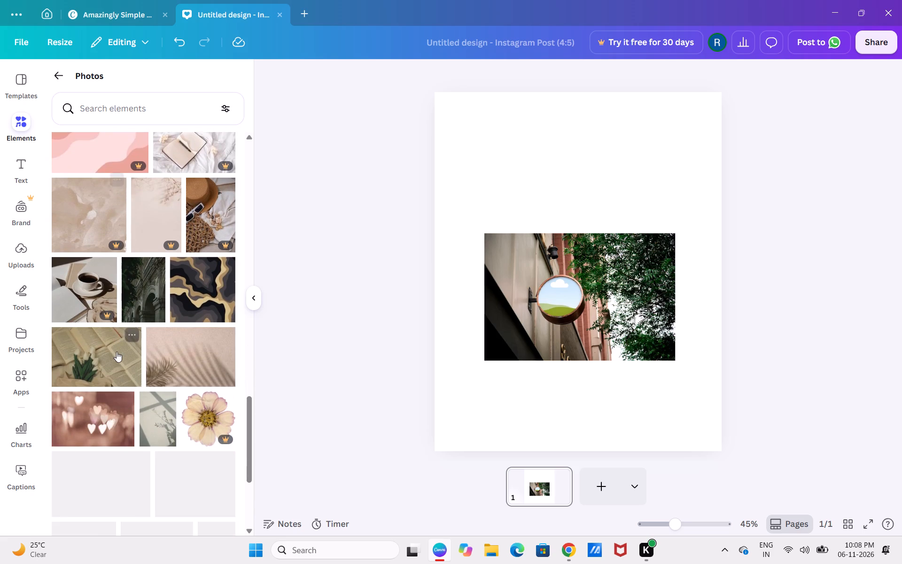
{"action": "scroll", "coordinate": [117, 352], "scroll_direction": "down", "scroll_amount": 3}
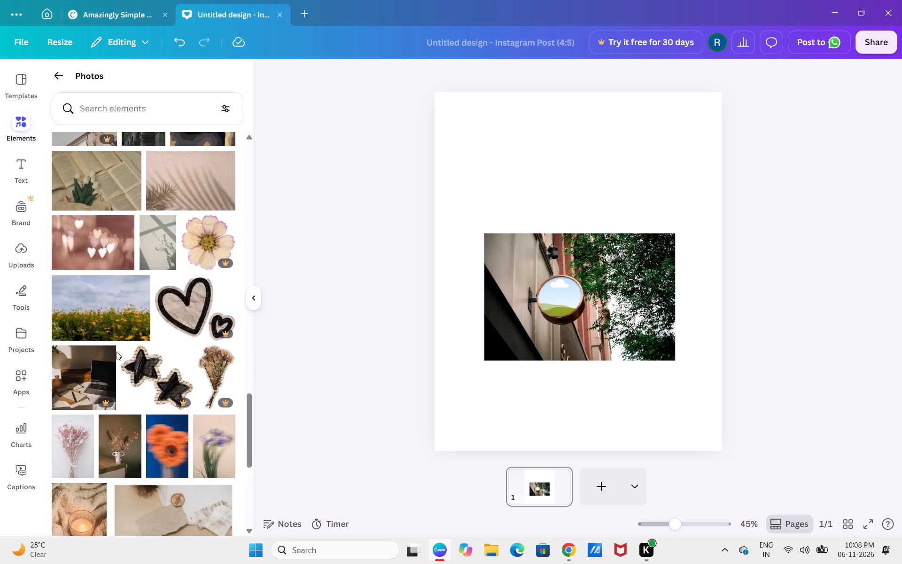
{"action": "scroll", "coordinate": [117, 352], "scroll_direction": "down", "scroll_amount": 1}
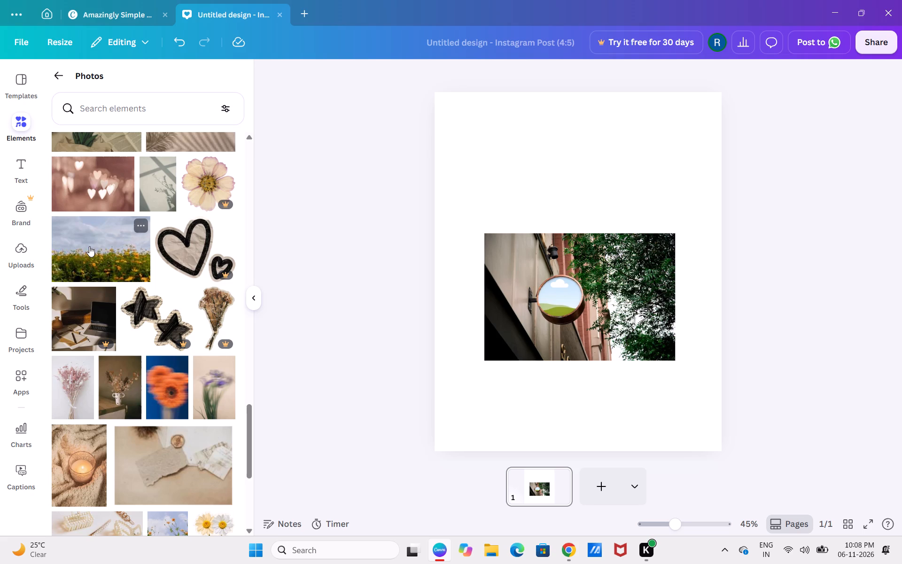
{"action": "scroll", "coordinate": [89, 246], "scroll_direction": "down", "scroll_amount": 8}
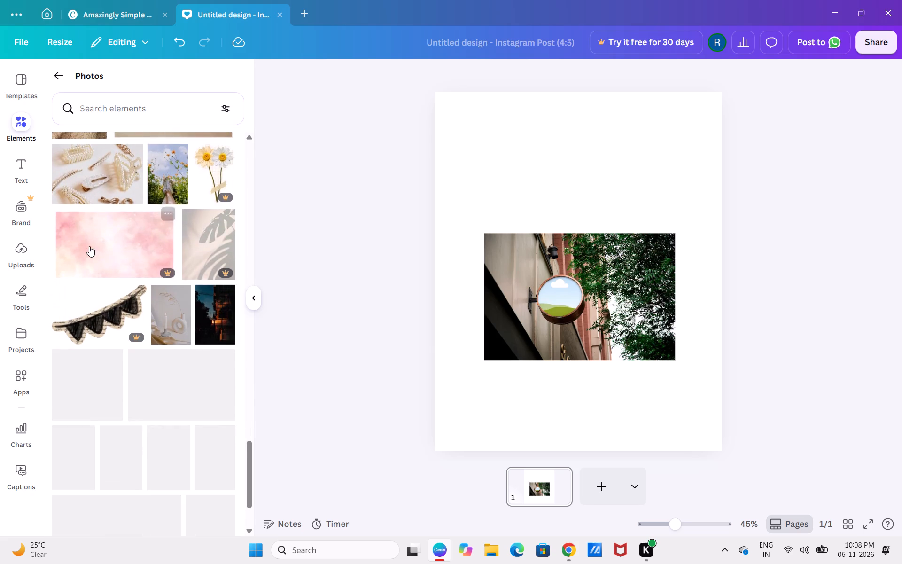
{"action": "scroll", "coordinate": [89, 246], "scroll_direction": "down", "scroll_amount": 3}
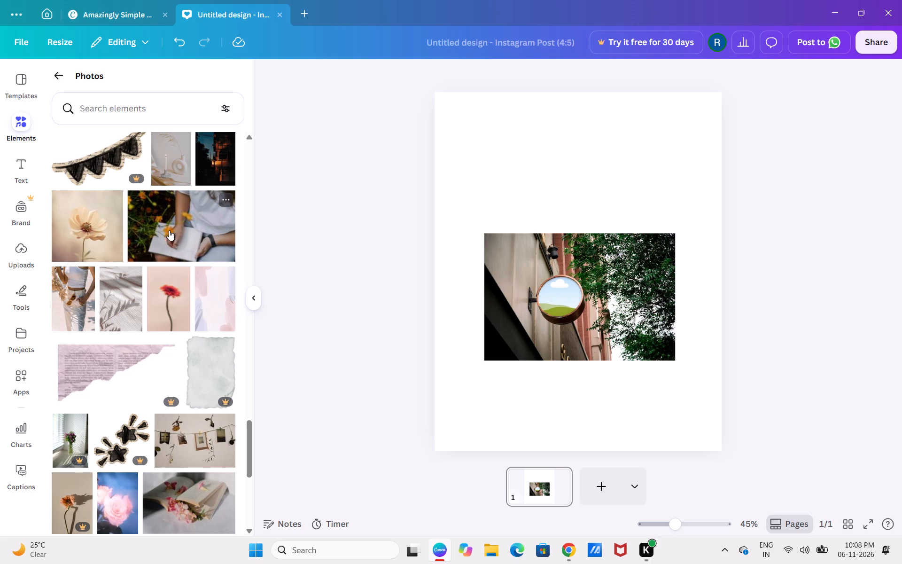
{"action": "left_click_drag", "start_coordinate": [93, 223], "coordinate": [573, 285]}
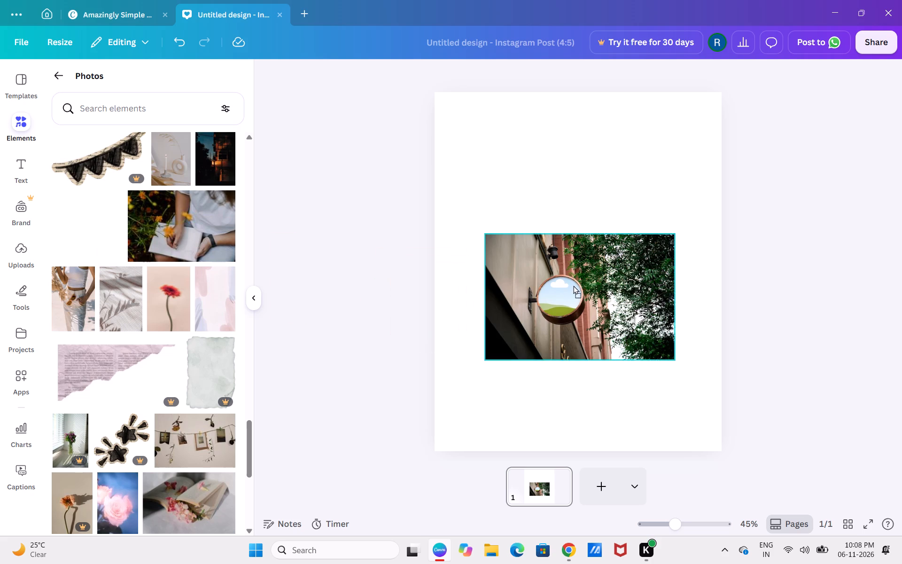
{"action": "left_click_drag", "start_coordinate": [573, 285], "coordinate": [562, 295]}
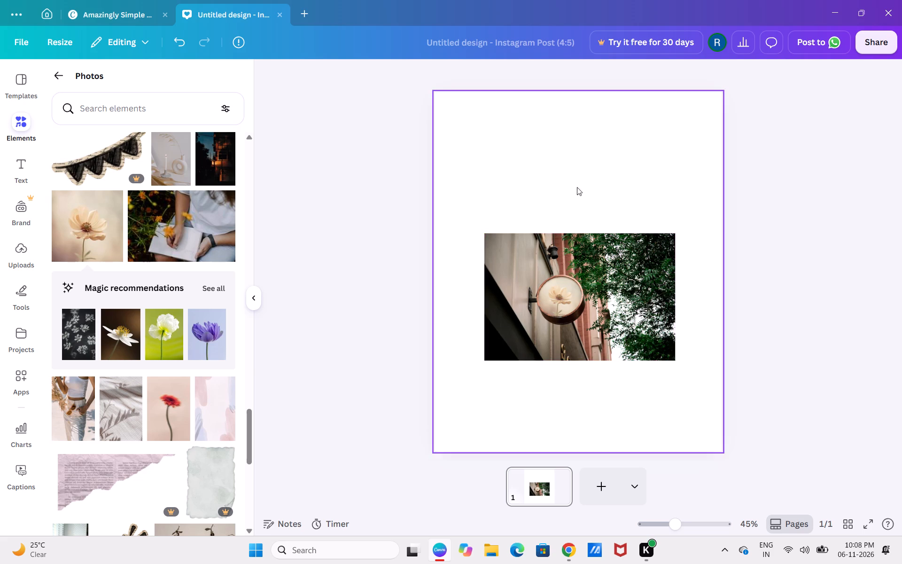
Reposition the round-sign mockup so it sits in the centre of the page.
{"action": "left_click", "coordinate": [577, 271]}
{"action": "left_click_drag", "start_coordinate": [577, 268], "coordinate": [562, 156]}
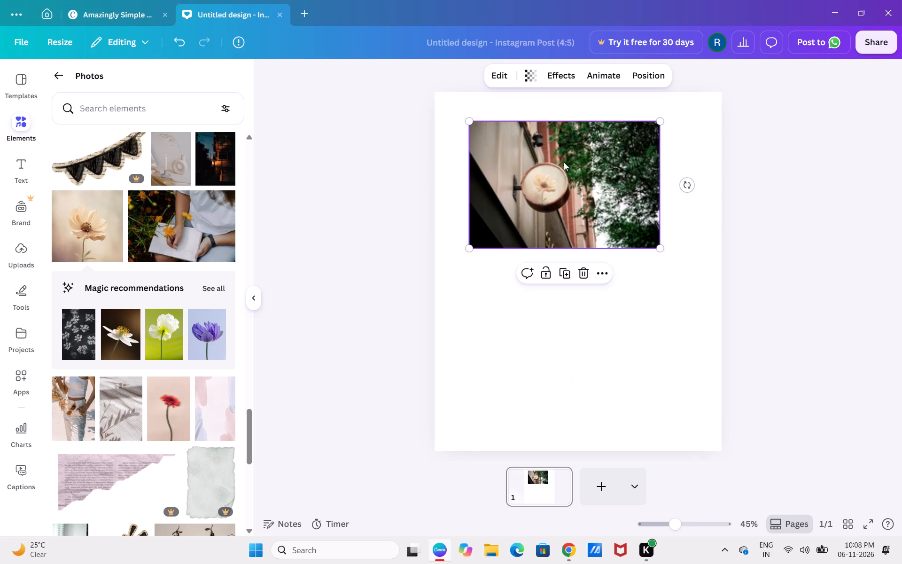
{"action": "left_click_drag", "start_coordinate": [570, 162], "coordinate": [585, 248]}
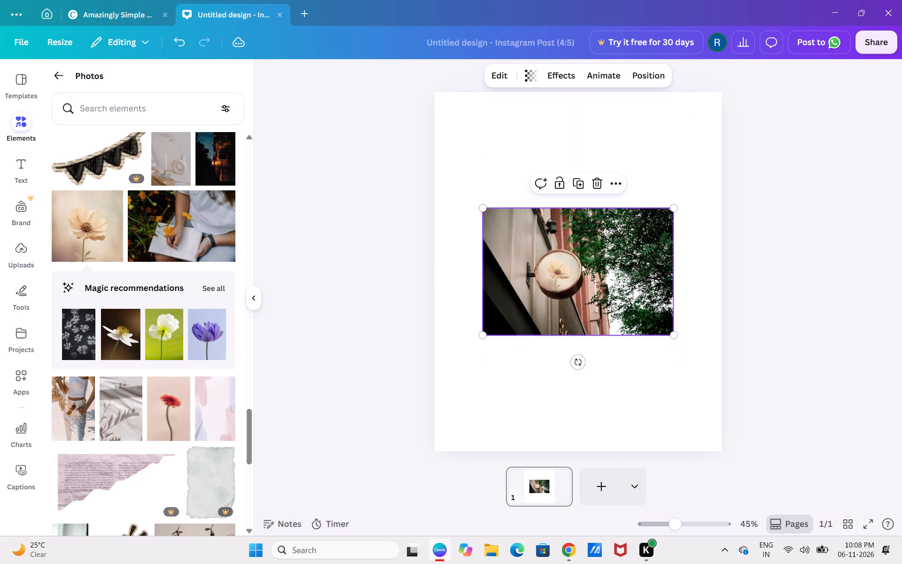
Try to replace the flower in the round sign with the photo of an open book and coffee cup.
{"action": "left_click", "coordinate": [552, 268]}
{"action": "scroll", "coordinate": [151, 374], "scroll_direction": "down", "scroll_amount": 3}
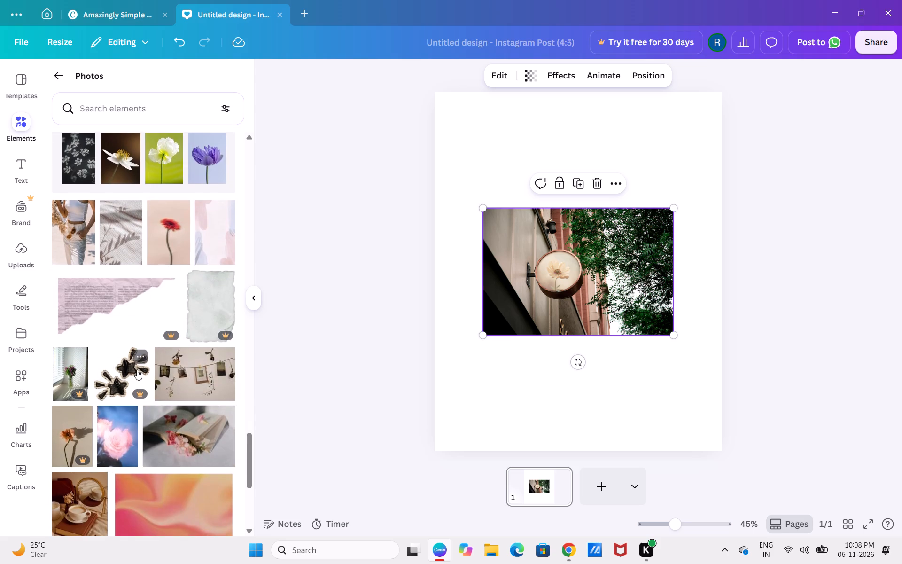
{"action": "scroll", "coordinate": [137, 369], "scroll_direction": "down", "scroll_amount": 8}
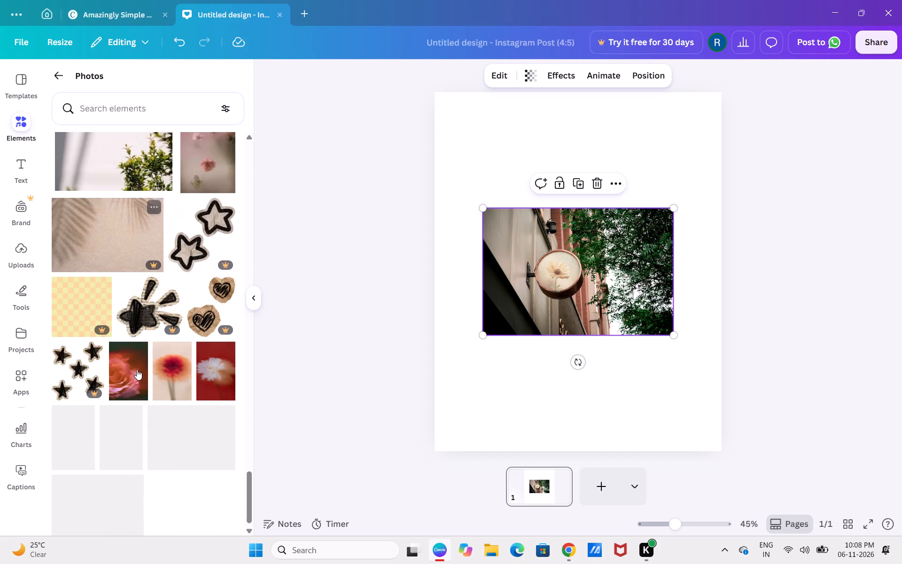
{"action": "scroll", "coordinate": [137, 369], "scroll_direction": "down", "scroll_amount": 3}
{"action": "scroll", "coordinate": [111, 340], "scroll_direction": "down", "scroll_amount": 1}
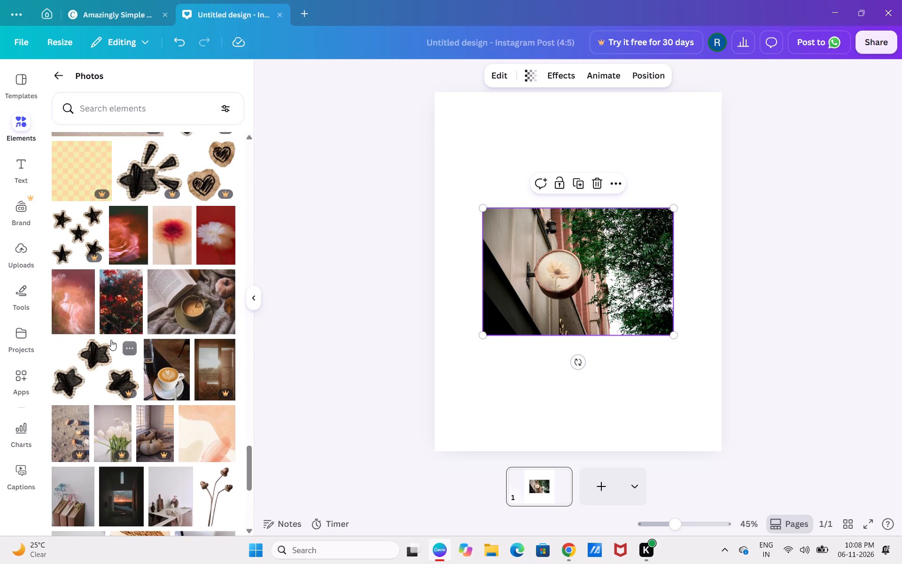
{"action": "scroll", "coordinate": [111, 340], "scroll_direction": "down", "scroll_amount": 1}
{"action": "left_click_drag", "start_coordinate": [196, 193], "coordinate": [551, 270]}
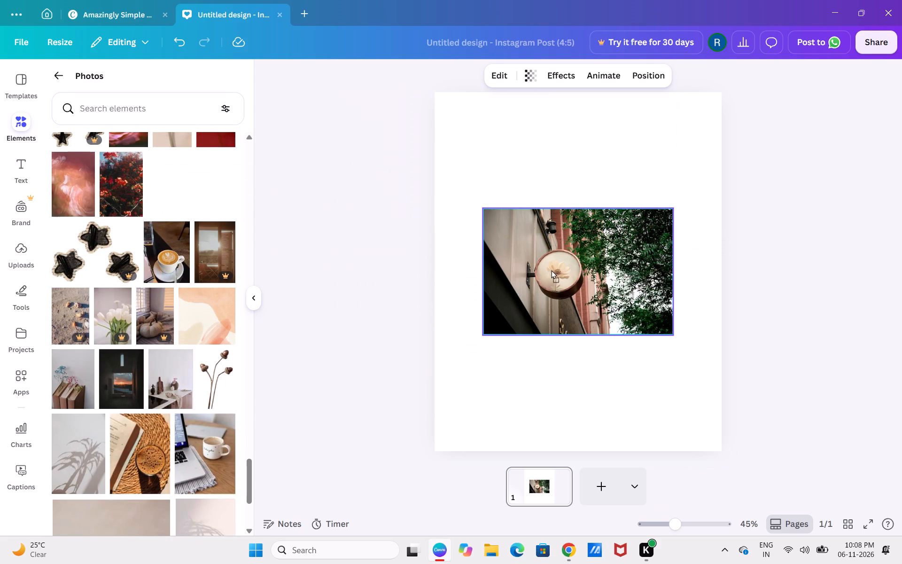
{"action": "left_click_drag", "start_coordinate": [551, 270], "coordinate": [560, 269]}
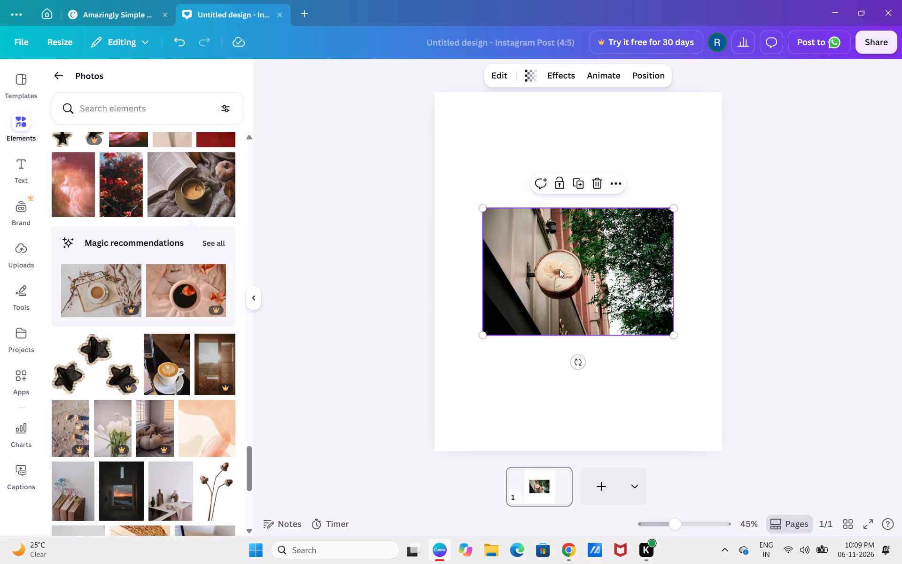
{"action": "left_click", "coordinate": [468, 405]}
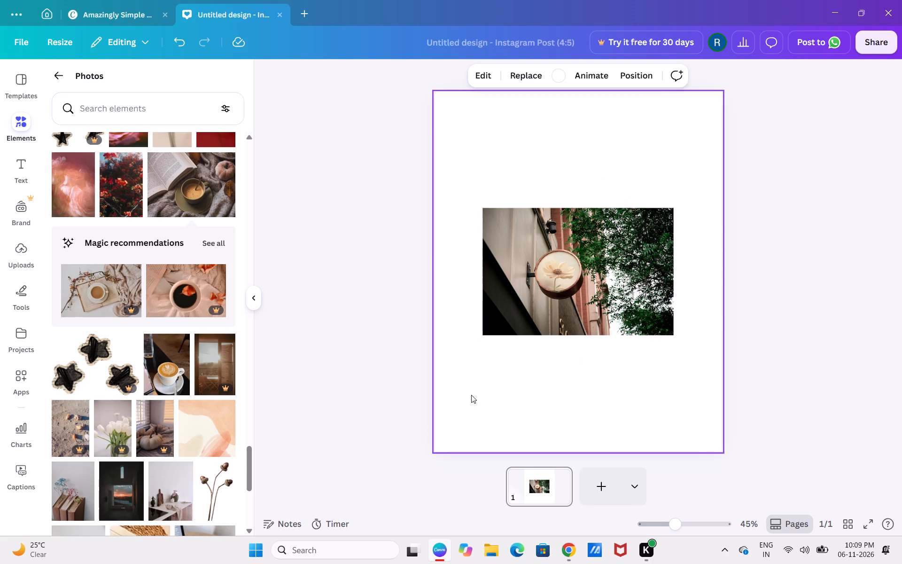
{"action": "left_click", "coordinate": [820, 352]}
Delete the street sign frame from the page.
{"action": "left_click", "coordinate": [605, 273]}
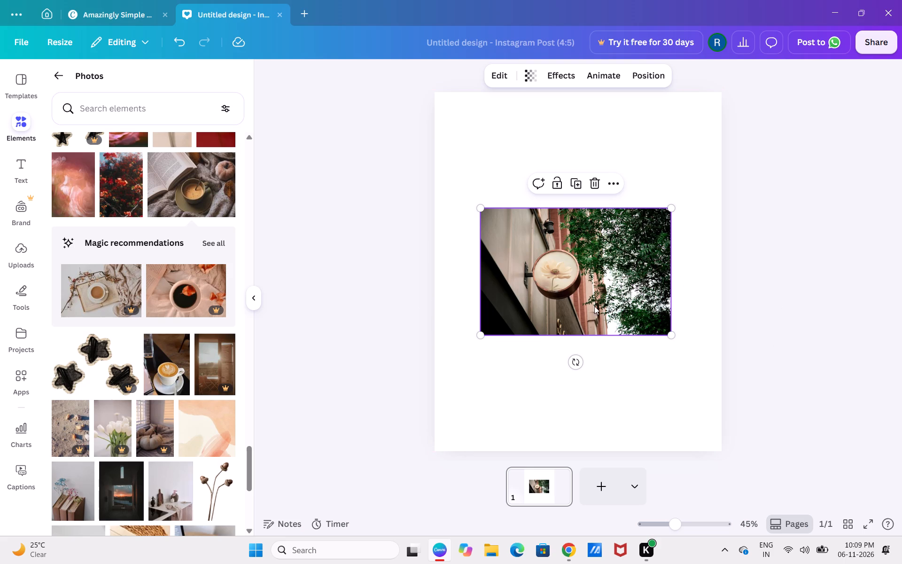
{"action": "left_click", "coordinate": [615, 252]}
{"action": "key", "text": "Delete"}
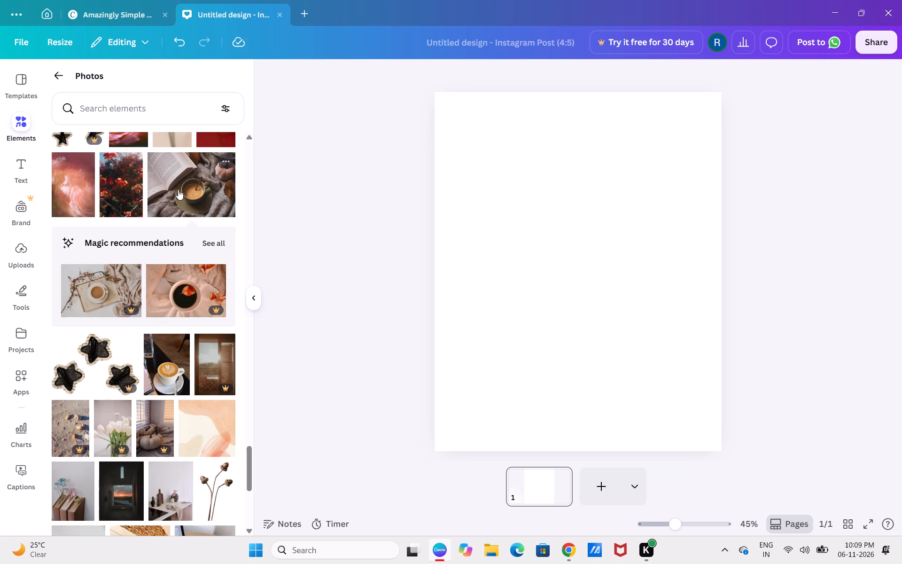
Find the photo of a coffee cup on an open book with white blossoms and a brown knit, and place it on the blank page.
{"action": "scroll", "coordinate": [178, 189], "scroll_direction": "up", "scroll_amount": 1}
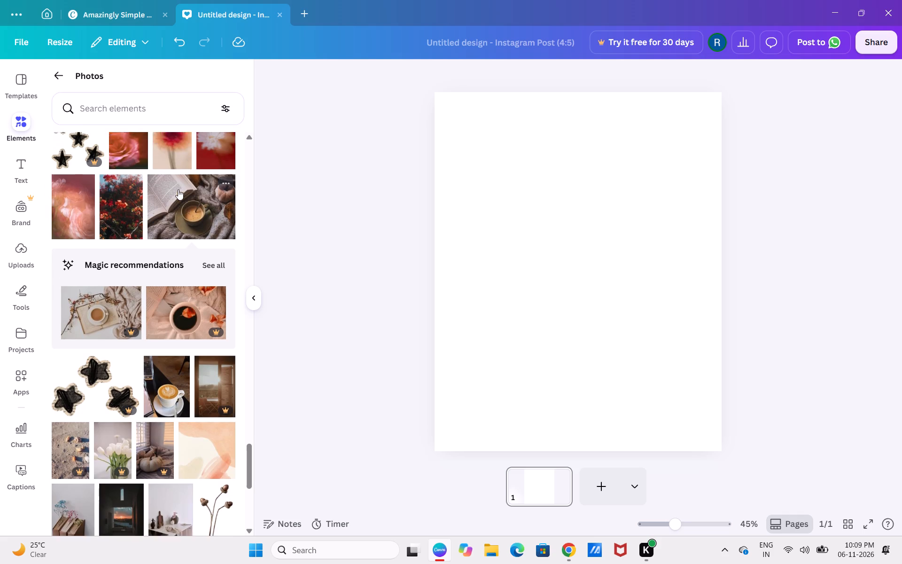
{"action": "scroll", "coordinate": [178, 189], "scroll_direction": "up", "scroll_amount": 1}
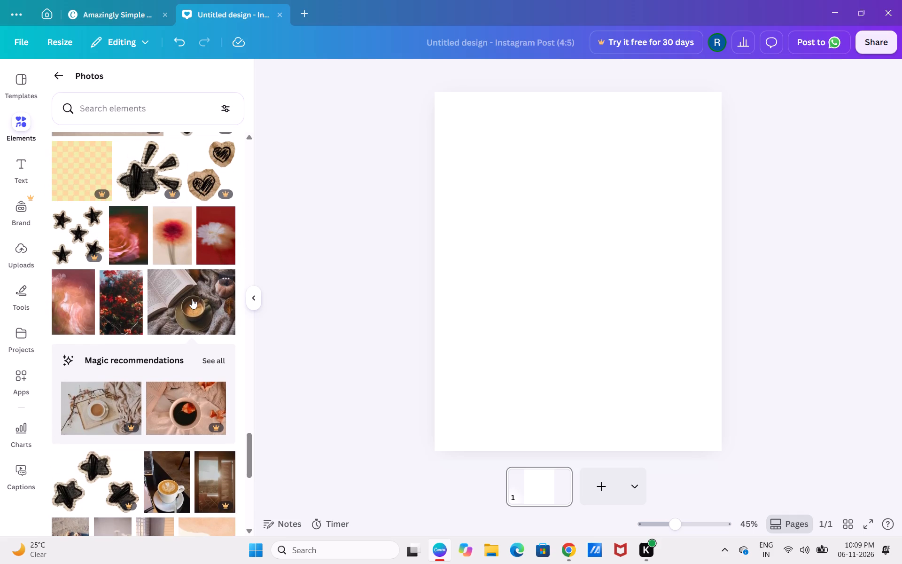
{"action": "scroll", "coordinate": [192, 296], "scroll_direction": "up", "scroll_amount": 3}
{"action": "scroll", "coordinate": [192, 296], "scroll_direction": "down", "scroll_amount": 11}
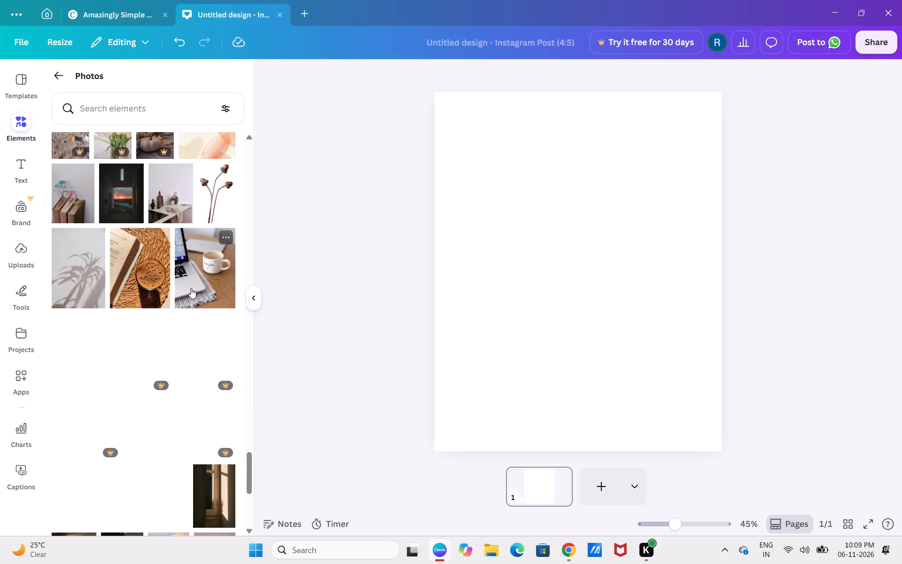
{"action": "scroll", "coordinate": [191, 288], "scroll_direction": "up", "scroll_amount": 9}
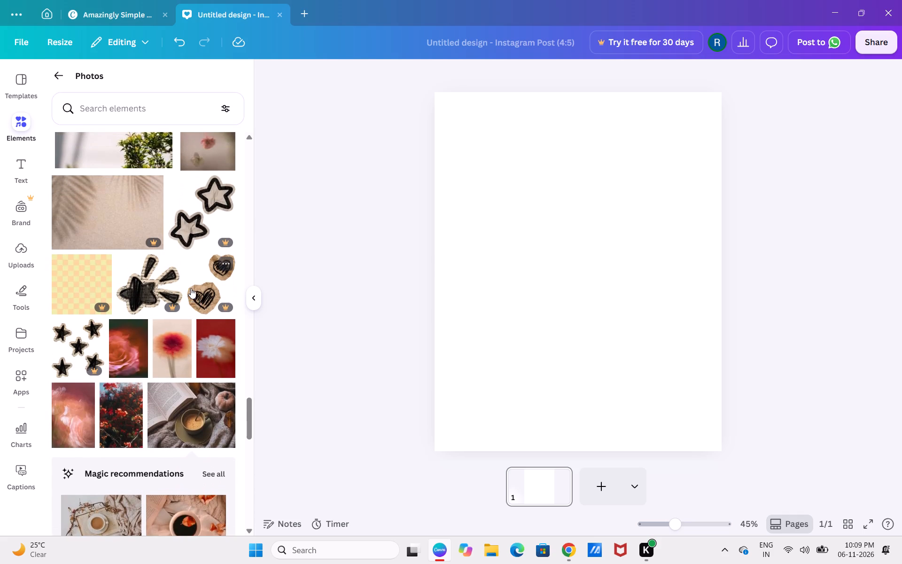
{"action": "scroll", "coordinate": [191, 288], "scroll_direction": "up", "scroll_amount": 6}
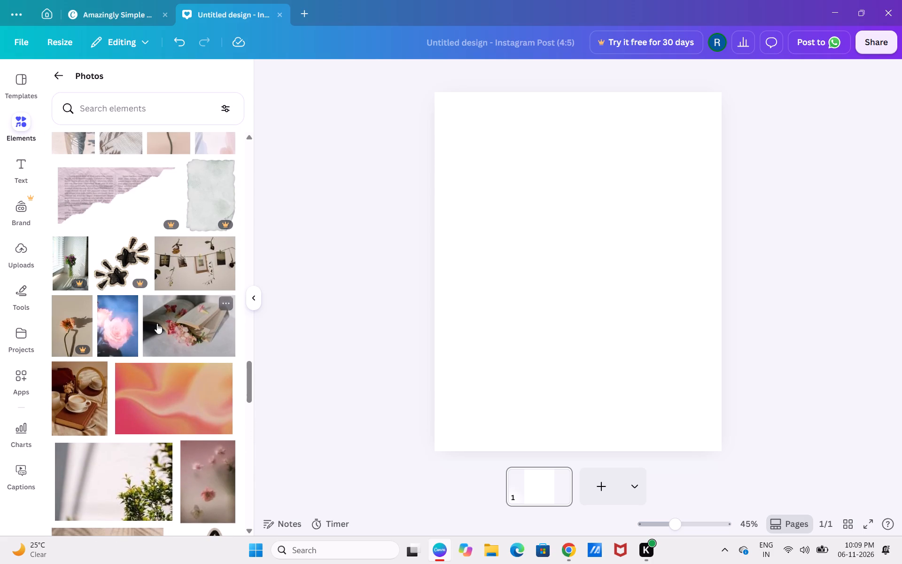
{"action": "scroll", "coordinate": [157, 323], "scroll_direction": "up", "scroll_amount": 3}
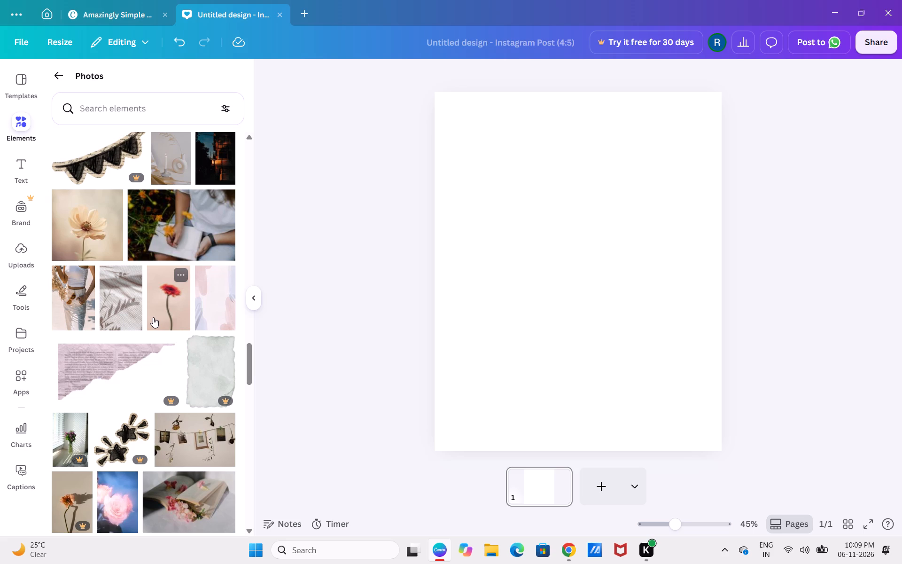
{"action": "scroll", "coordinate": [166, 271], "scroll_direction": "up", "scroll_amount": 5}
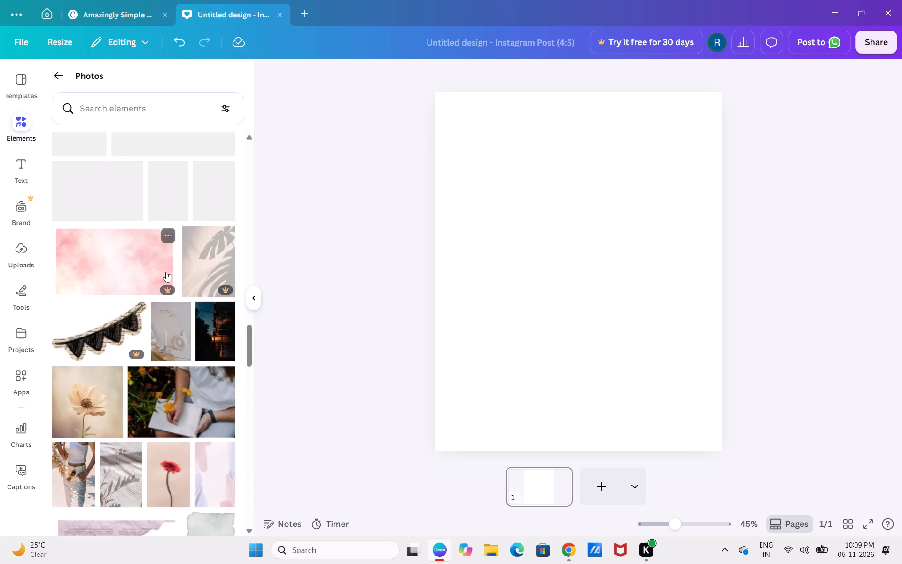
{"action": "scroll", "coordinate": [166, 272], "scroll_direction": "up", "scroll_amount": 2}
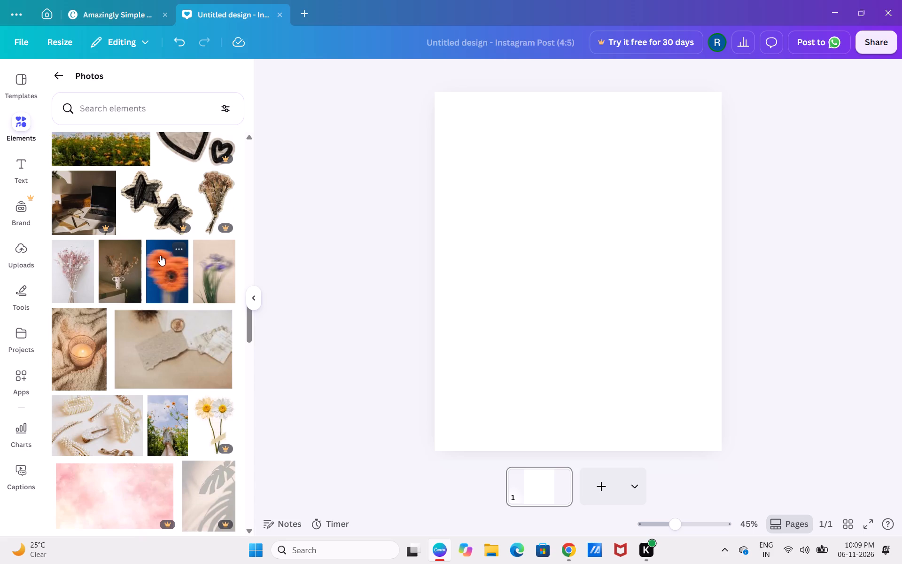
{"action": "scroll", "coordinate": [156, 251], "scroll_direction": "up", "scroll_amount": 3}
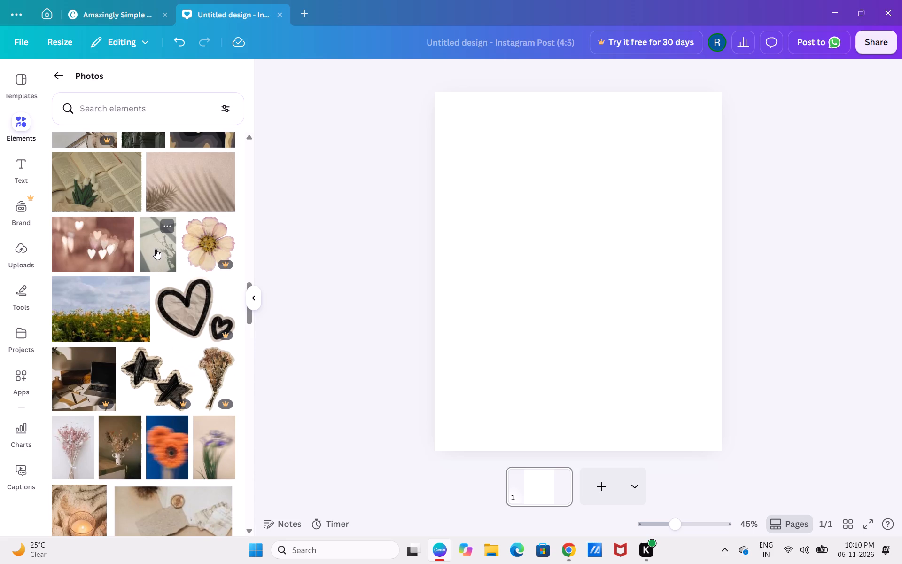
{"action": "scroll", "coordinate": [156, 249], "scroll_direction": "up", "scroll_amount": 3}
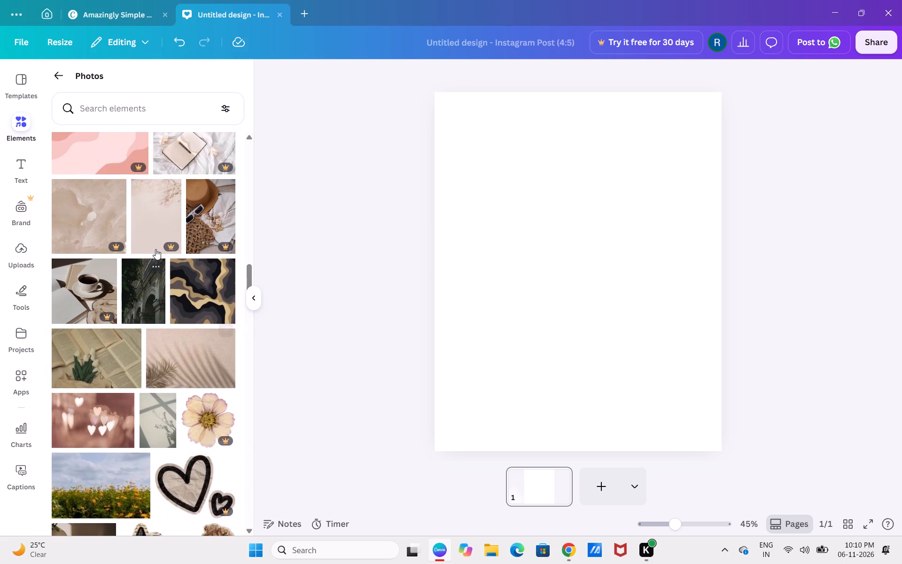
{"action": "scroll", "coordinate": [156, 249], "scroll_direction": "up", "scroll_amount": 4}
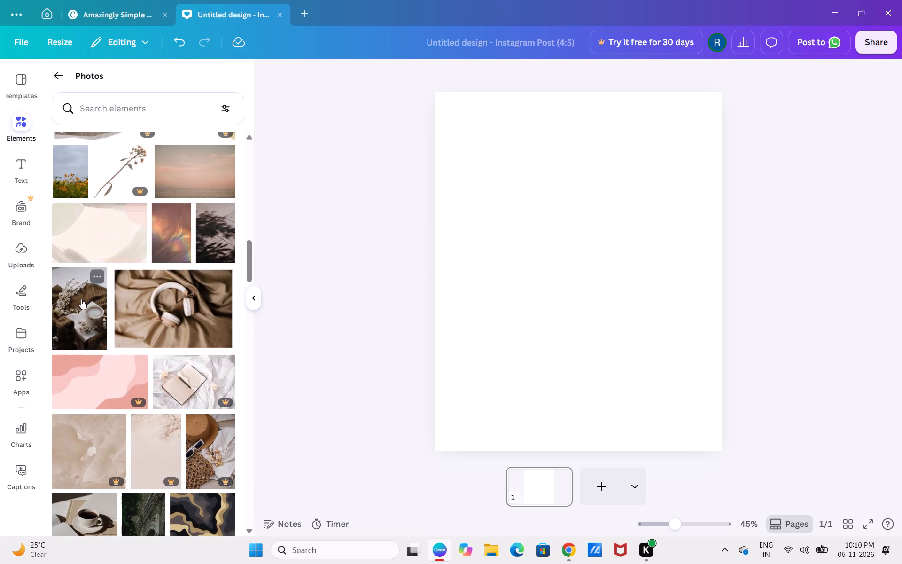
{"action": "left_click_drag", "start_coordinate": [80, 300], "coordinate": [478, 169]}
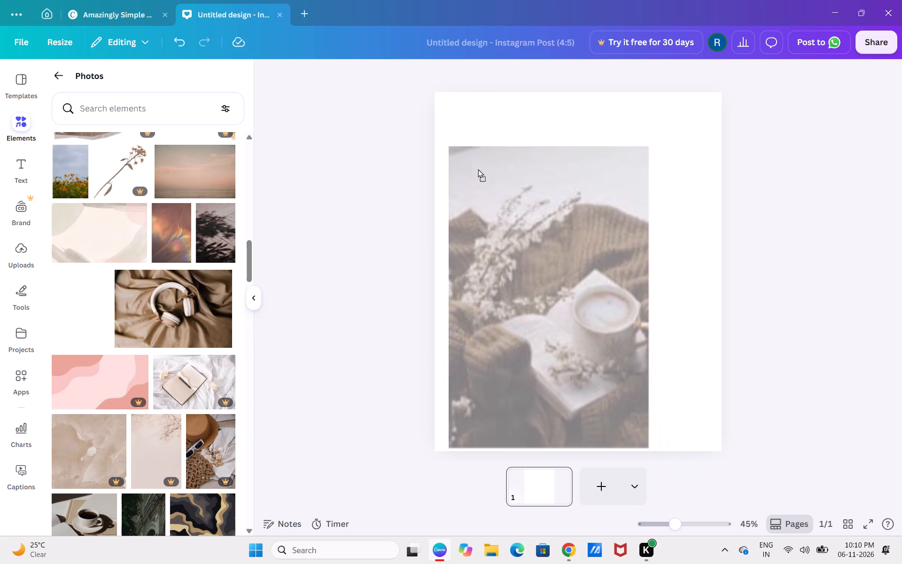
{"action": "left_click_drag", "start_coordinate": [478, 169], "coordinate": [474, 155]}
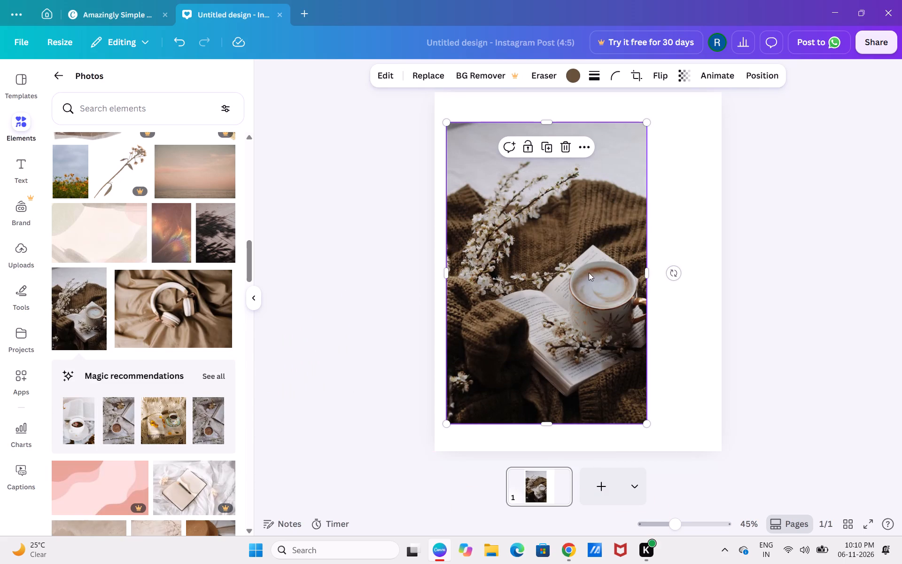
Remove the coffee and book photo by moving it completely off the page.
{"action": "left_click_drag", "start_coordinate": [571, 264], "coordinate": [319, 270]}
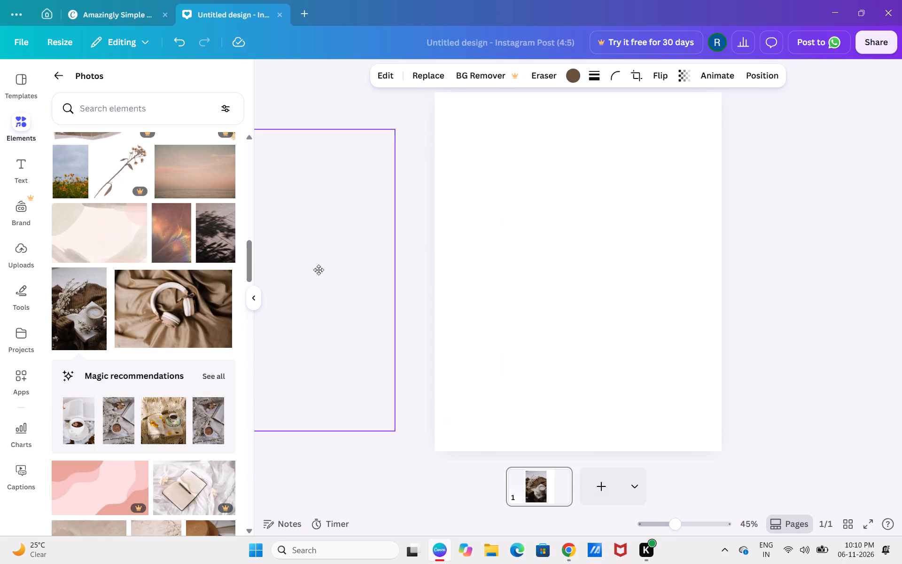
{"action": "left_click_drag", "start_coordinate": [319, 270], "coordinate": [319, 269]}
Browse more trending photos and search the photo elements for "christmas".
{"action": "scroll", "coordinate": [171, 262], "scroll_direction": "down", "scroll_amount": 11}
{"action": "scroll", "coordinate": [161, 261], "scroll_direction": "up", "scroll_amount": 3}
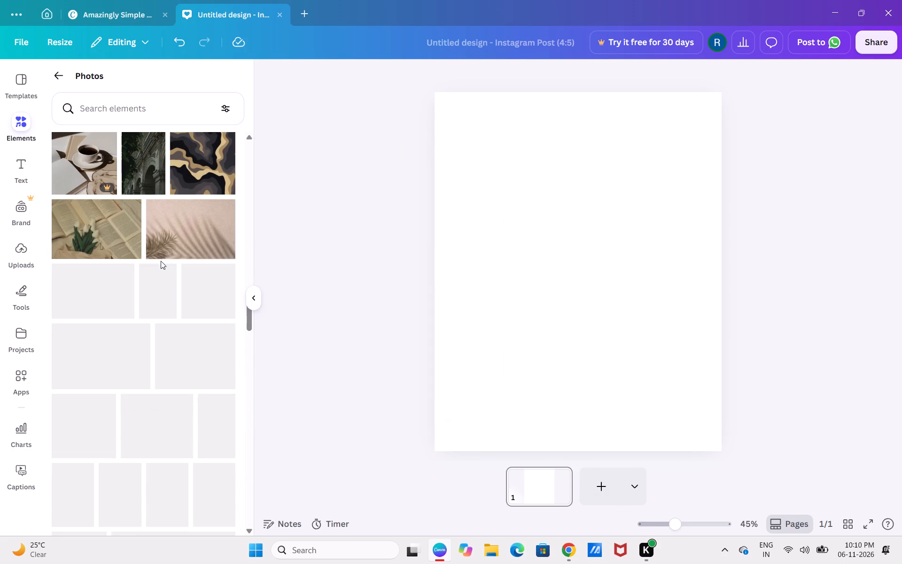
{"action": "scroll", "coordinate": [161, 261], "scroll_direction": "down", "scroll_amount": 2}
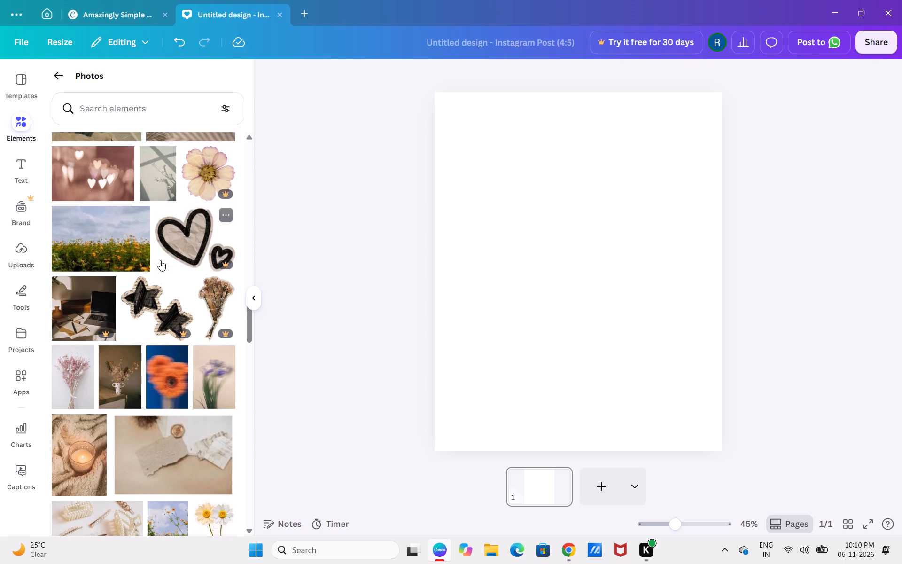
{"action": "scroll", "coordinate": [160, 260], "scroll_direction": "down", "scroll_amount": 6}
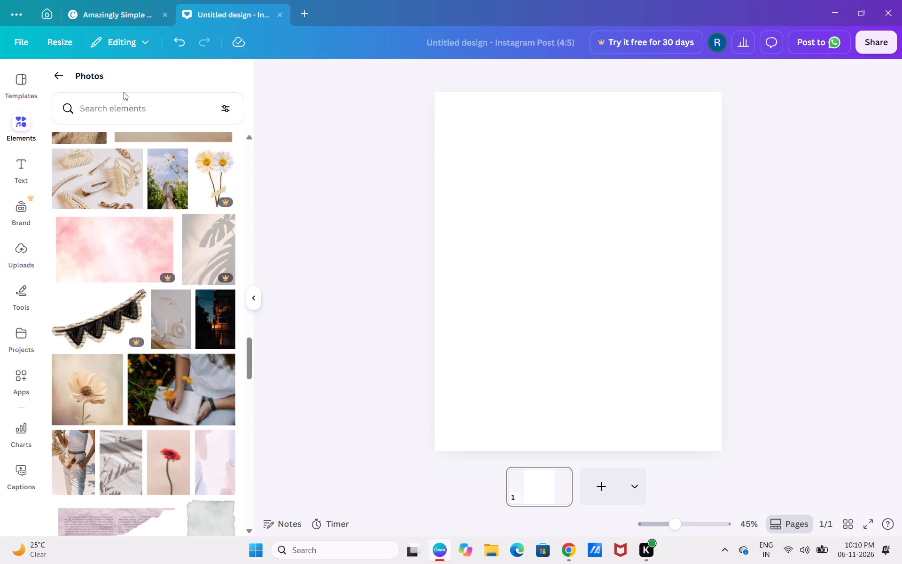
{"action": "left_click", "coordinate": [123, 108]}
{"action": "type", "text": "christmas"}
{"action": "key", "text": "Return"}
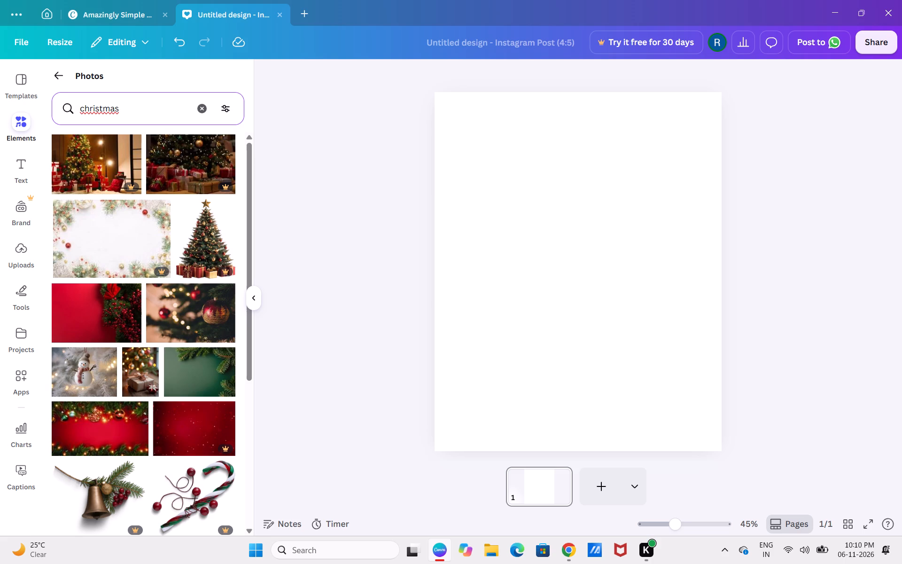
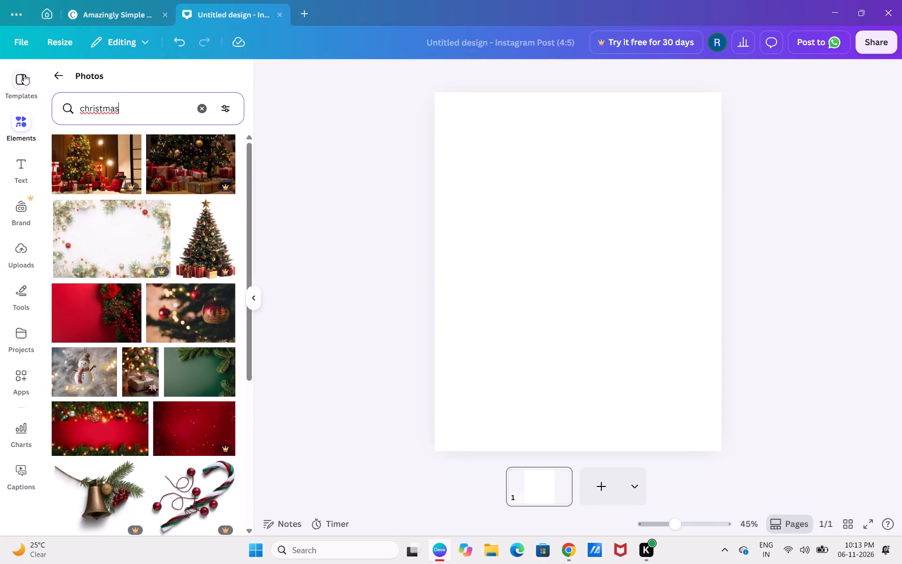
Place the red Christmas photo with the bow and berry branches on the blank page and enlarge it to the full page width.
{"action": "left_click_drag", "start_coordinate": [102, 310], "coordinate": [237, 306]}
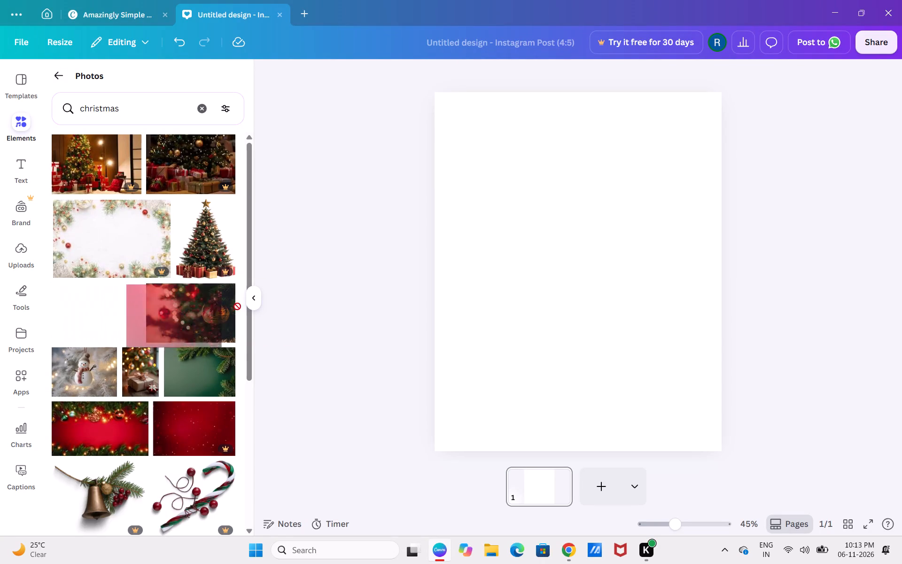
{"action": "left_click_drag", "start_coordinate": [237, 306], "coordinate": [486, 124]}
{"action": "left_click_drag", "start_coordinate": [665, 251], "coordinate": [681, 266]}
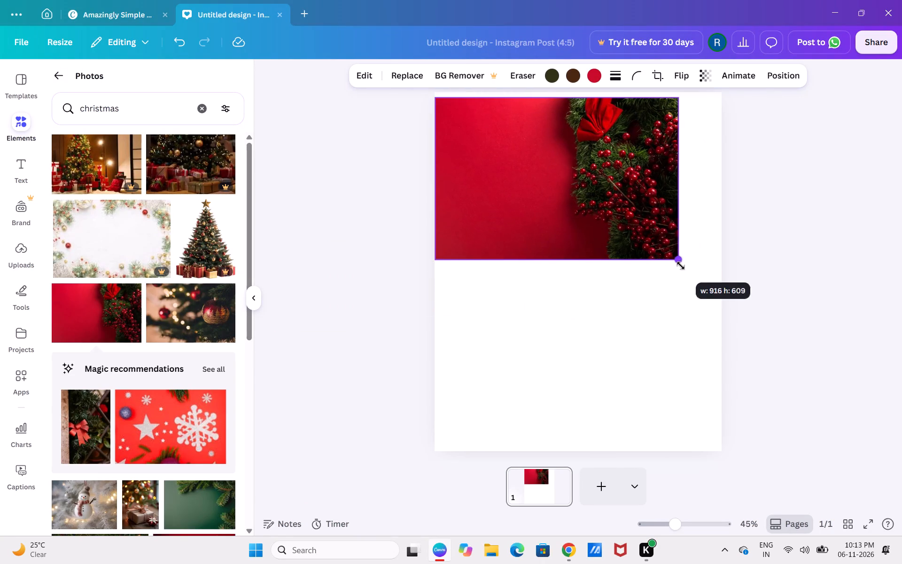
{"action": "left_click_drag", "start_coordinate": [681, 266], "coordinate": [717, 303]}
{"action": "left_click", "coordinate": [718, 303]}
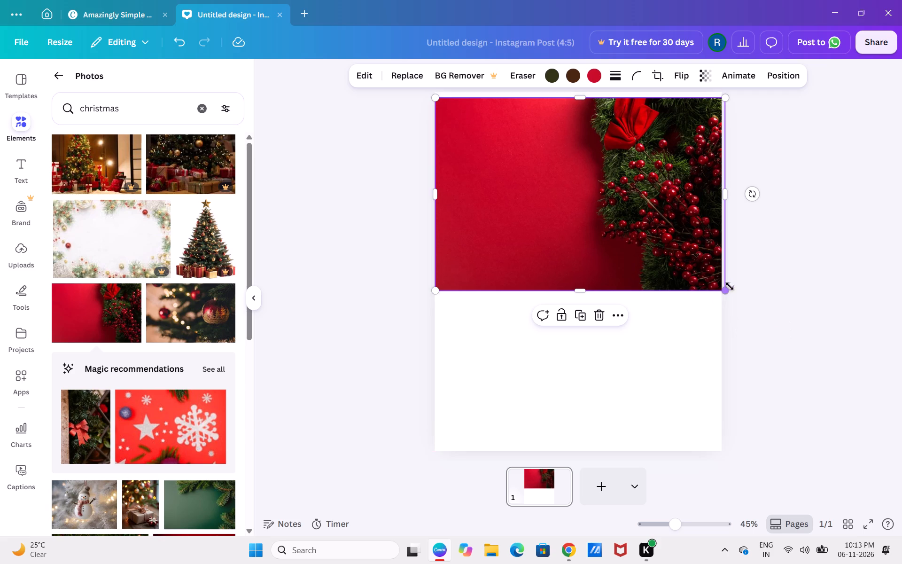
{"action": "left_click_drag", "start_coordinate": [726, 289], "coordinate": [719, 288]}
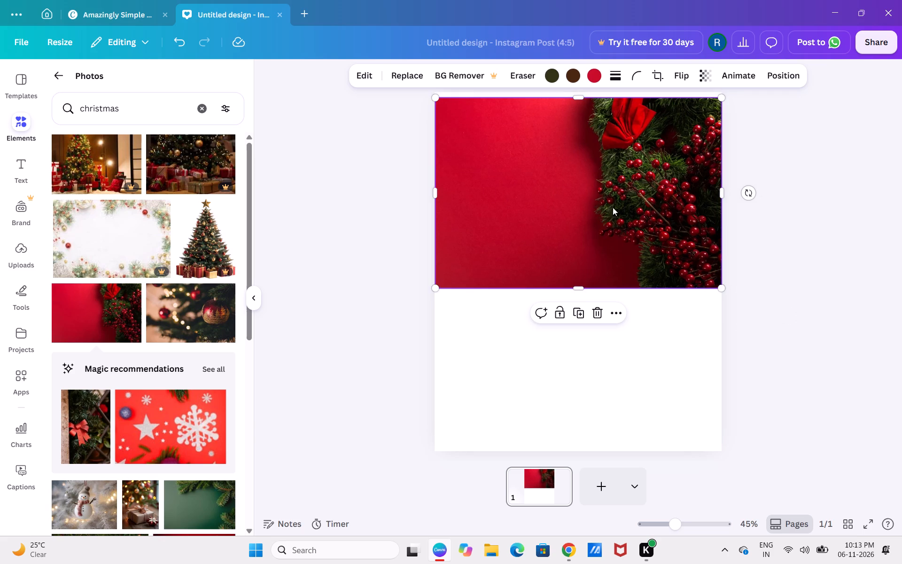
Move the red Christmas photo down so it sits flush with the bottom edge of the page.
{"action": "left_click_drag", "start_coordinate": [566, 179], "coordinate": [568, 343]}
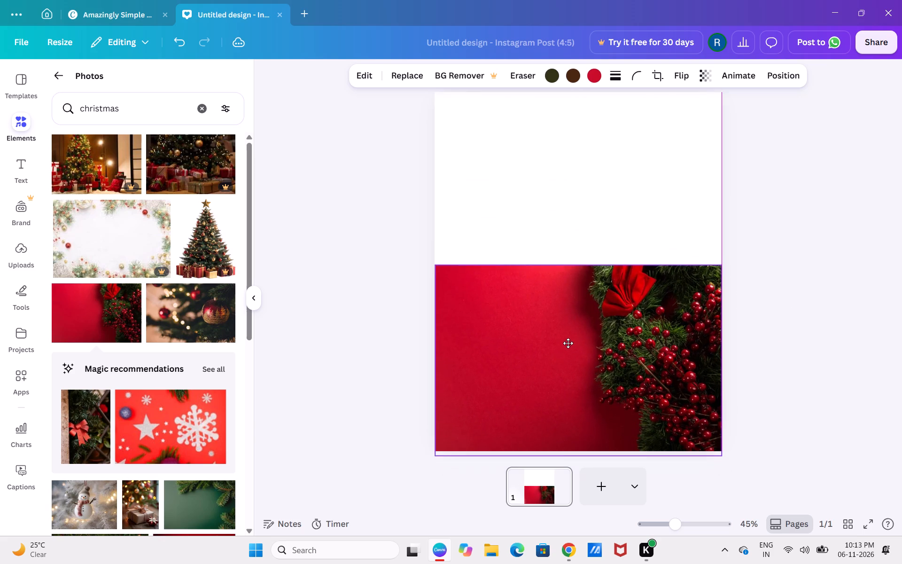
{"action": "left_click_drag", "start_coordinate": [568, 343], "coordinate": [568, 341]}
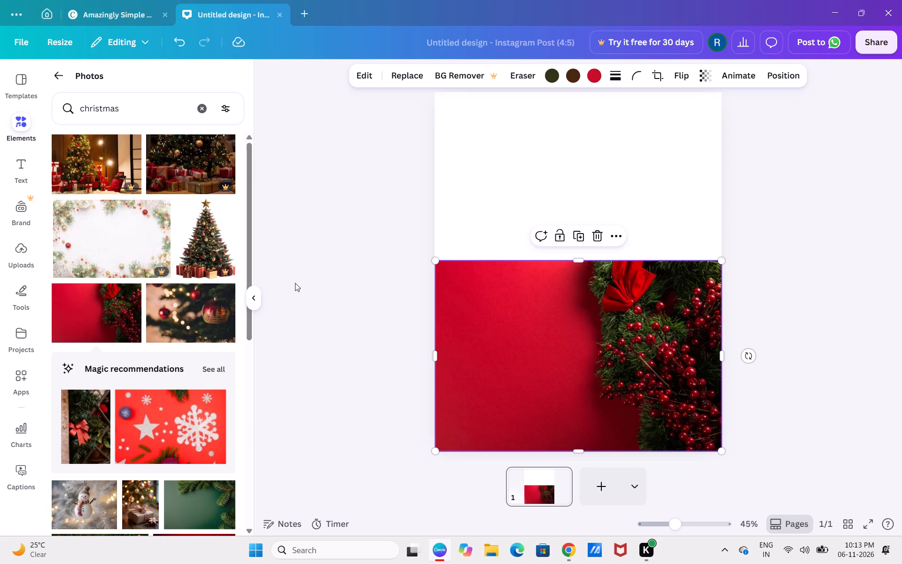
{"action": "left_click", "coordinate": [299, 275]}
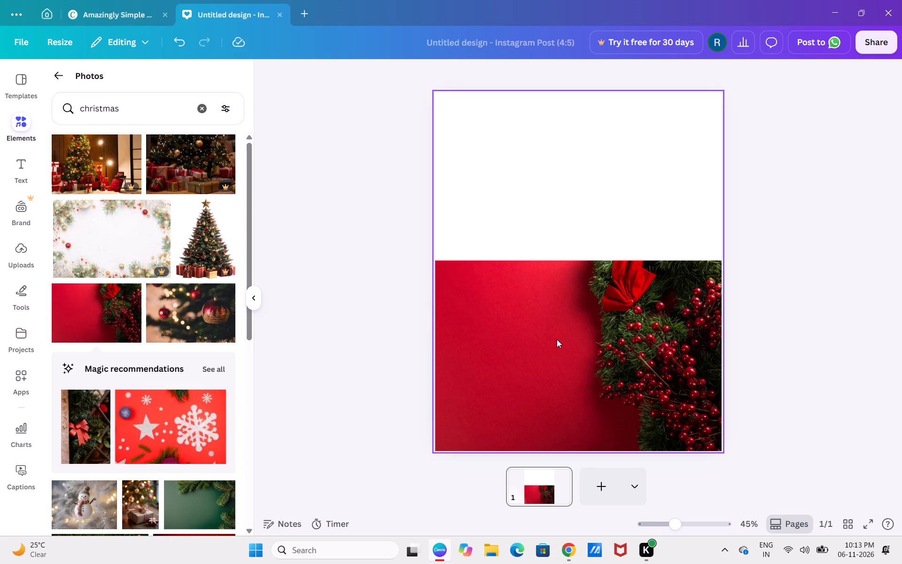
Add a second copy of the red Christmas photo and position it at page width above the first, overlapping its upper part.
{"action": "left_click", "coordinate": [115, 305]}
{"action": "left_click_drag", "start_coordinate": [605, 274], "coordinate": [605, 238]}
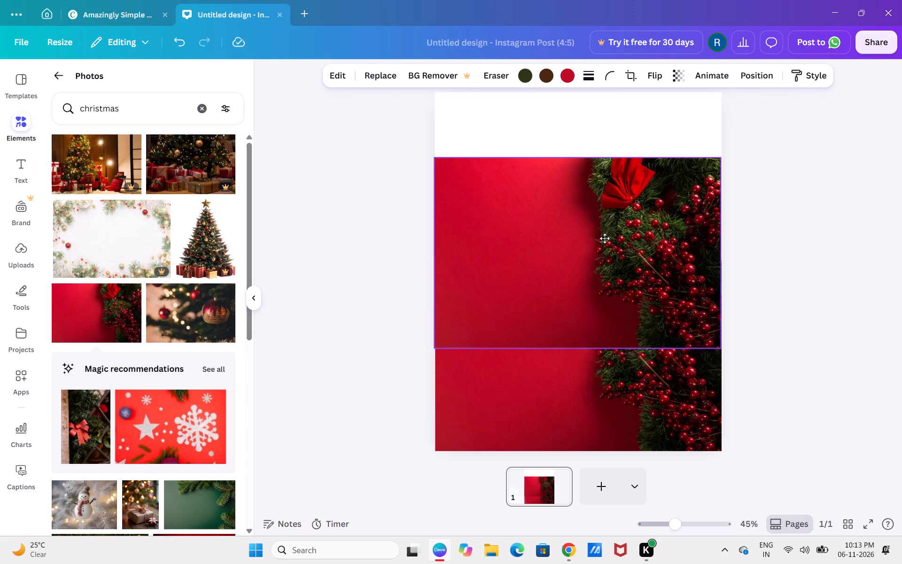
{"action": "left_click_drag", "start_coordinate": [605, 238], "coordinate": [602, 165]}
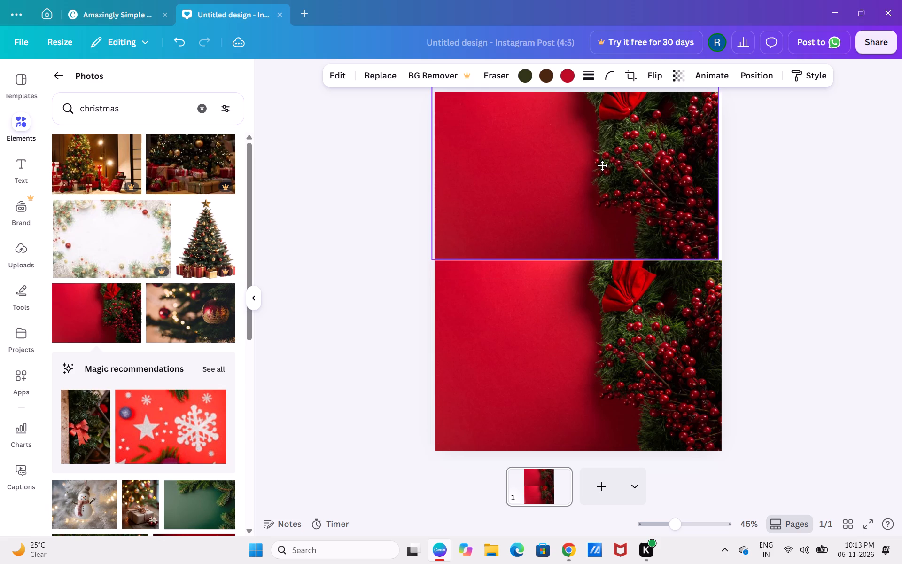
{"action": "left_click_drag", "start_coordinate": [602, 165], "coordinate": [592, 213]}
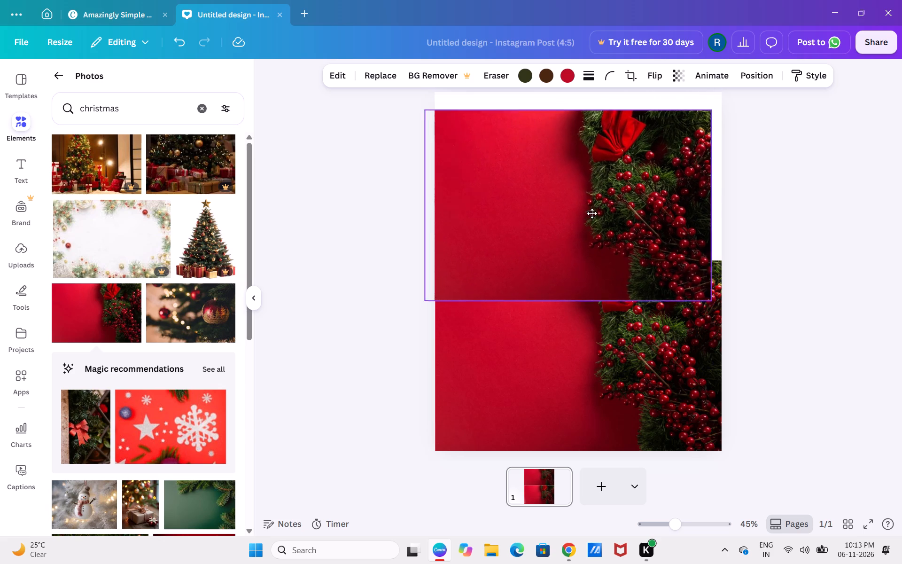
{"action": "left_click_drag", "start_coordinate": [592, 213], "coordinate": [601, 223]}
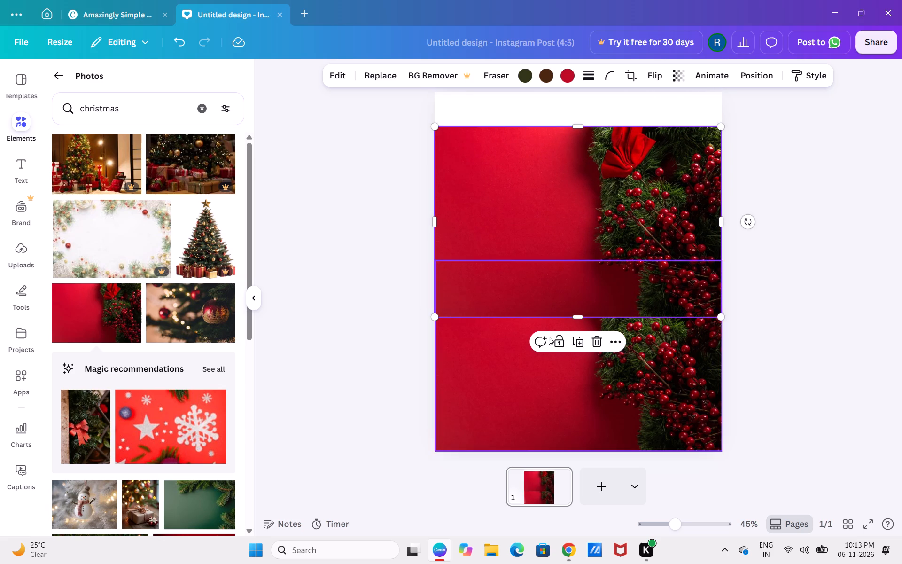
Rotate the upper copy of the Christmas photo to about 168° so its greenery lies opposite the lower photo's greenery.
{"action": "left_click", "coordinate": [745, 220]}
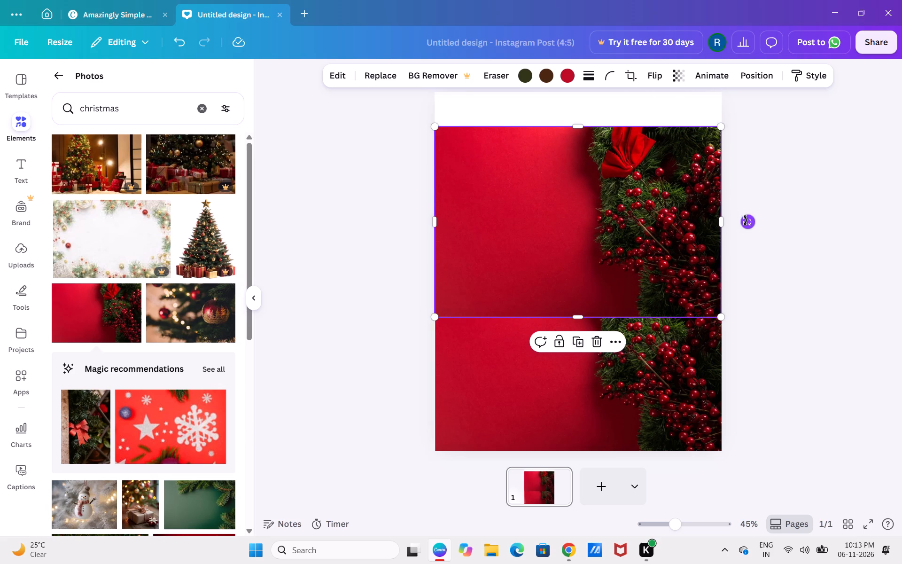
{"action": "left_click_drag", "start_coordinate": [747, 221], "coordinate": [483, 241]}
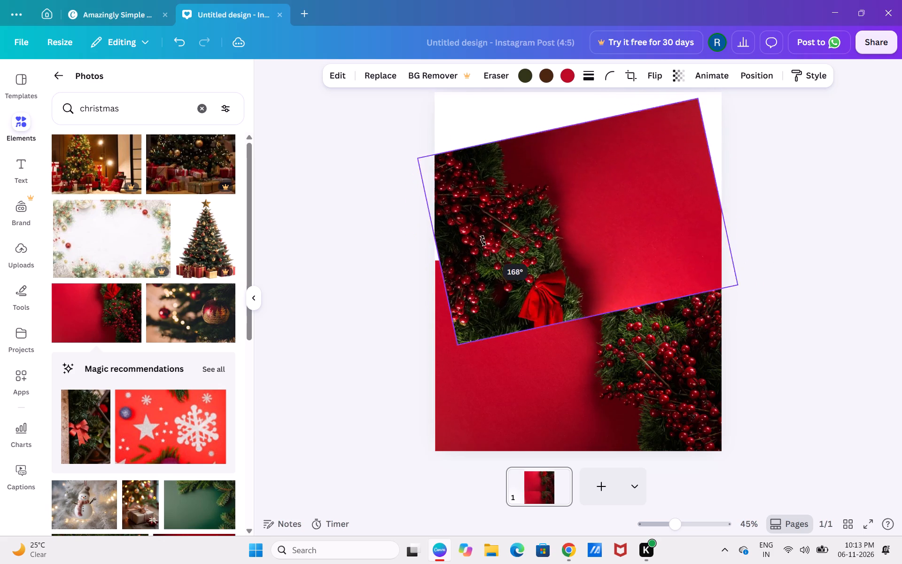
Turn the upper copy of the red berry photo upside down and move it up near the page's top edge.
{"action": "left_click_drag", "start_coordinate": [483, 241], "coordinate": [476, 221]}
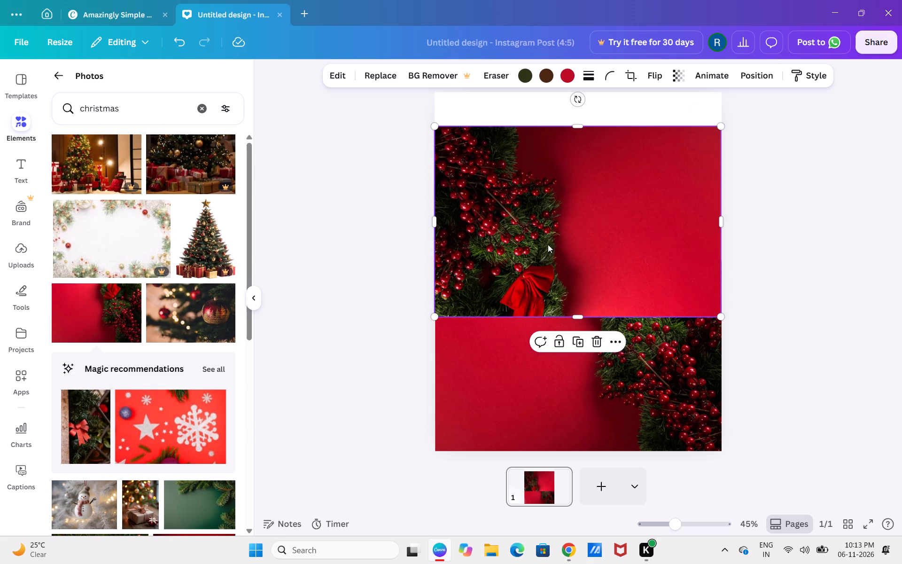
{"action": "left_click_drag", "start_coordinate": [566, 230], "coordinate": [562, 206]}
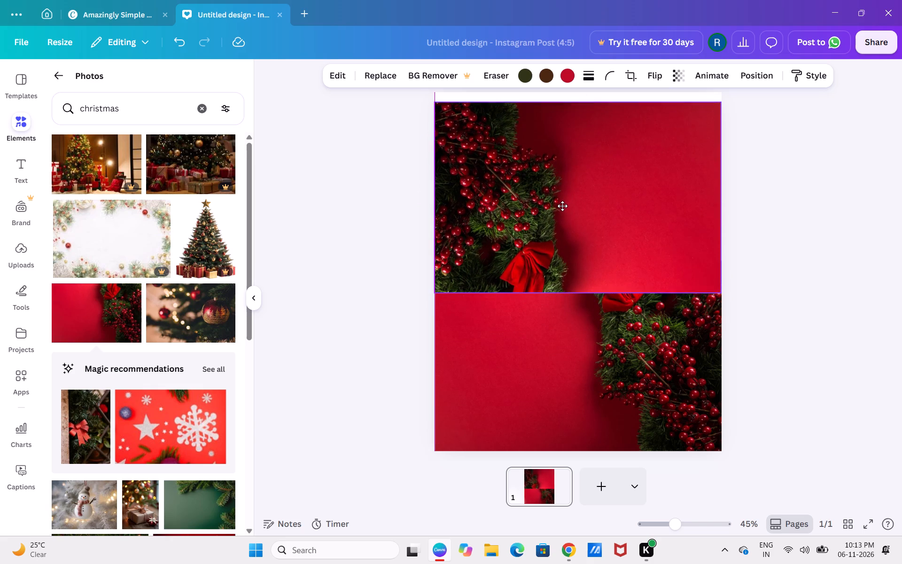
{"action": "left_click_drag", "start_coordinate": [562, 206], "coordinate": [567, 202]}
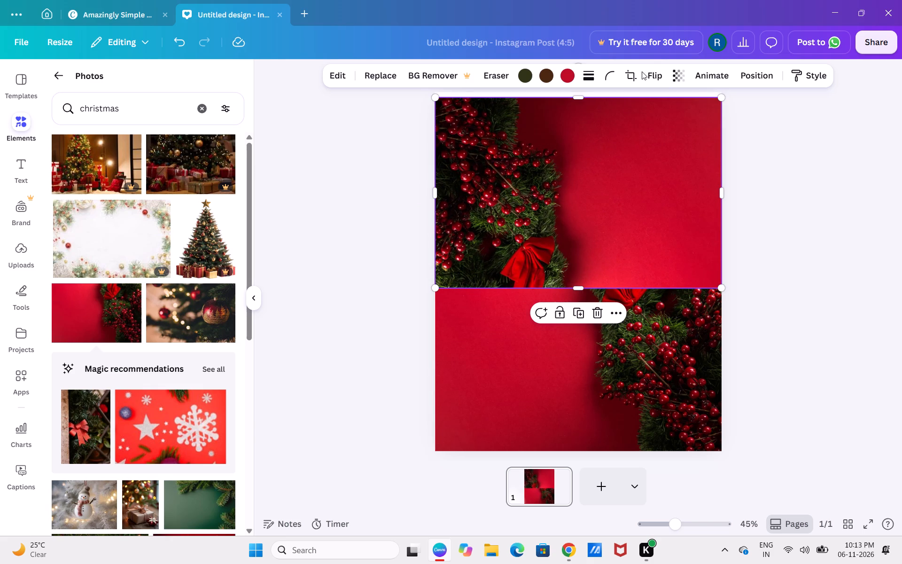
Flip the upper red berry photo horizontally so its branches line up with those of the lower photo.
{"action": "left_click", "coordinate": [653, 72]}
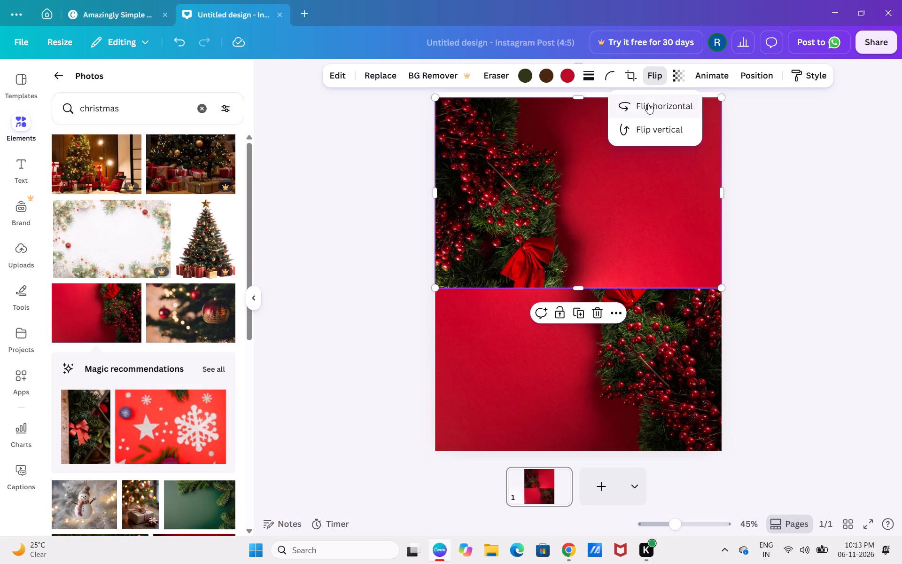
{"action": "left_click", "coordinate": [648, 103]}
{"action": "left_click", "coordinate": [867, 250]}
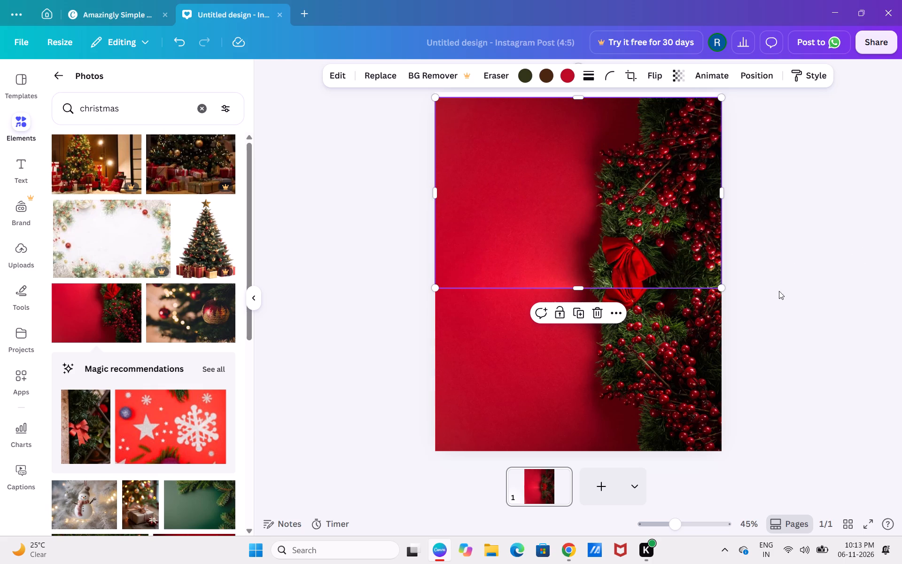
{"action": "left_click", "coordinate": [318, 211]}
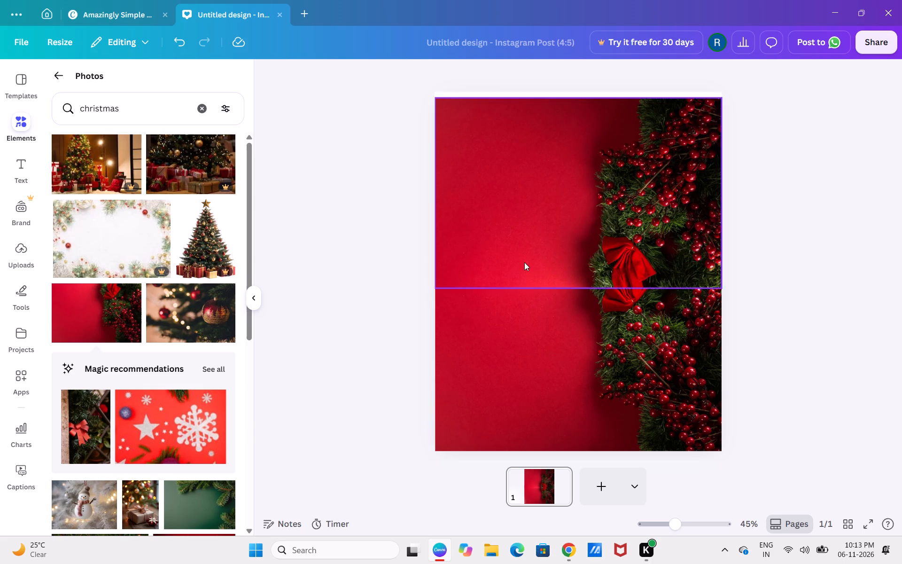
Delete the upper red berry photo, keeping the lower one on the page.
{"action": "left_click", "coordinate": [627, 222]}
{"action": "left_click", "coordinate": [594, 313]}
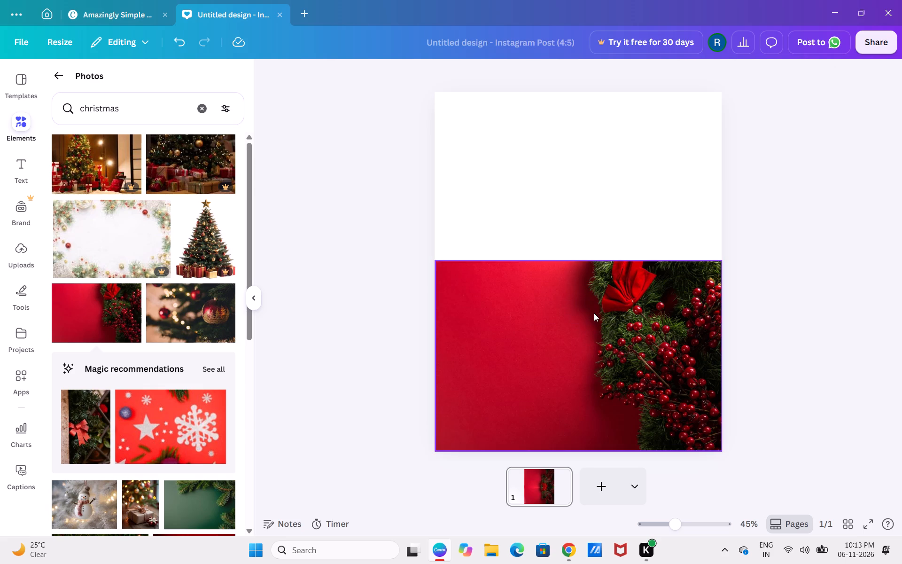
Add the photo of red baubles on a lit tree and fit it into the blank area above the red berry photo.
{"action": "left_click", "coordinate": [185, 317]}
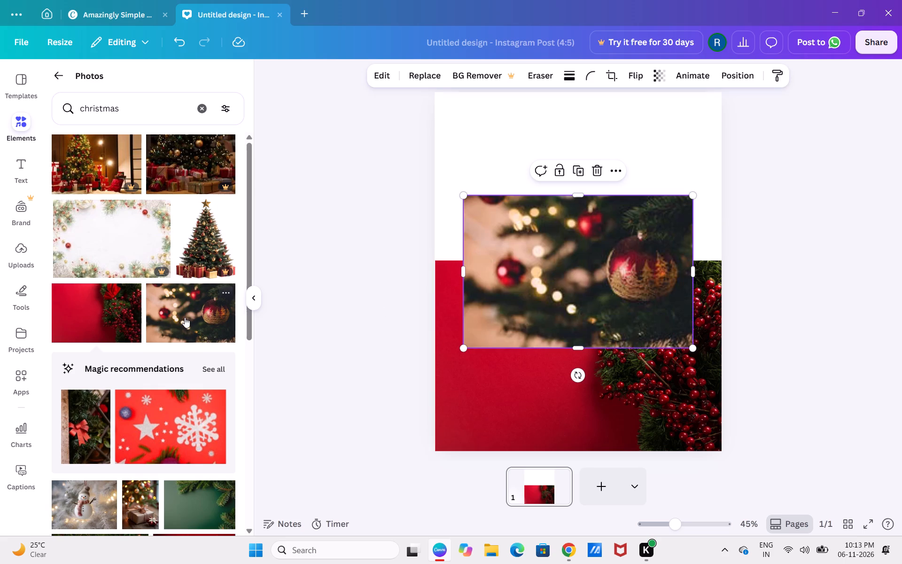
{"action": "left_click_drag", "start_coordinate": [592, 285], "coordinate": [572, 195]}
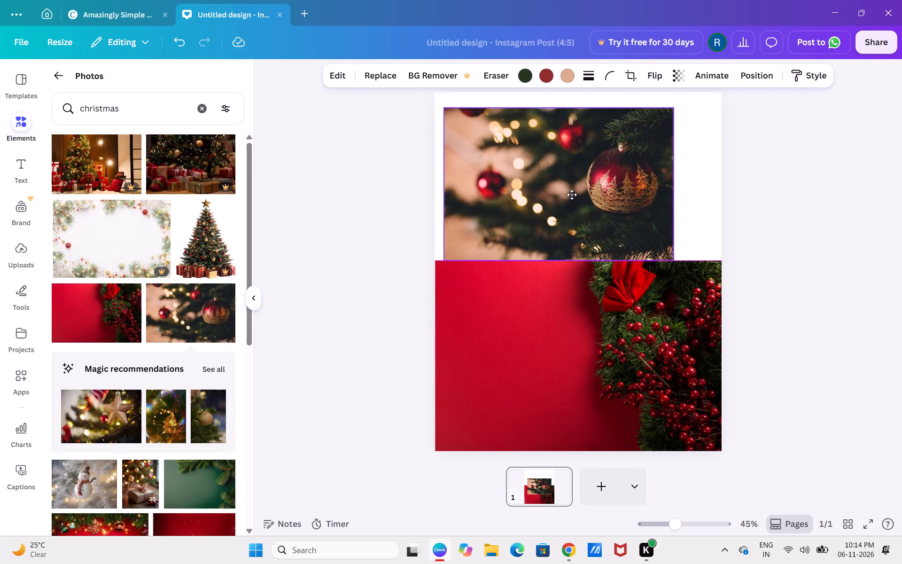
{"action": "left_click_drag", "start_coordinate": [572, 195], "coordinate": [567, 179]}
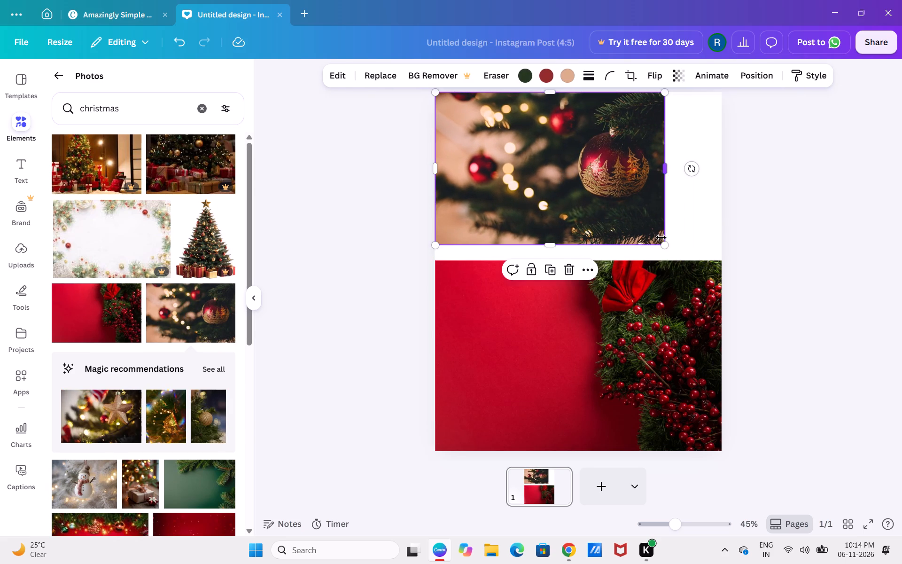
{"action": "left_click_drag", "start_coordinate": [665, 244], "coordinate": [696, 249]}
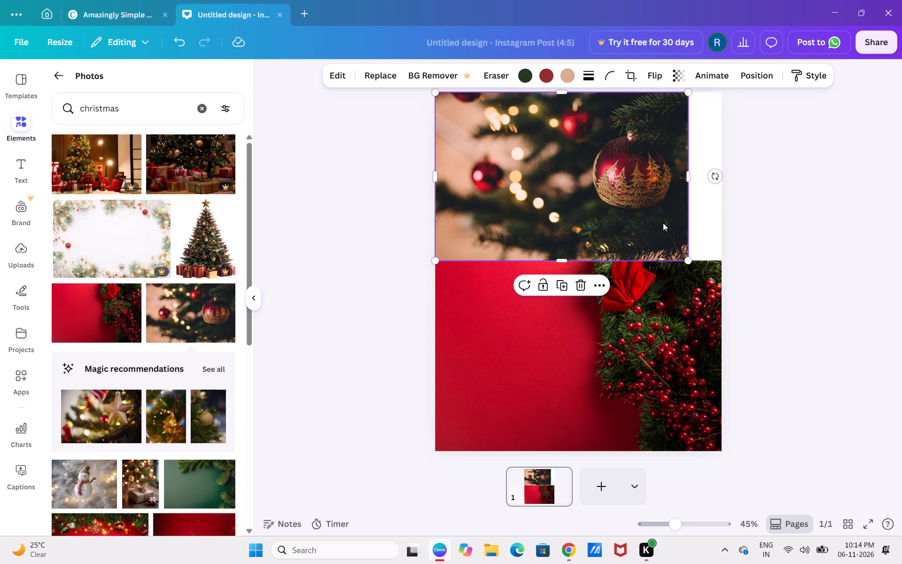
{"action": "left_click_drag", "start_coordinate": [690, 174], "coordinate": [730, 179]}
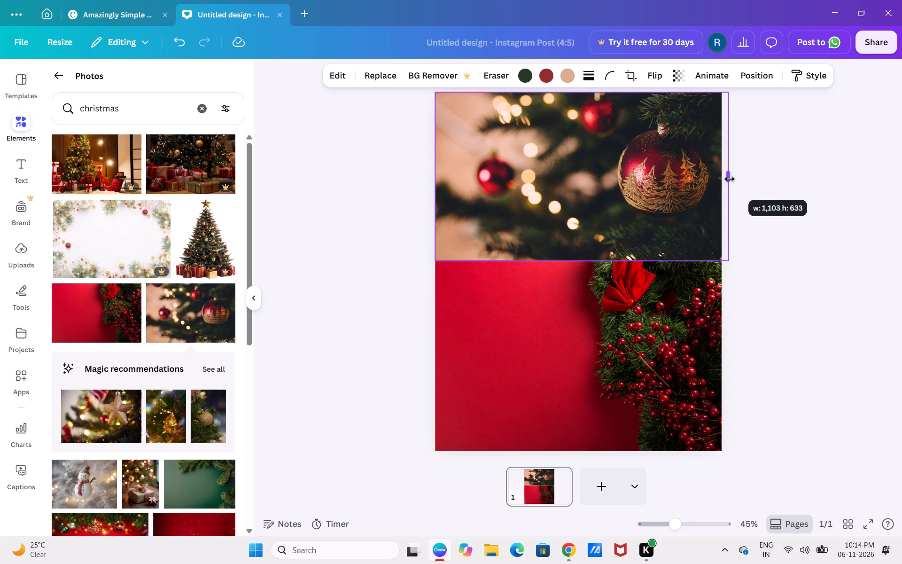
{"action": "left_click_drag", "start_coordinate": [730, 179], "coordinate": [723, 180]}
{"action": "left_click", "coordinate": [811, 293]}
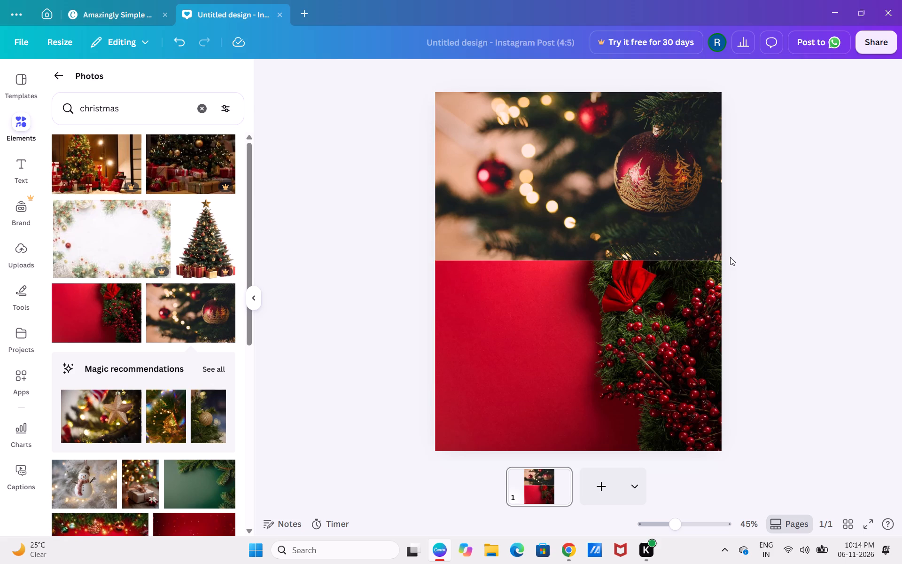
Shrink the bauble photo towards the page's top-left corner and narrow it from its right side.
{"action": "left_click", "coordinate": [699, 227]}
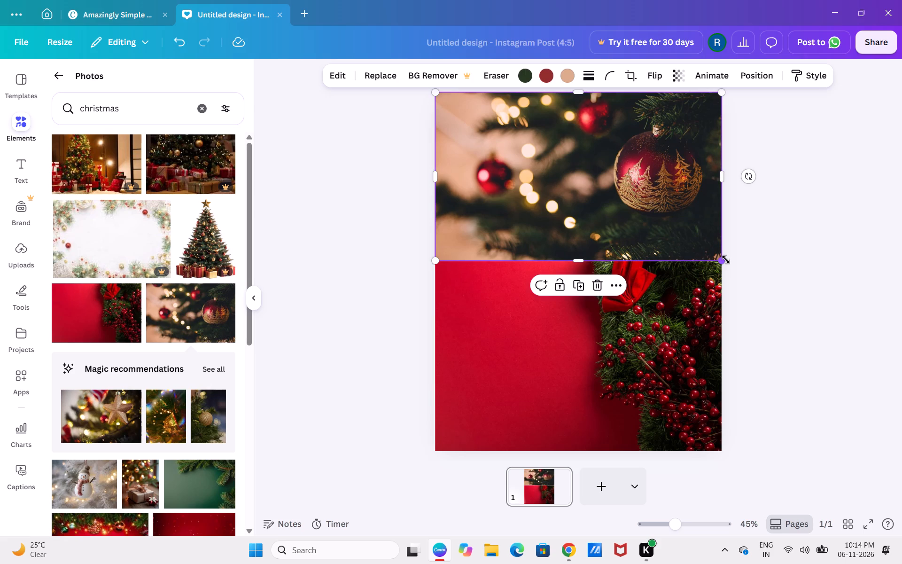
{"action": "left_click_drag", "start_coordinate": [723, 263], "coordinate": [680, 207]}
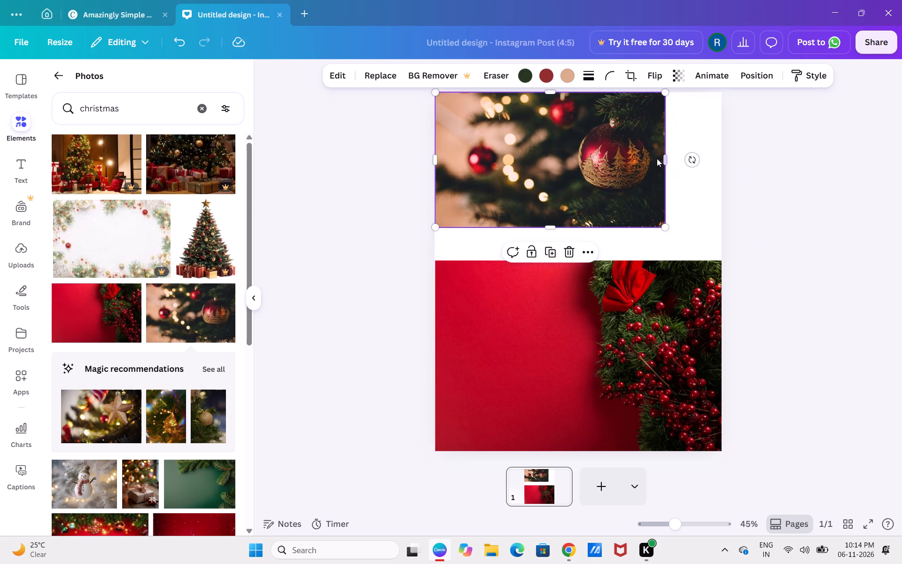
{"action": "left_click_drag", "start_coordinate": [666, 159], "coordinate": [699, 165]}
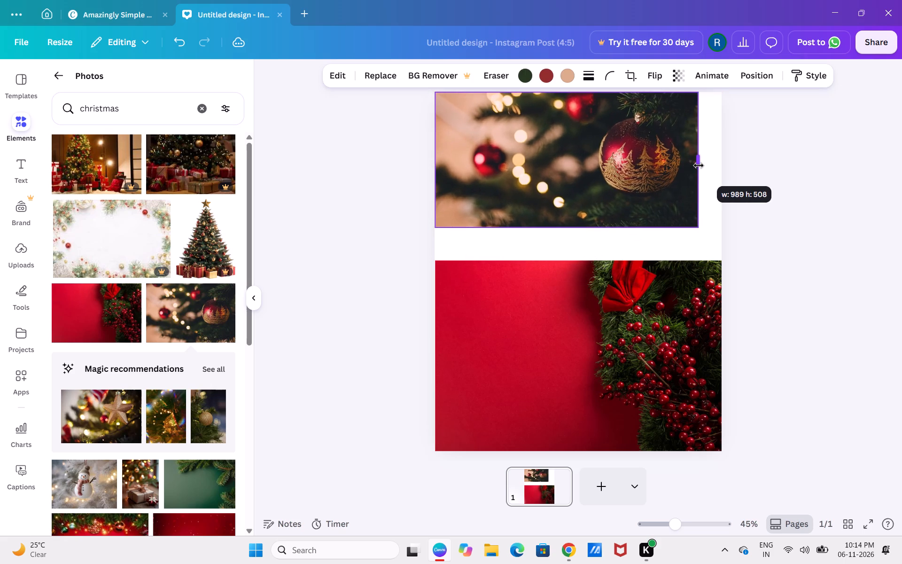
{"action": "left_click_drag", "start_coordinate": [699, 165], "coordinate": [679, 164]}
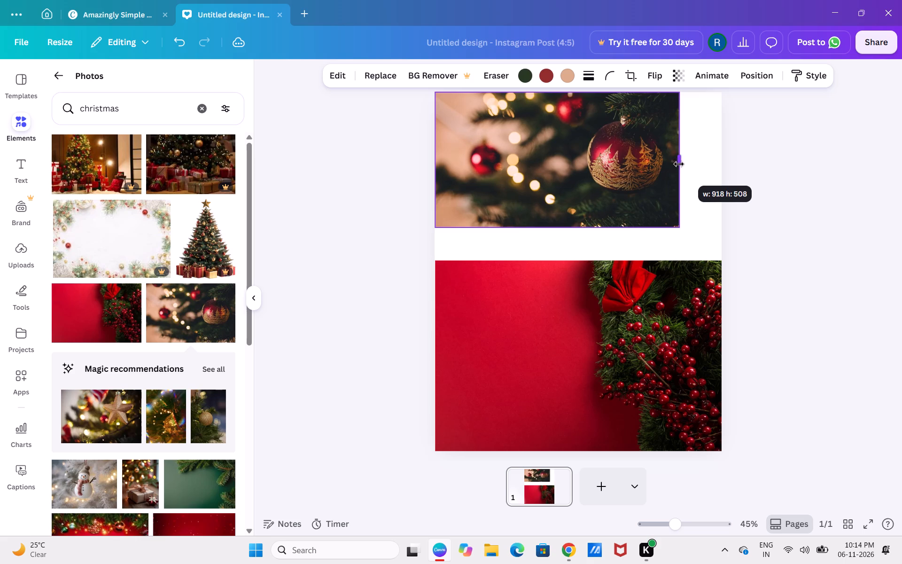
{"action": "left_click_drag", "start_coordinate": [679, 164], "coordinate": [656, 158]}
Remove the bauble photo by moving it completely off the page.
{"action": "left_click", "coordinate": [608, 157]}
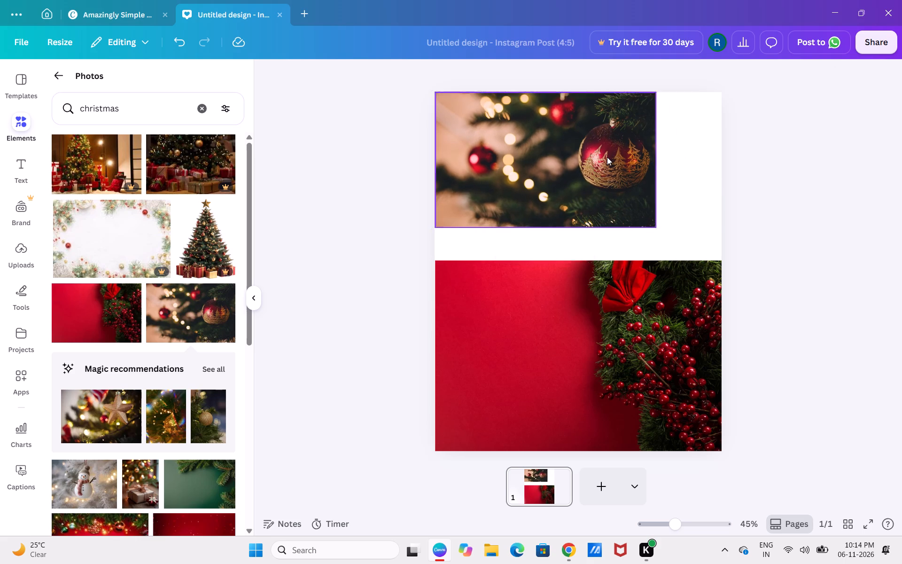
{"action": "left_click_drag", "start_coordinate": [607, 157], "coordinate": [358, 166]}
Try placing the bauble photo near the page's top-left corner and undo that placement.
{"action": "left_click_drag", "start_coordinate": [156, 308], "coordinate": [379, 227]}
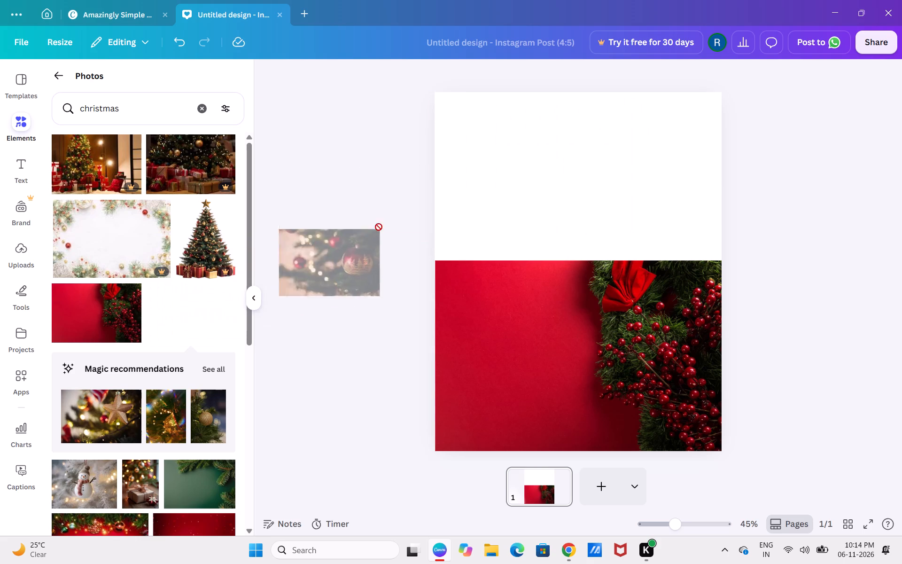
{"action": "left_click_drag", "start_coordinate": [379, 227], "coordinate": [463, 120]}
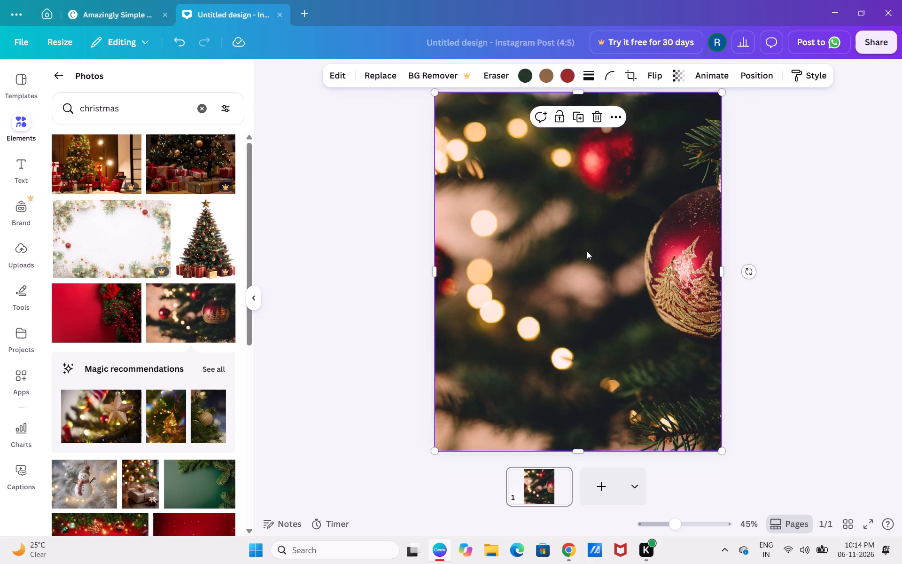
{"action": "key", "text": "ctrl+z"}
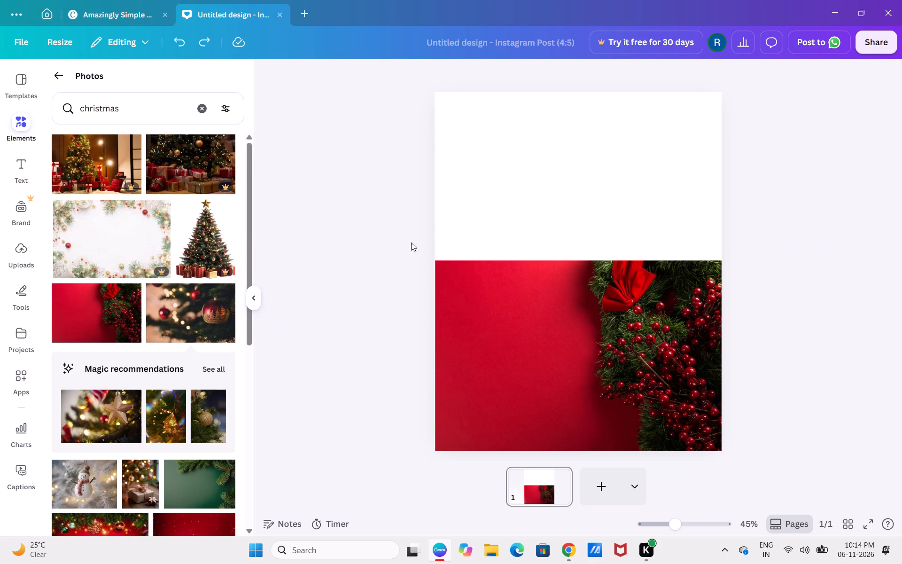
Add the bauble photo again, align it to the page's top-left corner and enlarge it proportionally to the full page width.
{"action": "left_click_drag", "start_coordinate": [188, 306], "coordinate": [500, 189]}
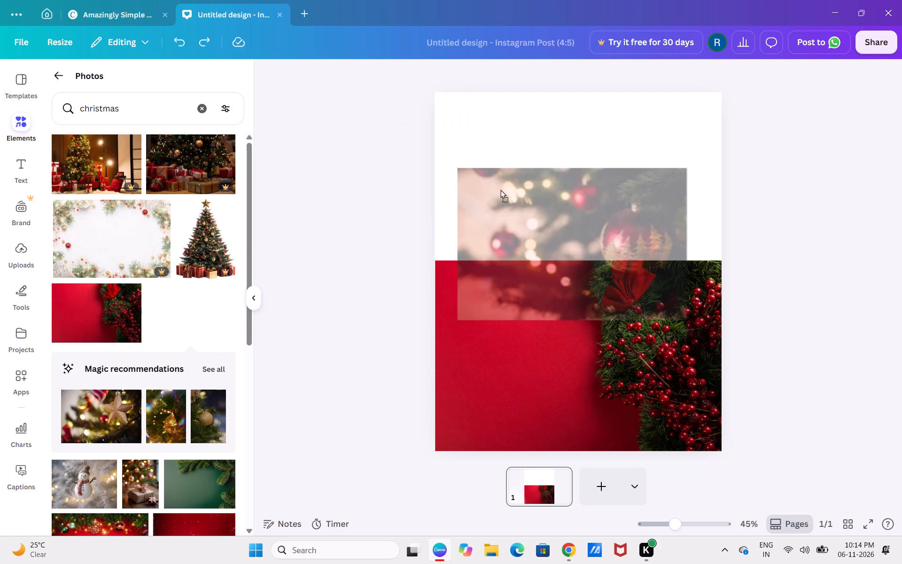
{"action": "left_click_drag", "start_coordinate": [500, 189], "coordinate": [509, 132]}
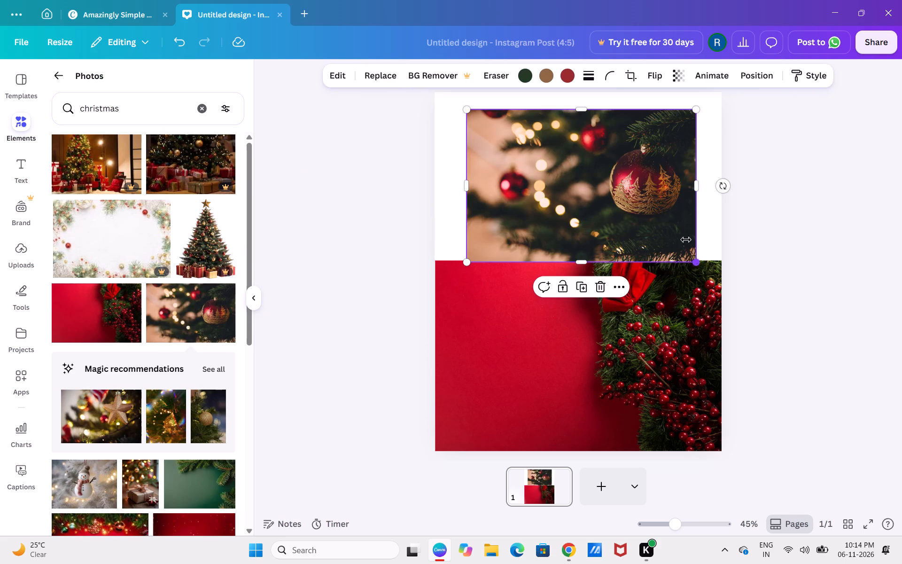
{"action": "left_click_drag", "start_coordinate": [572, 170], "coordinate": [542, 154]}
{"action": "left_click_drag", "start_coordinate": [664, 245], "coordinate": [680, 350]}
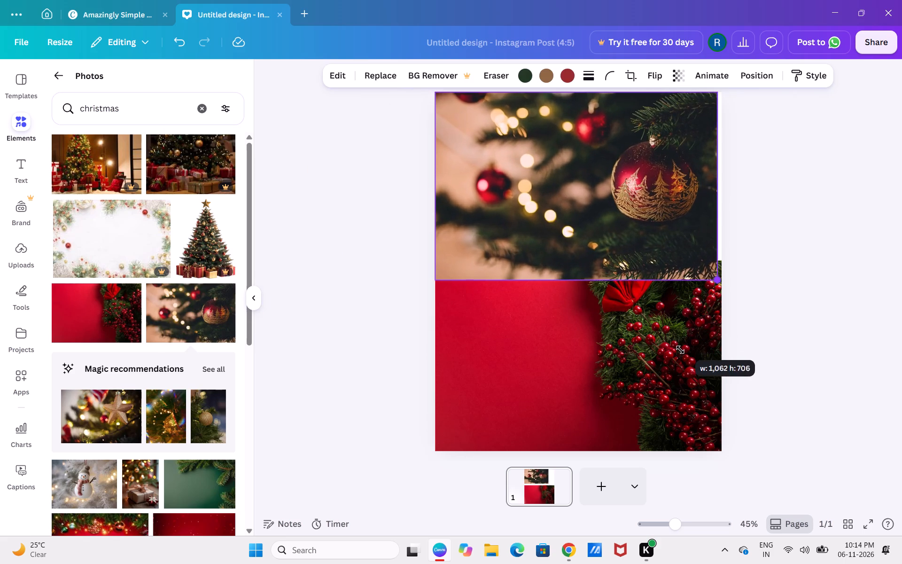
{"action": "left_click_drag", "start_coordinate": [680, 350], "coordinate": [672, 352]}
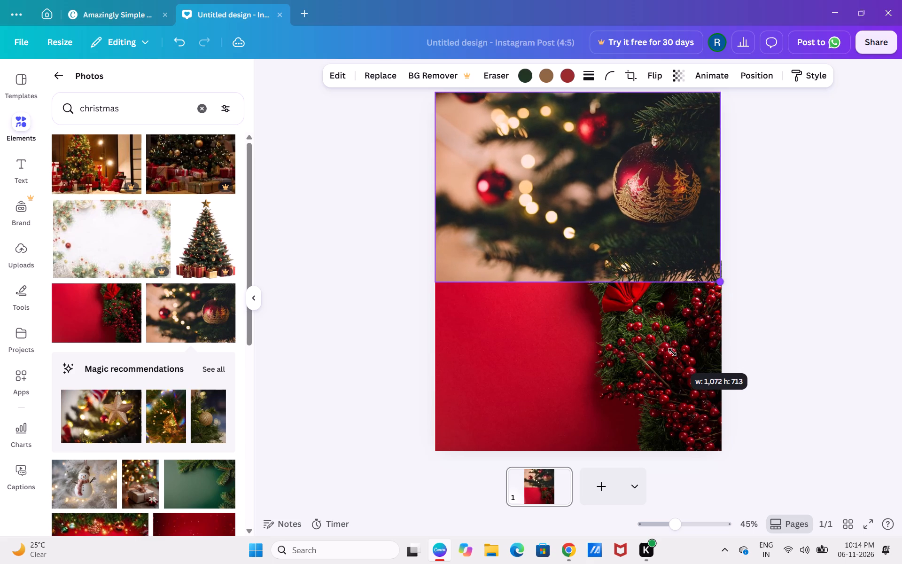
{"action": "left_click_drag", "start_coordinate": [672, 352], "coordinate": [672, 354]}
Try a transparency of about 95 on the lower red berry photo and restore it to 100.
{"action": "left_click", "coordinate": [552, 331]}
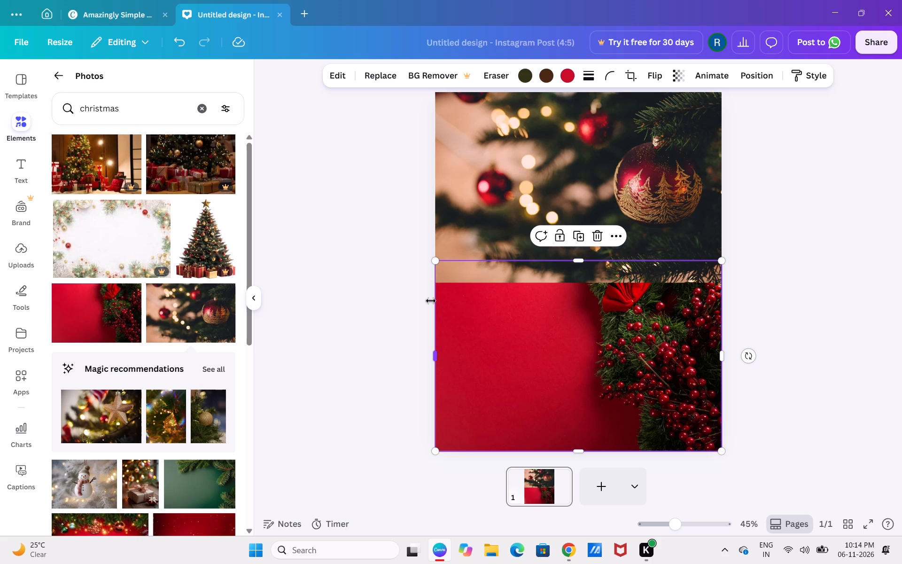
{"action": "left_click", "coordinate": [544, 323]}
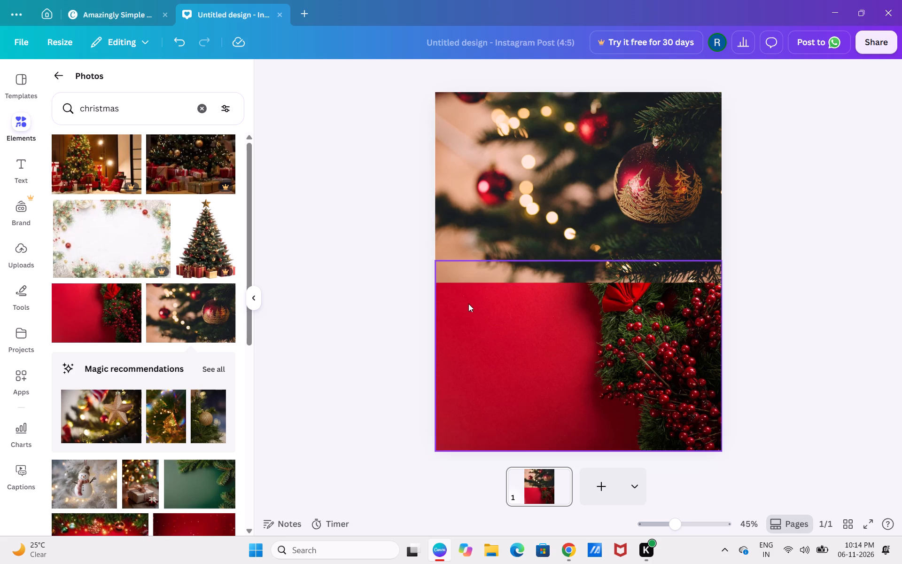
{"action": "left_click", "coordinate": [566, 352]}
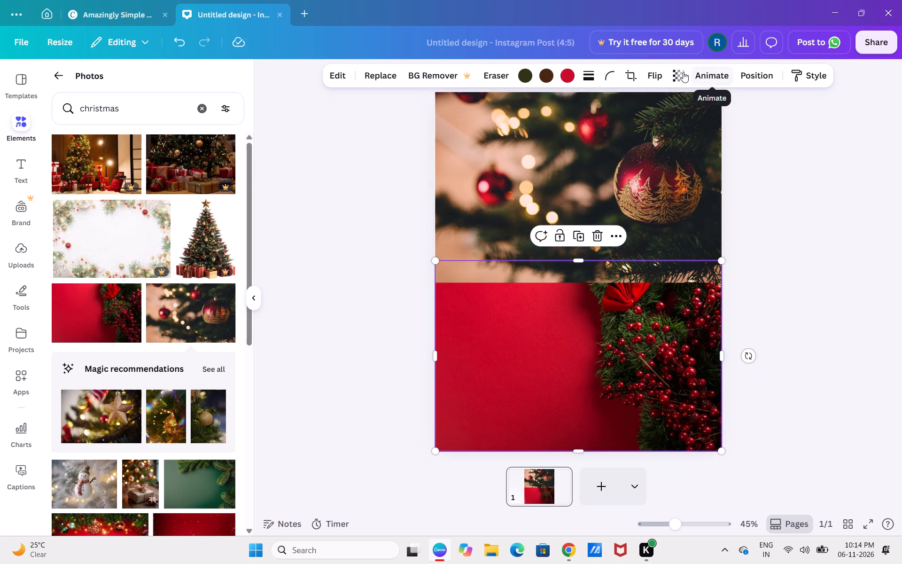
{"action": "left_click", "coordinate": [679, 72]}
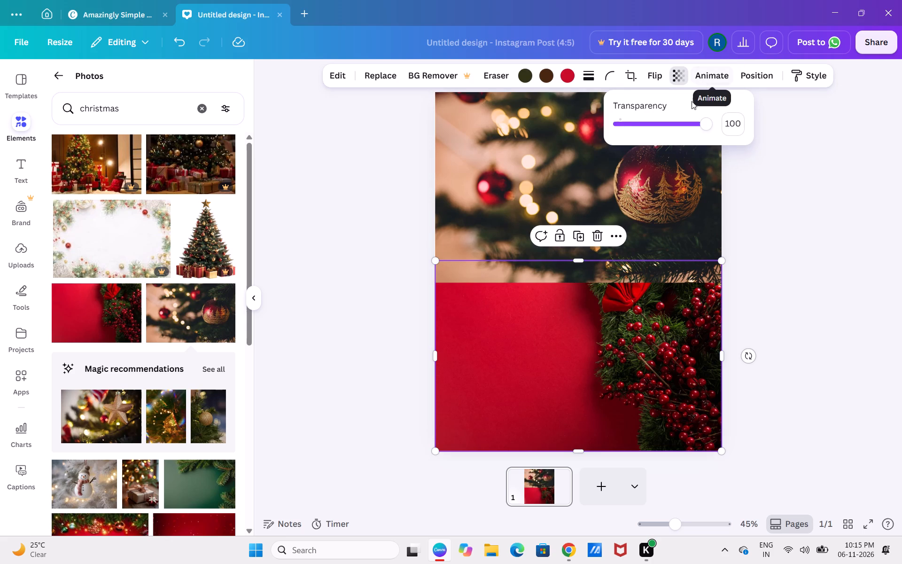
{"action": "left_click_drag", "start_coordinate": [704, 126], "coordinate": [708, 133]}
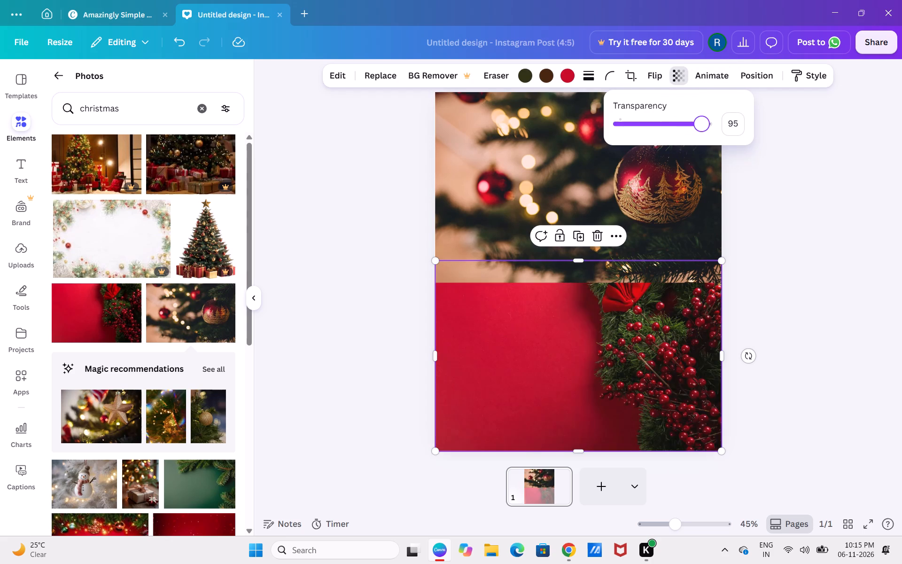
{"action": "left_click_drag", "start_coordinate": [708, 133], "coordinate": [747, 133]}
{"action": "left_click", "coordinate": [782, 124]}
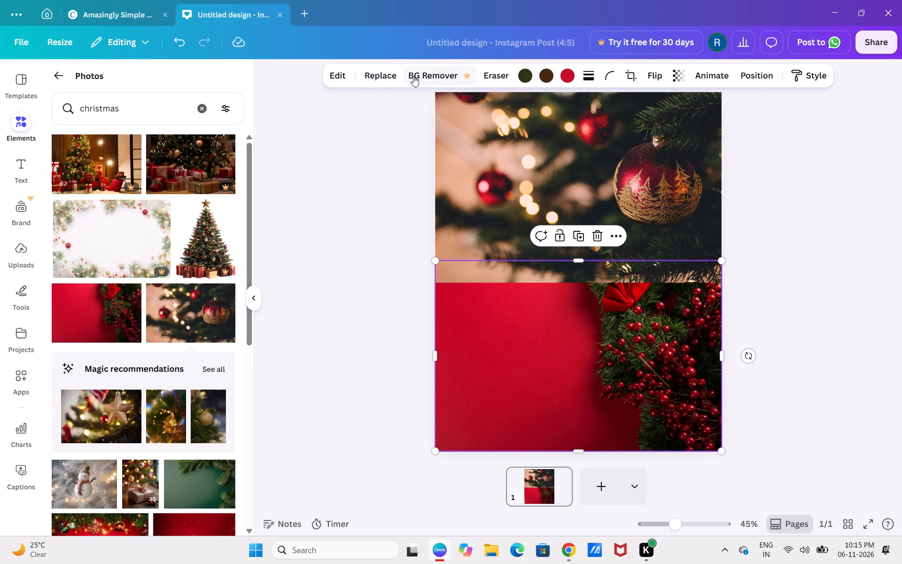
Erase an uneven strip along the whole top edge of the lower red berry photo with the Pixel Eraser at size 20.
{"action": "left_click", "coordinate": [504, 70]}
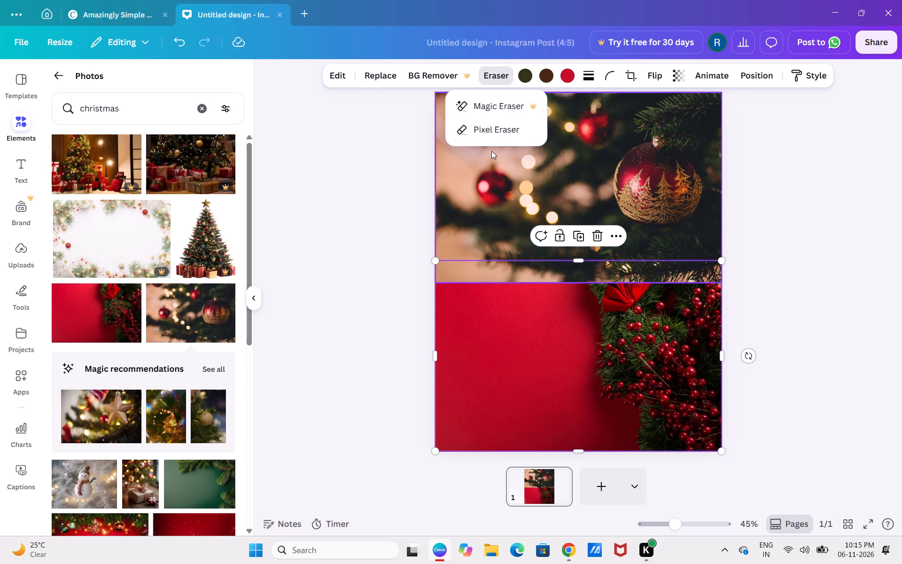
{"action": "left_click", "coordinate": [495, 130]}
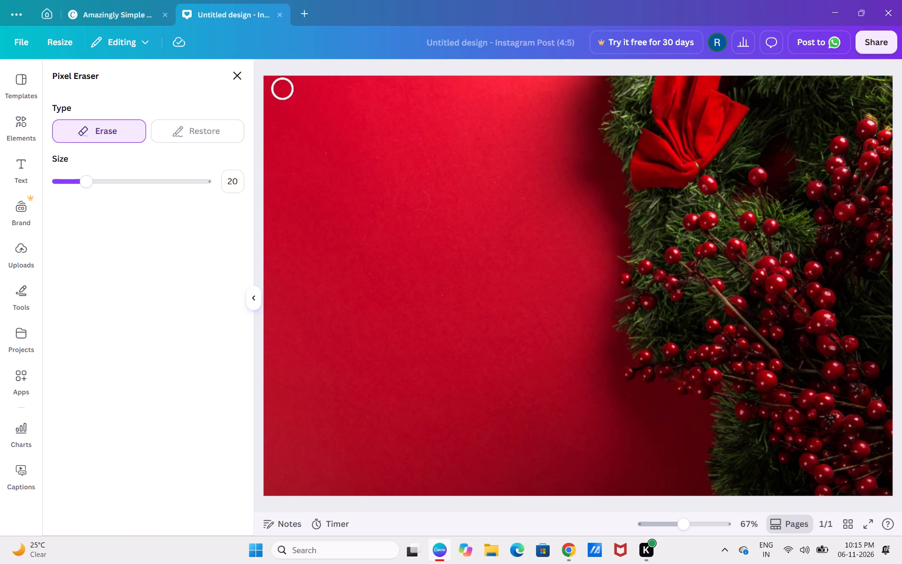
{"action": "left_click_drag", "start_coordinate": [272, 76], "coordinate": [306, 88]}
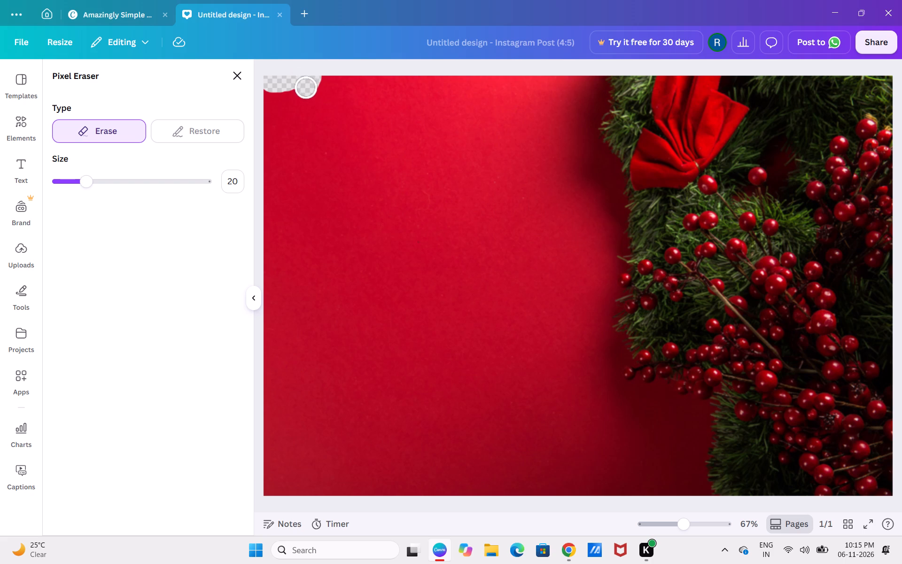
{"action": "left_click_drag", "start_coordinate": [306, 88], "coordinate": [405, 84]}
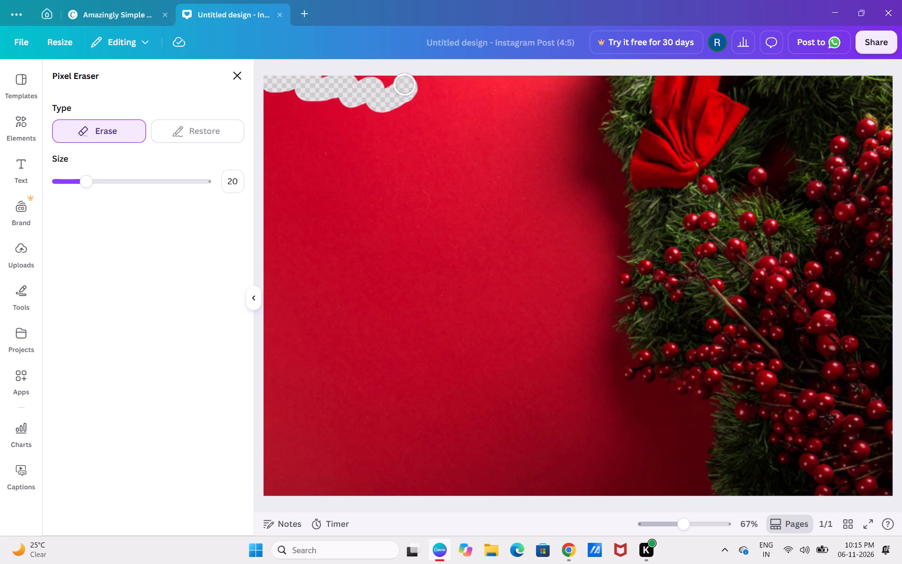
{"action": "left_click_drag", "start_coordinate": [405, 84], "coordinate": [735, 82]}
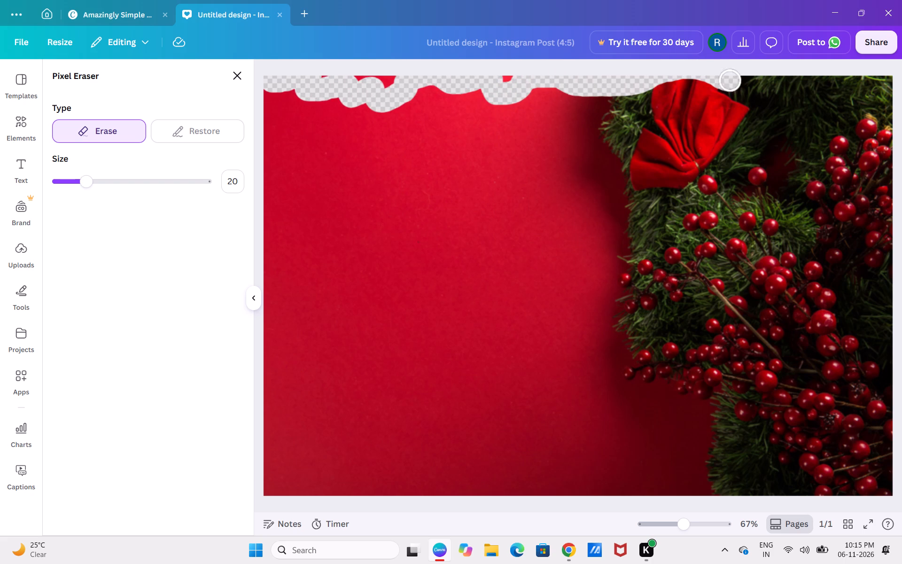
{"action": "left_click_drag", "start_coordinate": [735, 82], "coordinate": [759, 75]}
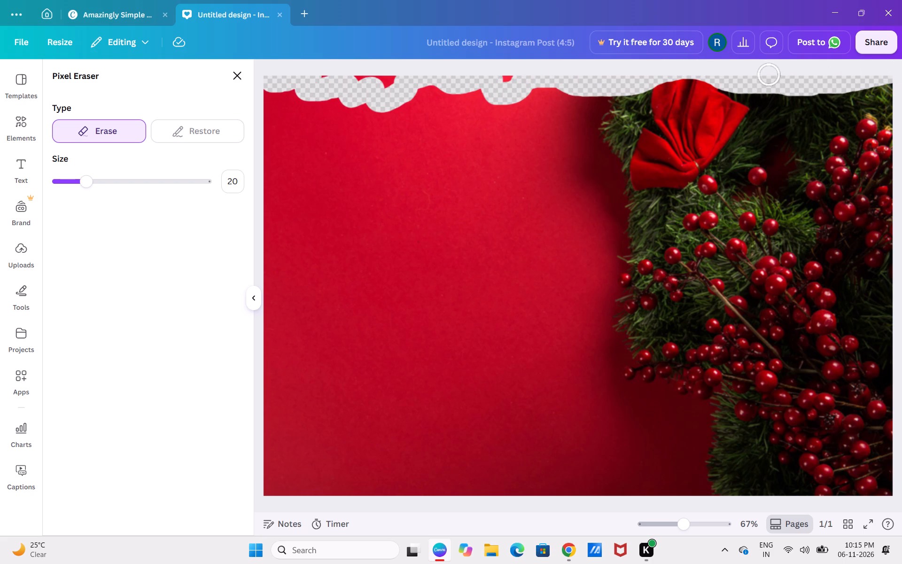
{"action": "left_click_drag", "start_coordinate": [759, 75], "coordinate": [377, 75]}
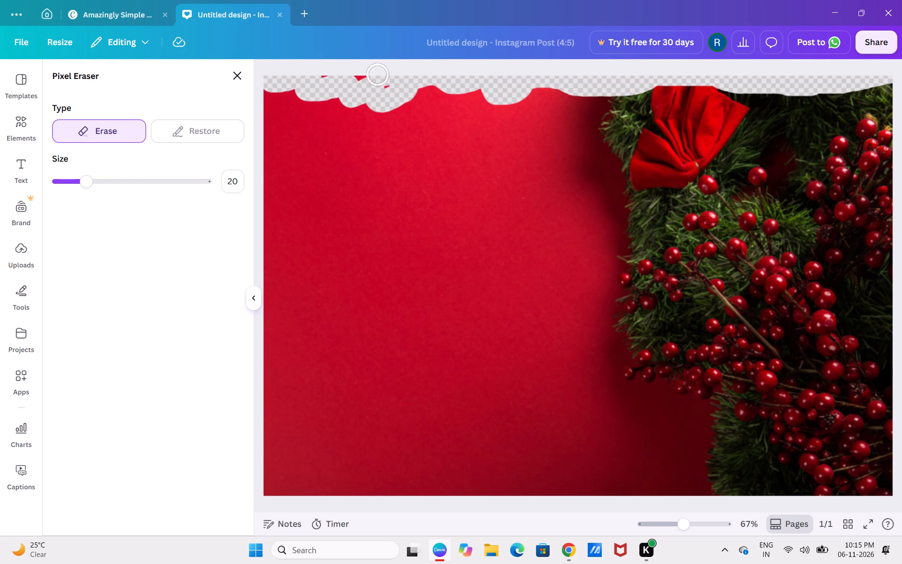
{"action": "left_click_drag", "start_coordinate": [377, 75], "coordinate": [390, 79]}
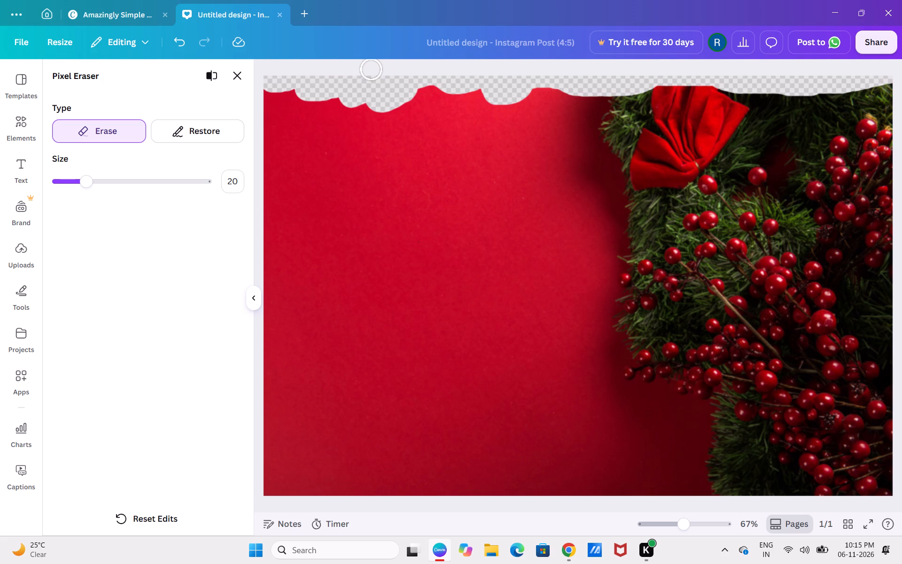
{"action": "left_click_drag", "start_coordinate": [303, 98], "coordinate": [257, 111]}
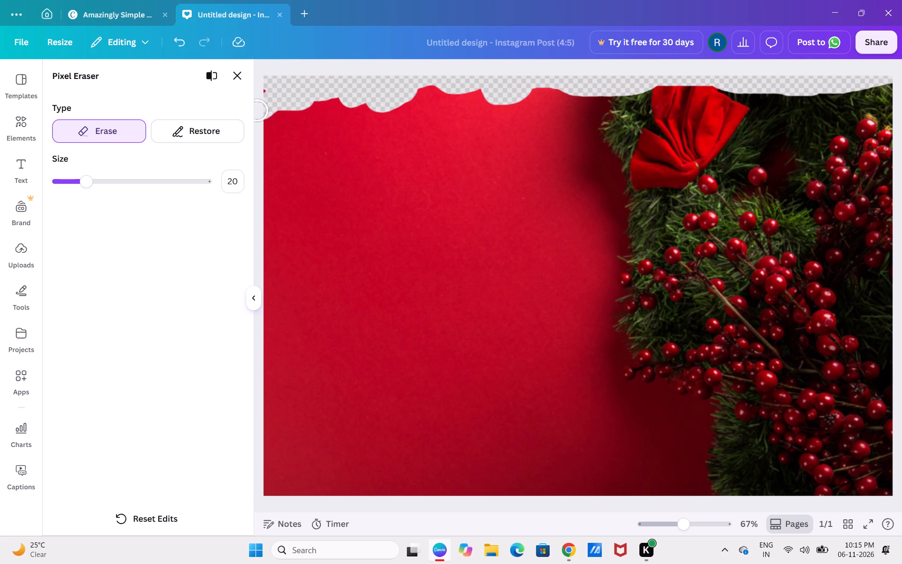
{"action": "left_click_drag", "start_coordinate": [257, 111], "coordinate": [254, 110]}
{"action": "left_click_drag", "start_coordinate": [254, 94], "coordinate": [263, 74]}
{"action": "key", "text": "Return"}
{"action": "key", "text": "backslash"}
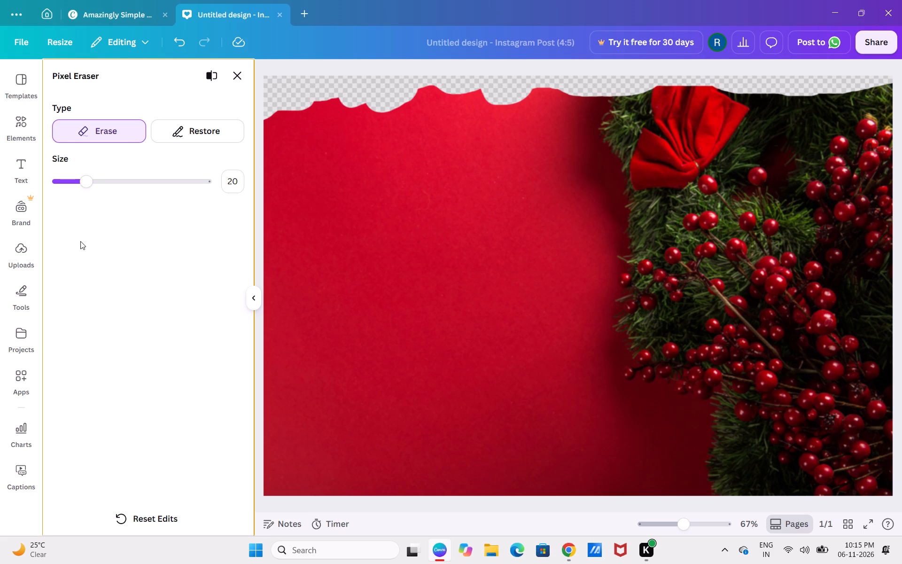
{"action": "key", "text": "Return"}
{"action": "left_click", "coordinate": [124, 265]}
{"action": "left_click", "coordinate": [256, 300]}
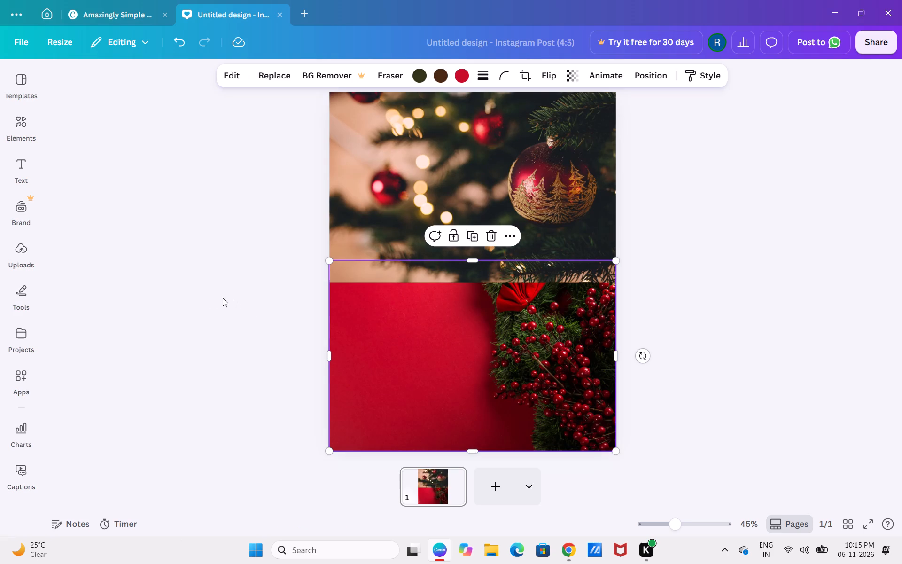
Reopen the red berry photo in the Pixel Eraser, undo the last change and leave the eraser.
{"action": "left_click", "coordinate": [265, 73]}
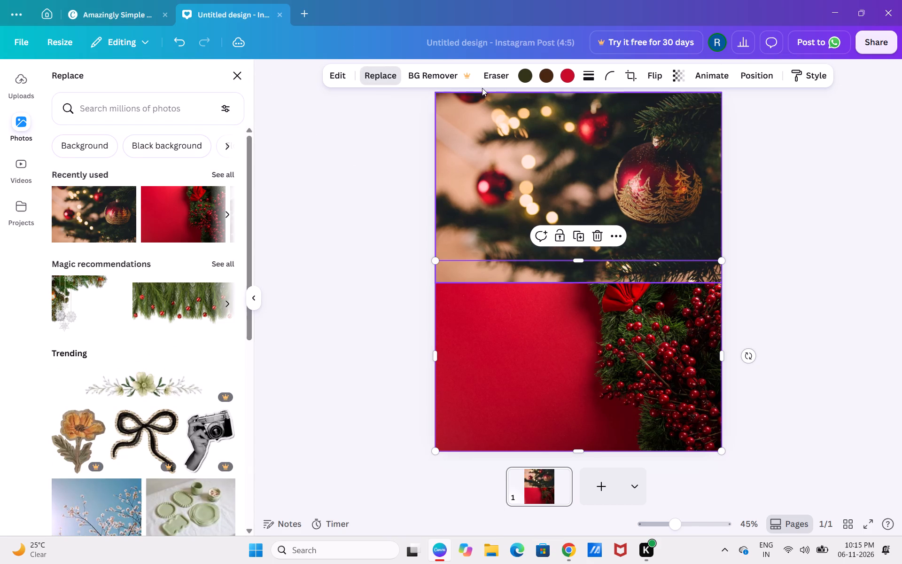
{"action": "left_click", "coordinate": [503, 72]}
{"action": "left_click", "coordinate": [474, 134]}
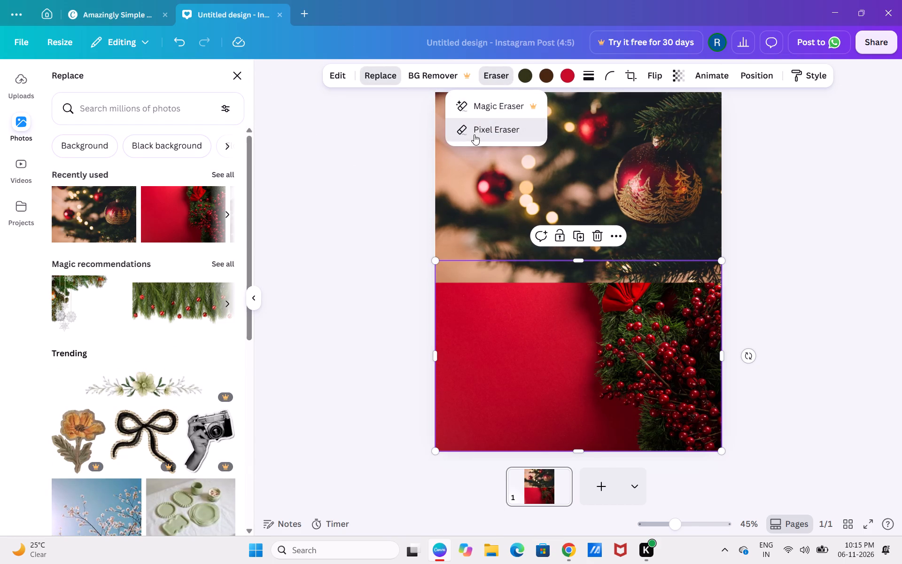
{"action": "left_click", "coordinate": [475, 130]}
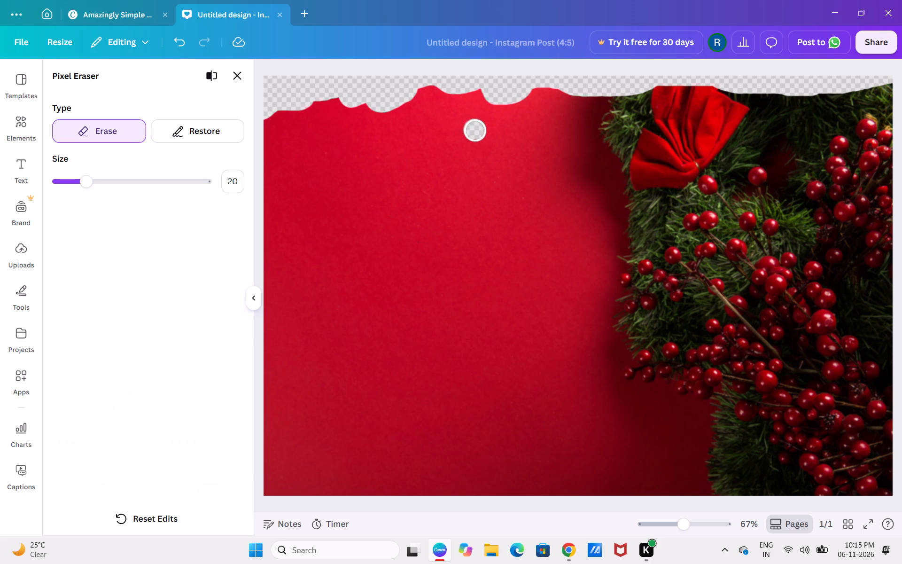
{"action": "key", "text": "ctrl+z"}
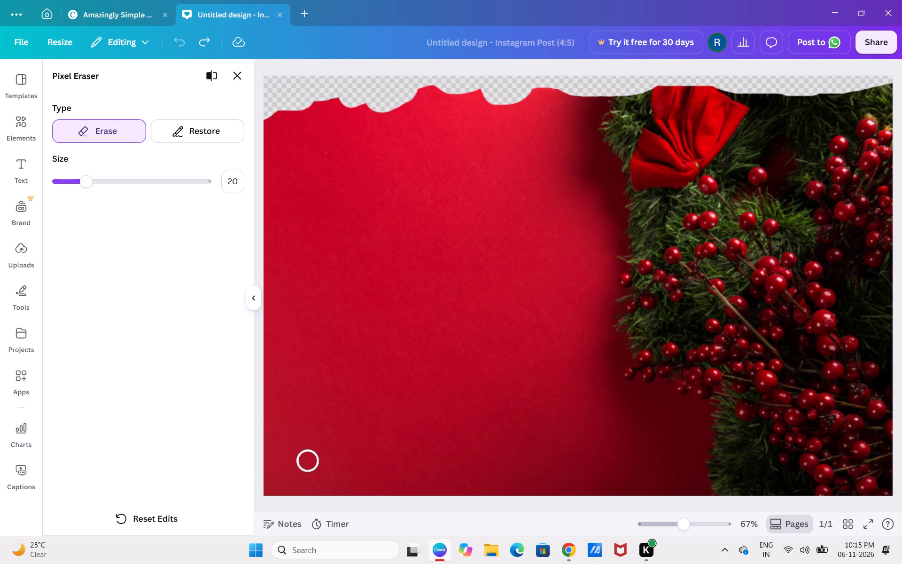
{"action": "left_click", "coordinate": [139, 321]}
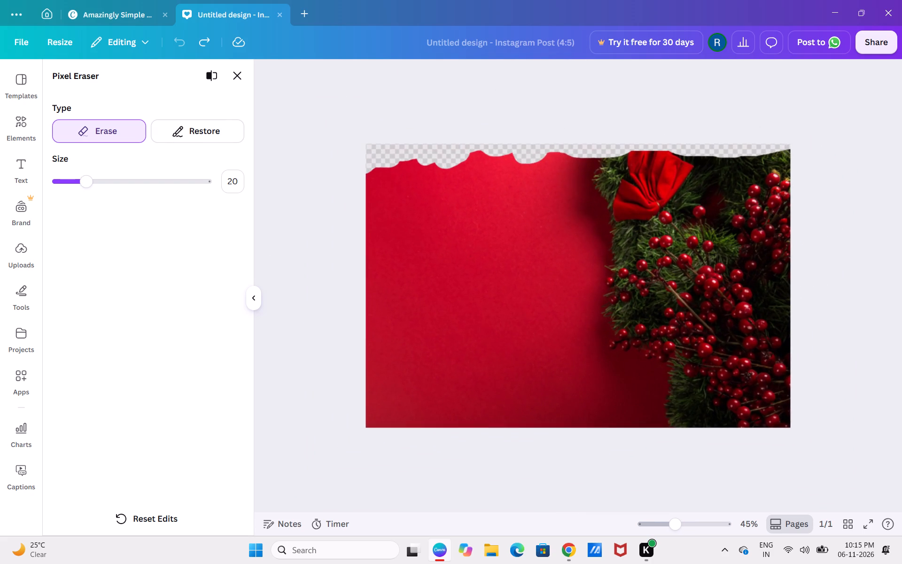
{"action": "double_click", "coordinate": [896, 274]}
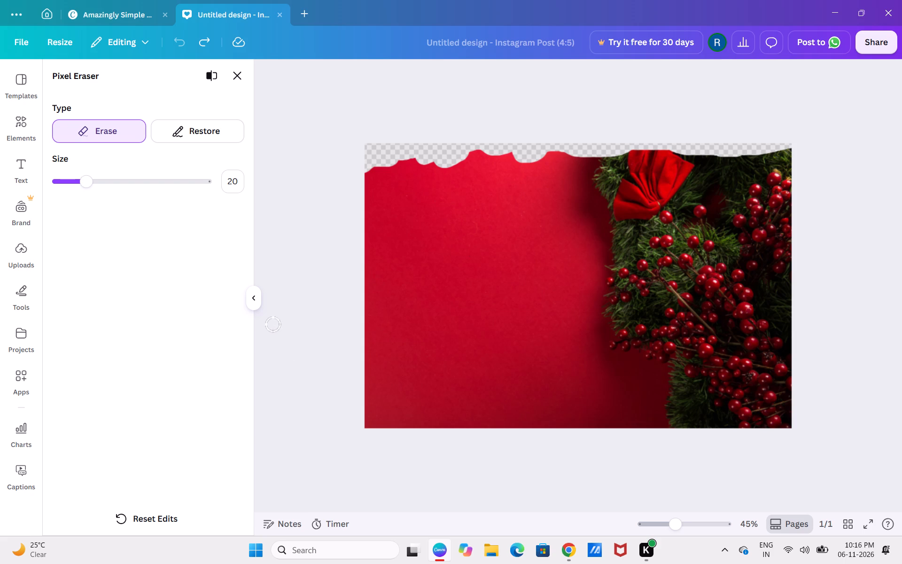
Leave the Pixel Eraser on the red berry photo and return to the page.
{"action": "key", "text": "Return"}
{"action": "key", "text": "Return"}
{"action": "key", "text": "Return"}
{"action": "key", "text": "Return"}
{"action": "key", "text": "Return"}
{"action": "key", "text": "Return"}
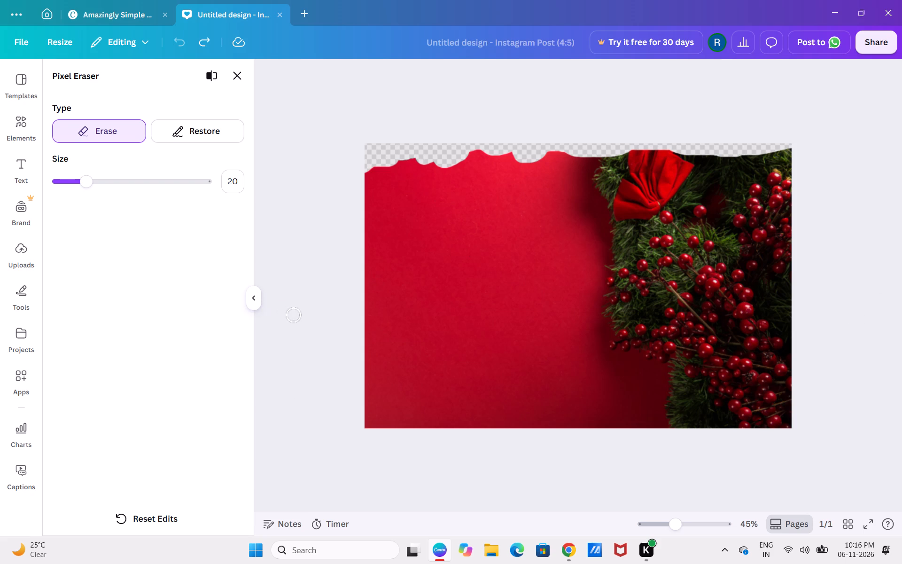
{"action": "left_click", "coordinate": [297, 319]}
{"action": "left_click", "coordinate": [239, 75]}
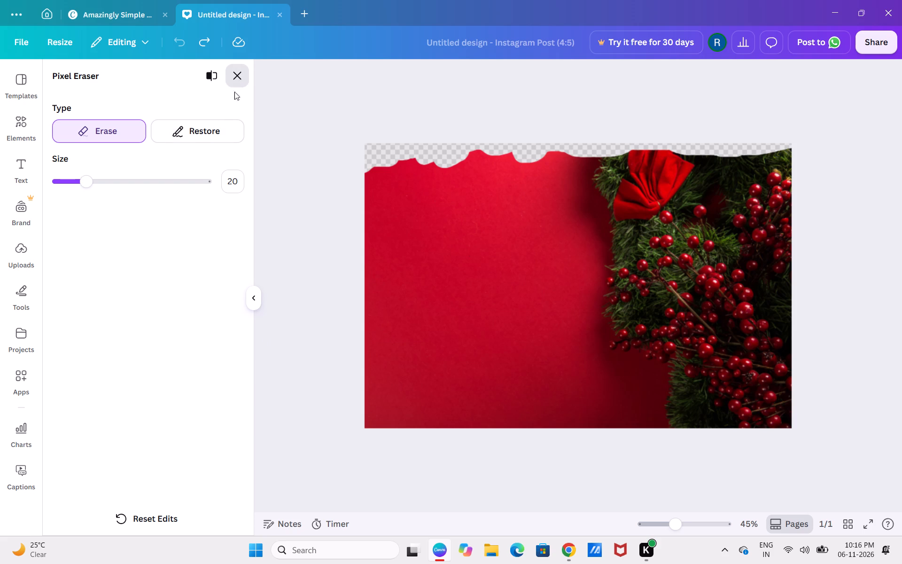
{"action": "left_click", "coordinate": [236, 78]}
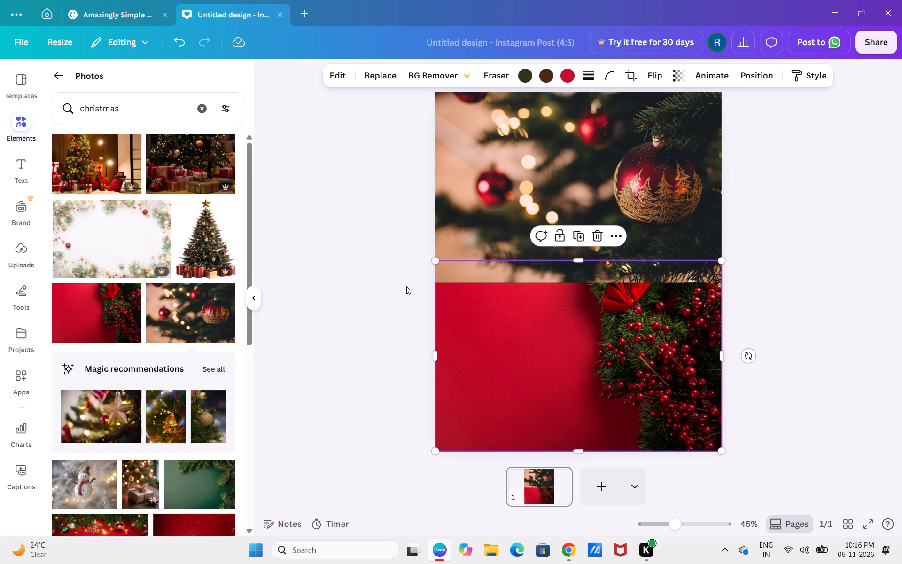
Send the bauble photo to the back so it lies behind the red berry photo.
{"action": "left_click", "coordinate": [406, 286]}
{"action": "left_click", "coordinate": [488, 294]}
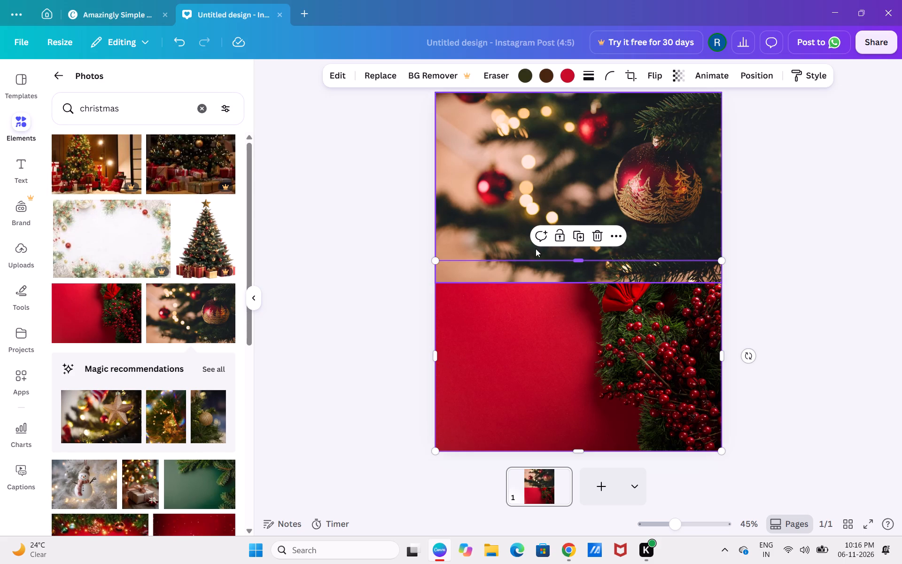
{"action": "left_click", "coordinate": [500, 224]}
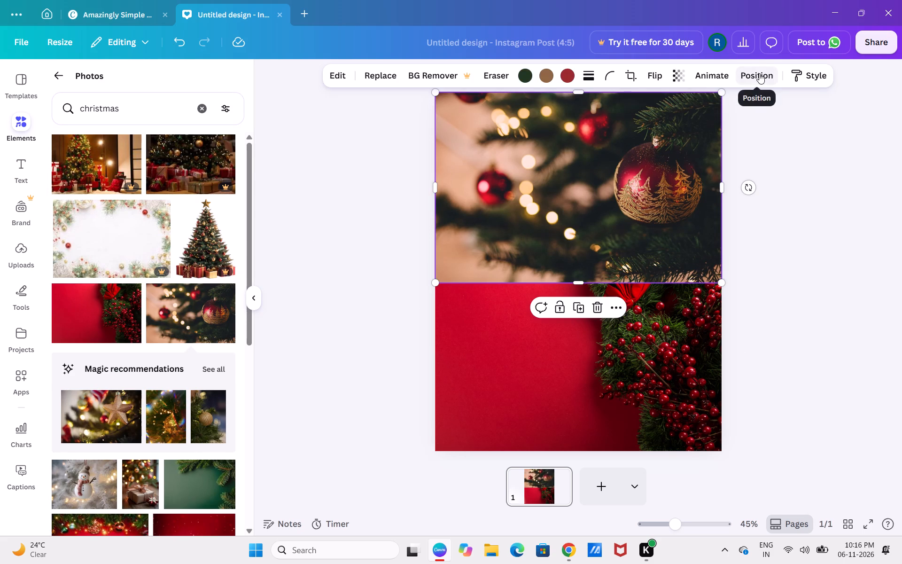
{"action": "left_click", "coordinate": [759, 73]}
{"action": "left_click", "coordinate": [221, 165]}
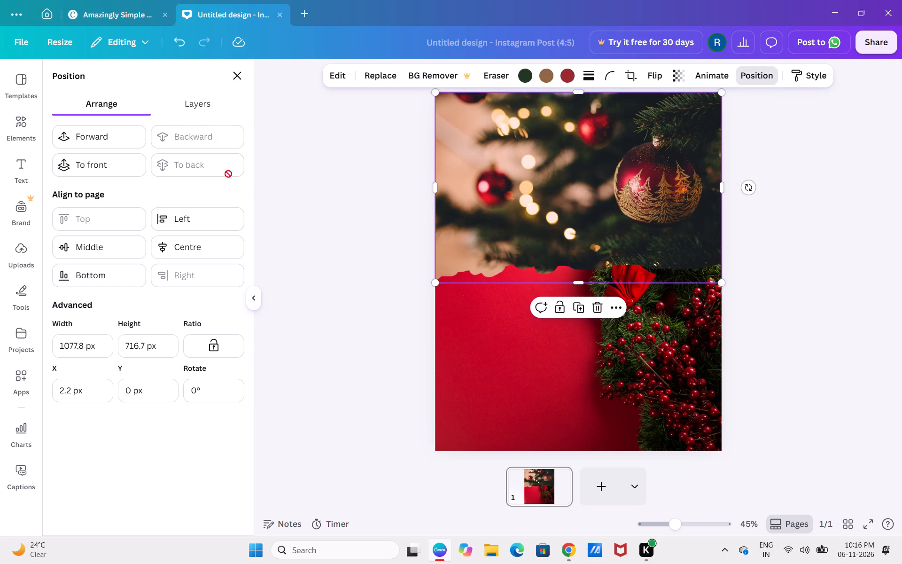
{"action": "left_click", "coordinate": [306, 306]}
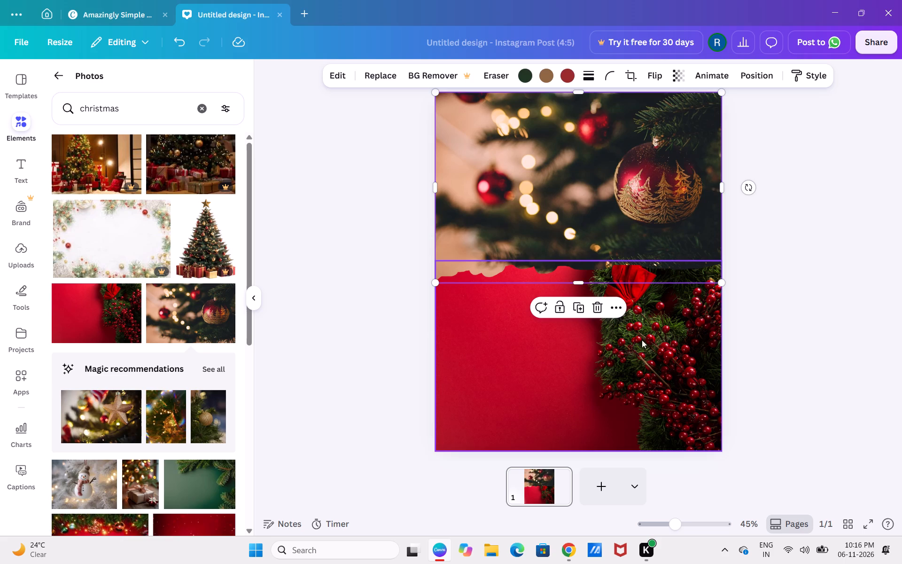
Delete the red berry photo from the lower part of the page.
{"action": "left_click", "coordinate": [671, 345]}
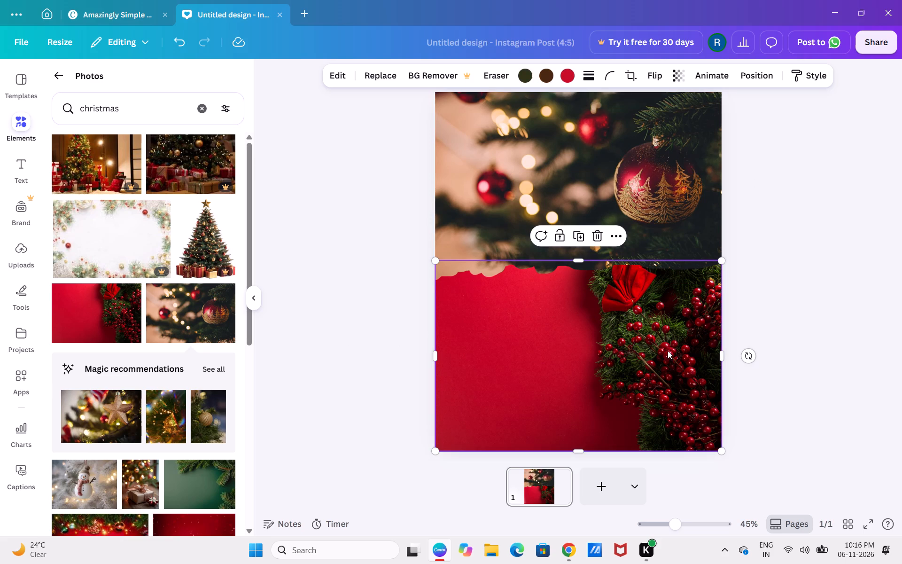
{"action": "key", "text": "Delete"}
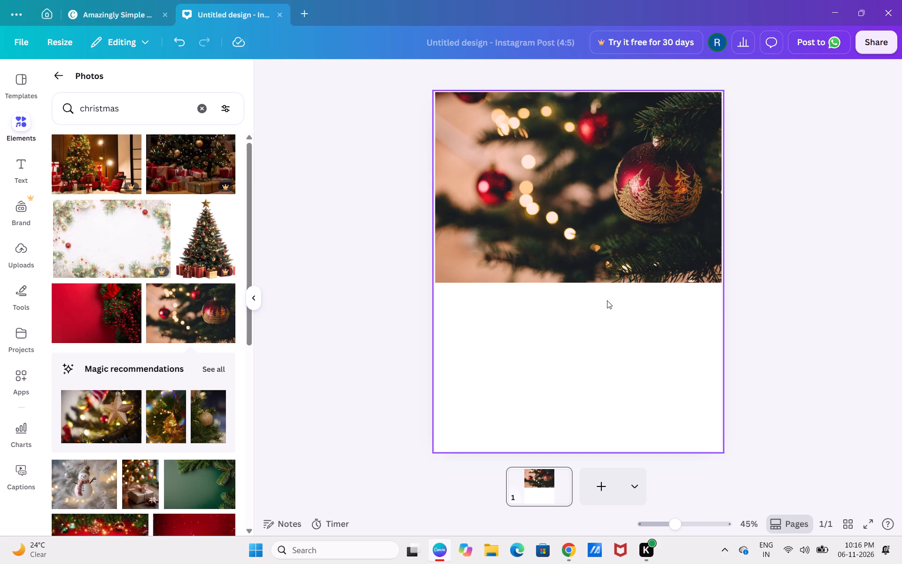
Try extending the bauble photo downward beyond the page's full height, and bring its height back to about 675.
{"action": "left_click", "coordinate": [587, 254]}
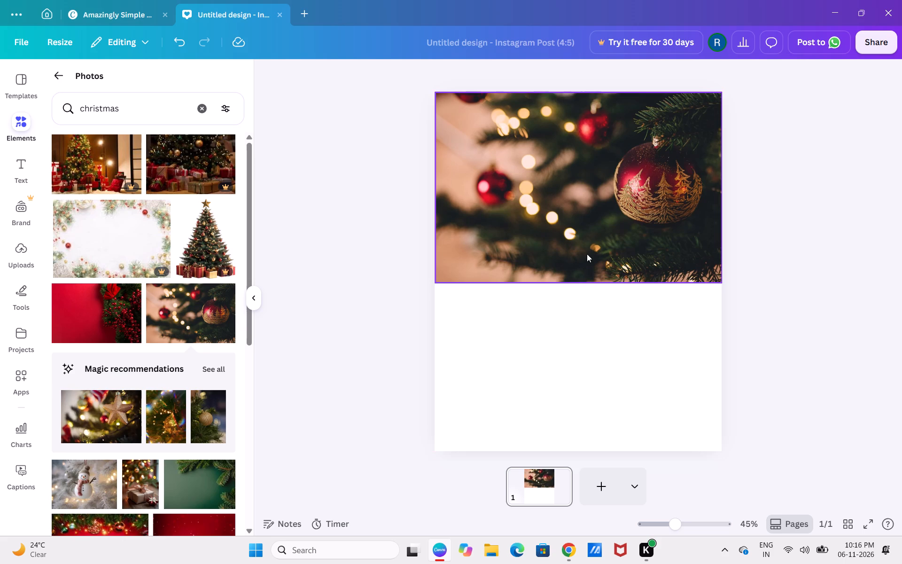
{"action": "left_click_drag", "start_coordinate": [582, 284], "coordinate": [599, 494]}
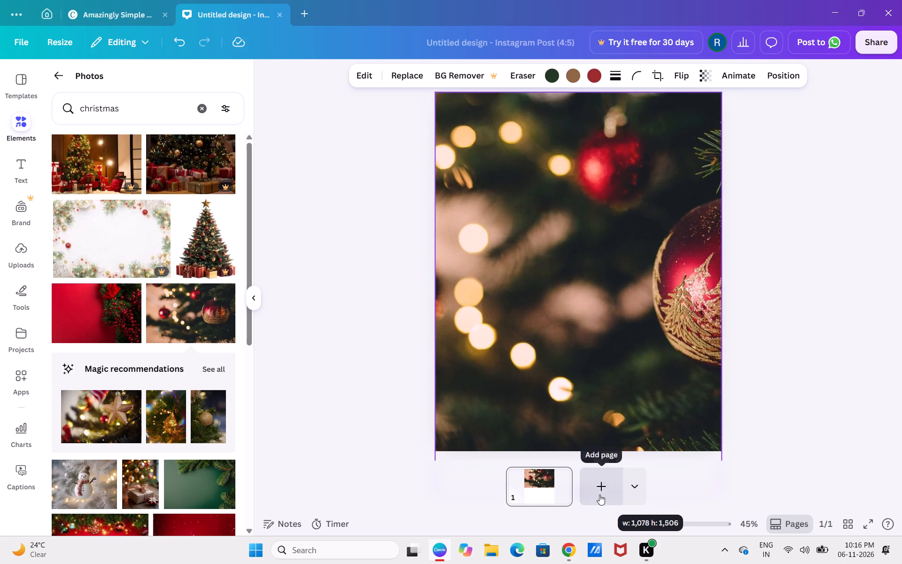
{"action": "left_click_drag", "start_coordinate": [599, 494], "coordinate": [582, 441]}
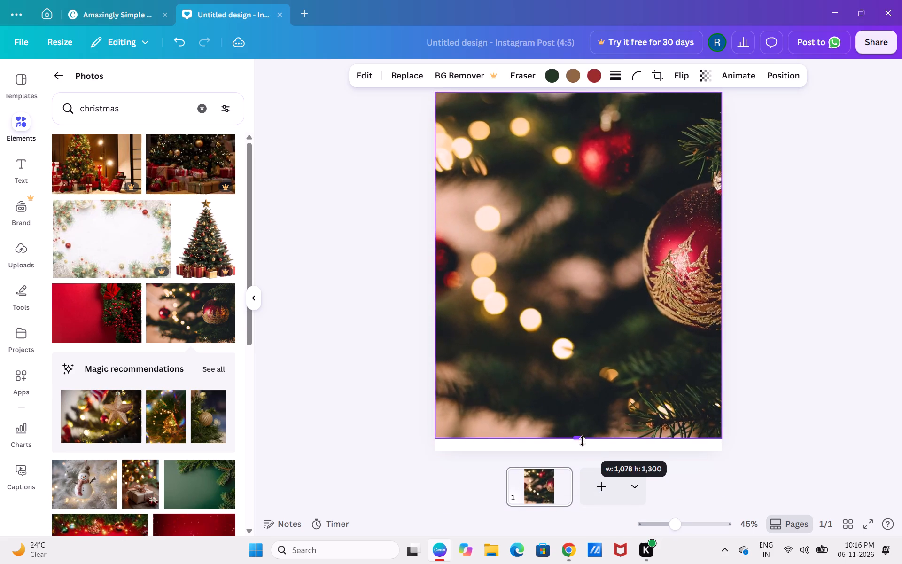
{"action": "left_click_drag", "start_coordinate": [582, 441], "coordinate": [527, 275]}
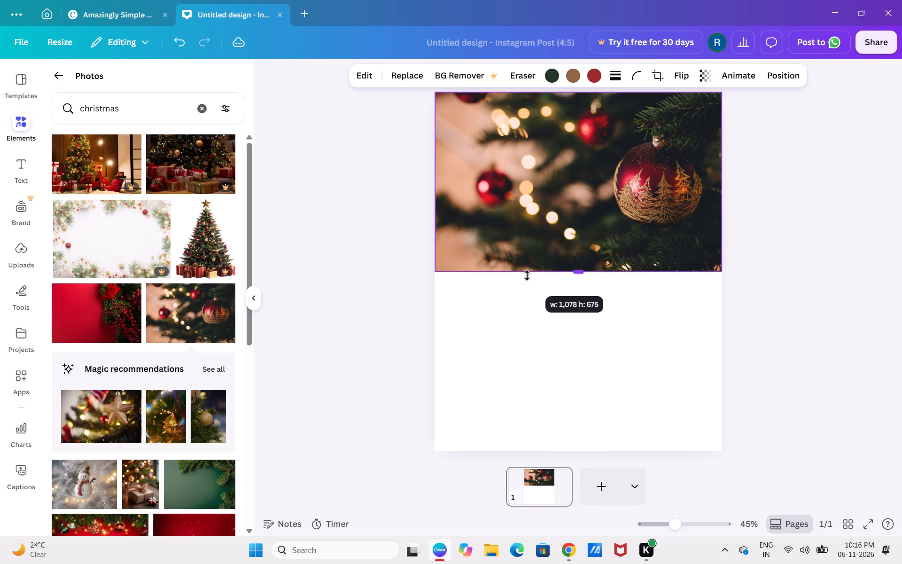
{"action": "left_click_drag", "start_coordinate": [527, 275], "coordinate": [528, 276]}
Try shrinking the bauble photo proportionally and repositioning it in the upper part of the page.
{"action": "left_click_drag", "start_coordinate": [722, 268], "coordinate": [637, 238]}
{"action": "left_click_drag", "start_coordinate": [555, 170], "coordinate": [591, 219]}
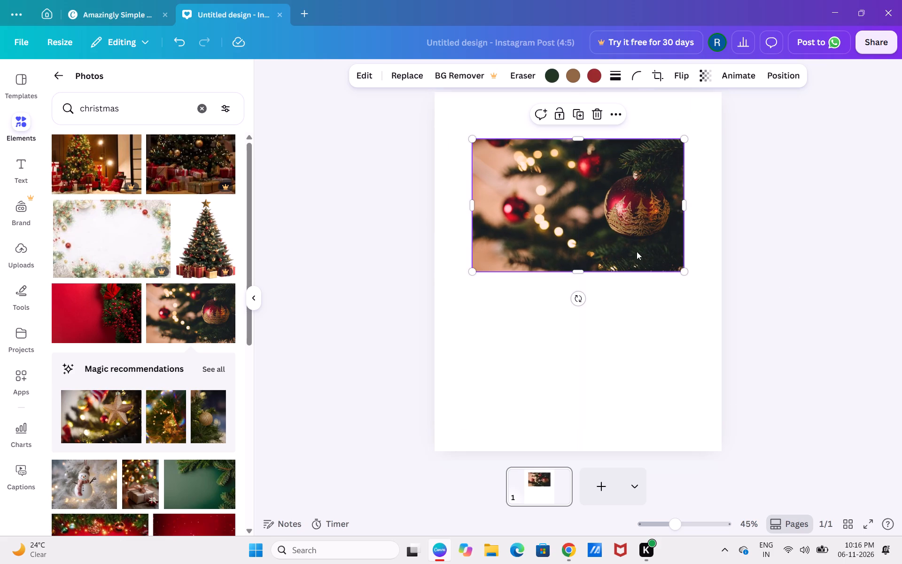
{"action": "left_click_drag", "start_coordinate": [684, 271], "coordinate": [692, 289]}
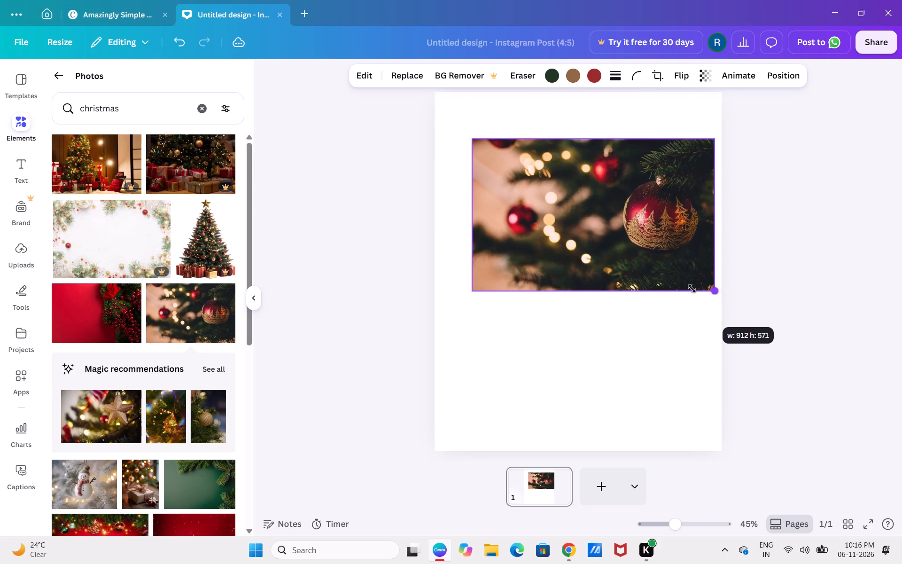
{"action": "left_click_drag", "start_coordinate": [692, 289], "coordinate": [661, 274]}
Remove the bauble photo by moving it completely off the page.
{"action": "left_click_drag", "start_coordinate": [599, 221], "coordinate": [464, 251]}
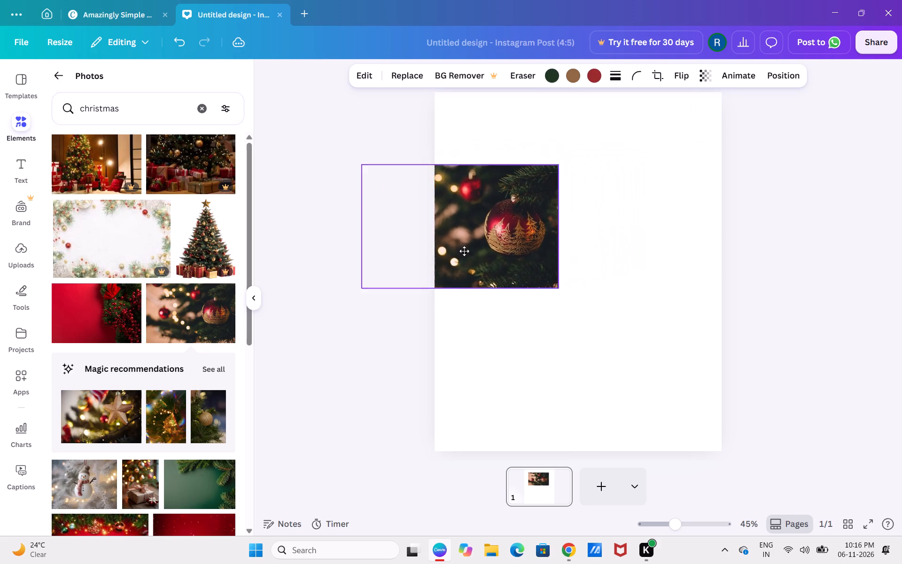
{"action": "left_click_drag", "start_coordinate": [464, 251], "coordinate": [431, 267]}
{"action": "left_click_drag", "start_coordinate": [440, 268], "coordinate": [337, 304]}
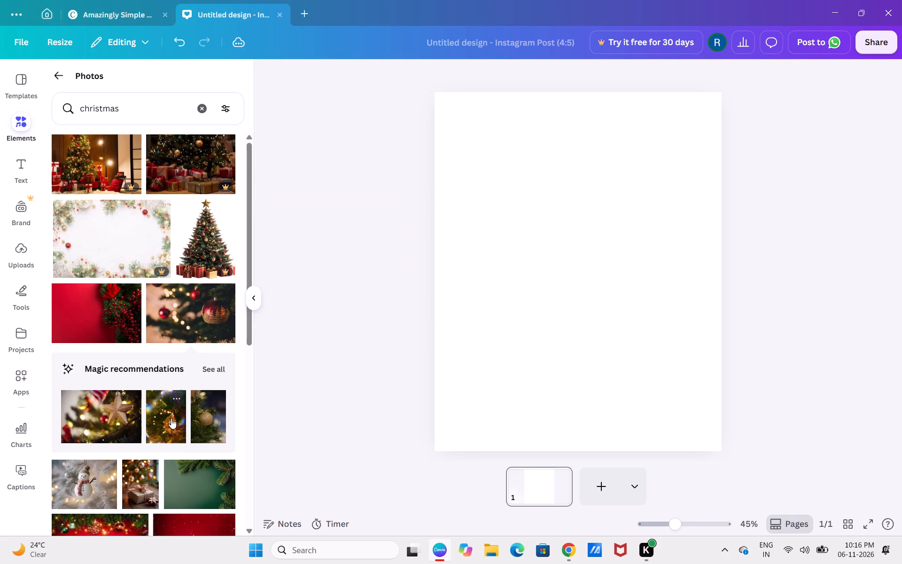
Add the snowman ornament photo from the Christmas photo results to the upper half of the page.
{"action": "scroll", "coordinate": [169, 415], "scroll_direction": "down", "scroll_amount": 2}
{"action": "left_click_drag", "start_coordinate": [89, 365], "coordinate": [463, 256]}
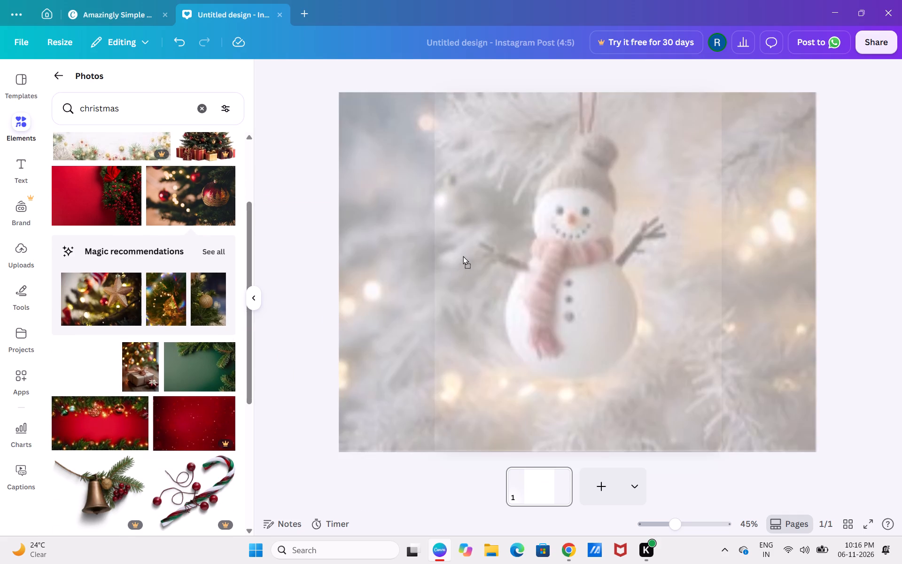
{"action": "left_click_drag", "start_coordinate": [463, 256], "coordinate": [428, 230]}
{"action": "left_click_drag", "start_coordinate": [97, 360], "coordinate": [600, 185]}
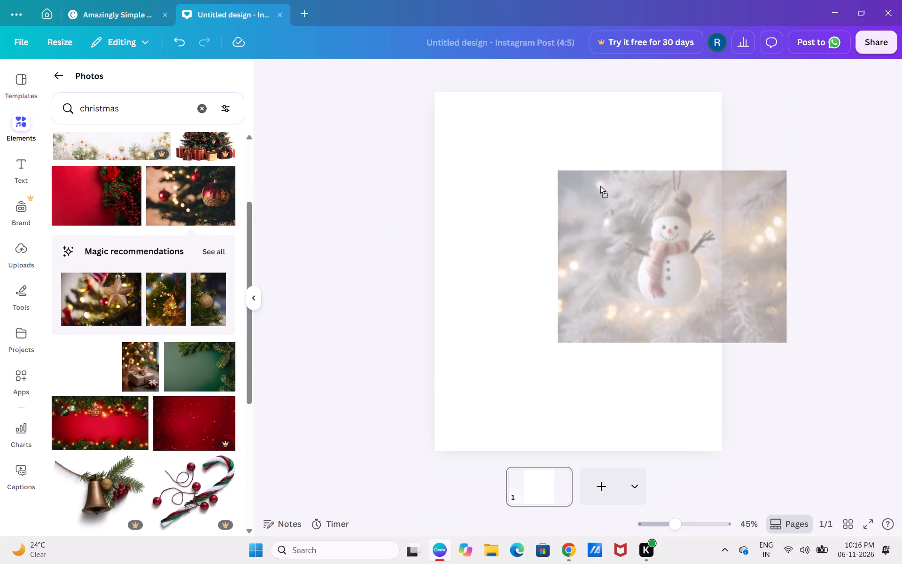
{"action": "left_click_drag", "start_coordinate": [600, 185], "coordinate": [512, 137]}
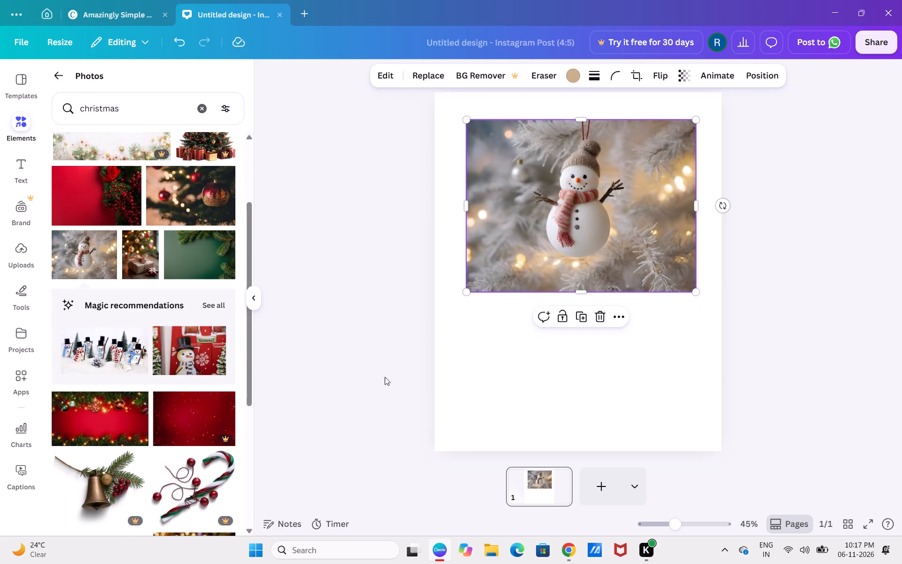
Add the red background photo framed by lit fir garlands to the page below the snowman photo.
{"action": "left_click_drag", "start_coordinate": [120, 420], "coordinate": [525, 329]}
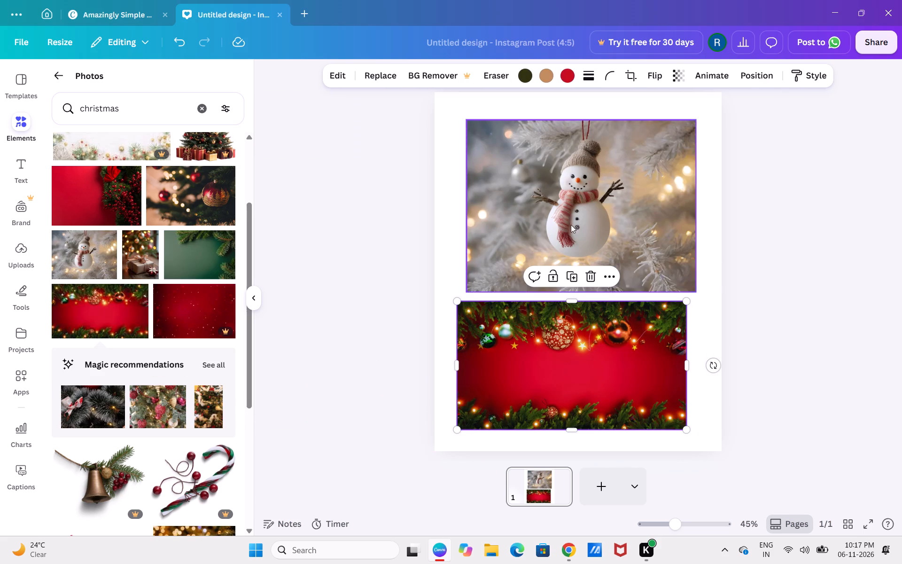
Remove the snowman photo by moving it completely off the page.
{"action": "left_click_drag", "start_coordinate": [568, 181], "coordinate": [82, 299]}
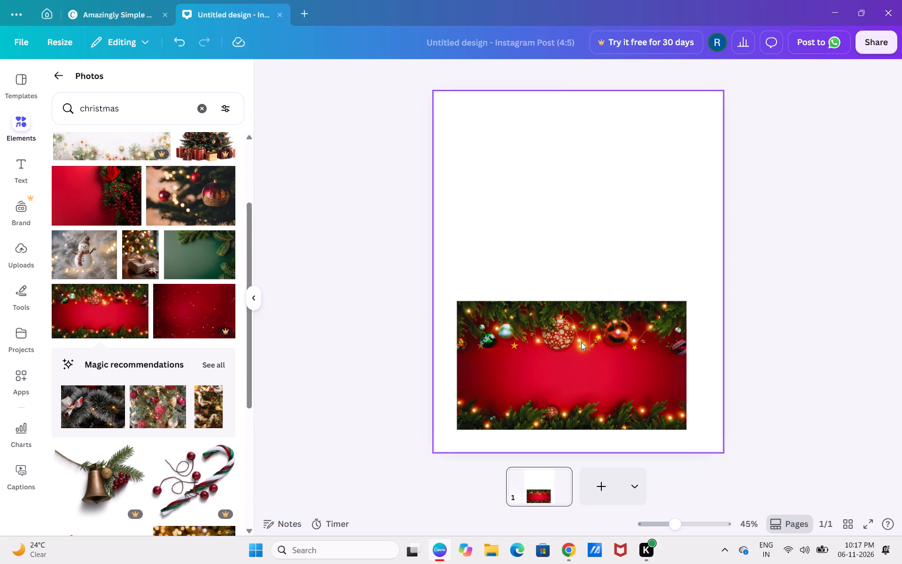
Move the red garland photo up to the middle of the page and rotate it a quarter turn clockwise.
{"action": "left_click", "coordinate": [581, 342]}
{"action": "left_click_drag", "start_coordinate": [567, 350], "coordinate": [576, 236]}
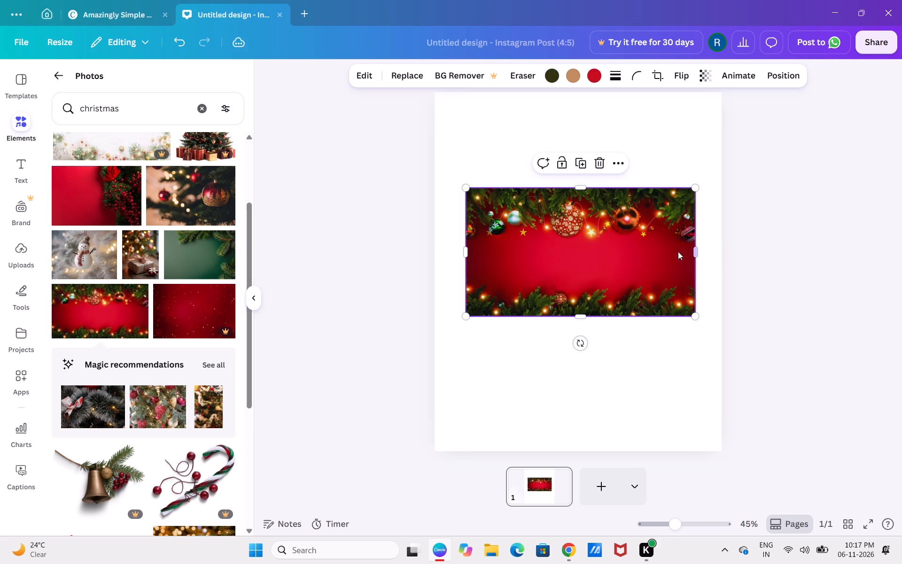
{"action": "left_click", "coordinate": [580, 345]}
{"action": "left_click_drag", "start_coordinate": [580, 345], "coordinate": [517, 342]}
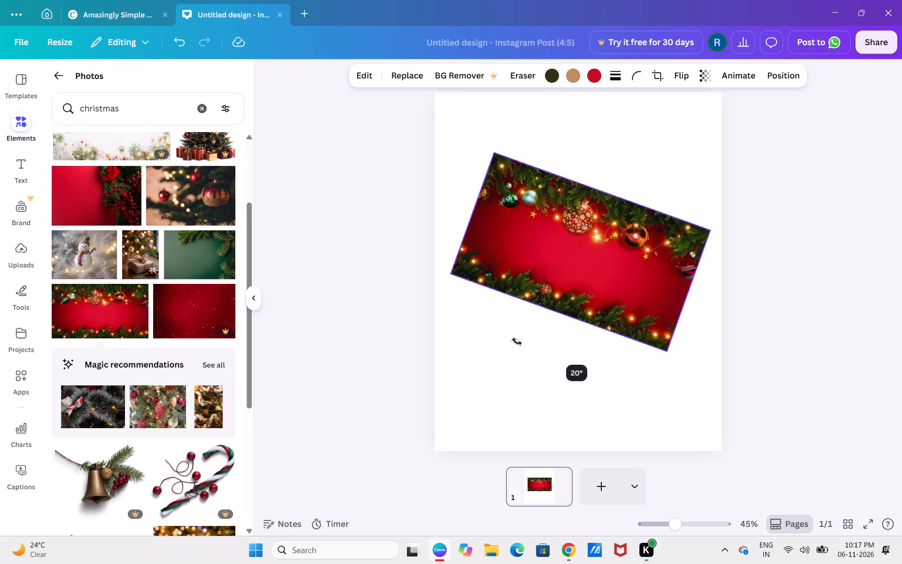
{"action": "left_click_drag", "start_coordinate": [517, 342], "coordinate": [414, 256]}
{"action": "left_click", "coordinate": [484, 255]}
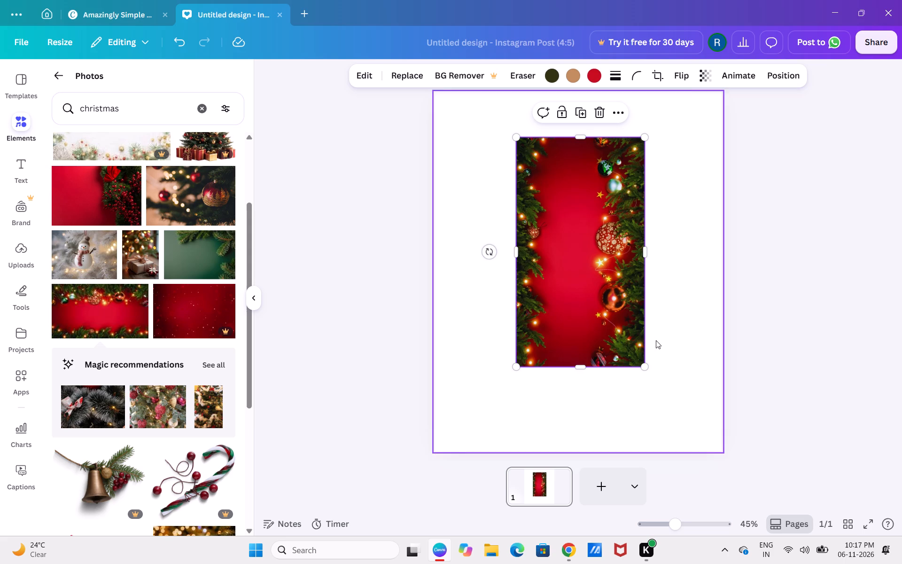
Enlarge the rotated red garland photo and stretch its sides until it fills the whole page as the background.
{"action": "left_click_drag", "start_coordinate": [644, 366], "coordinate": [709, 440]}
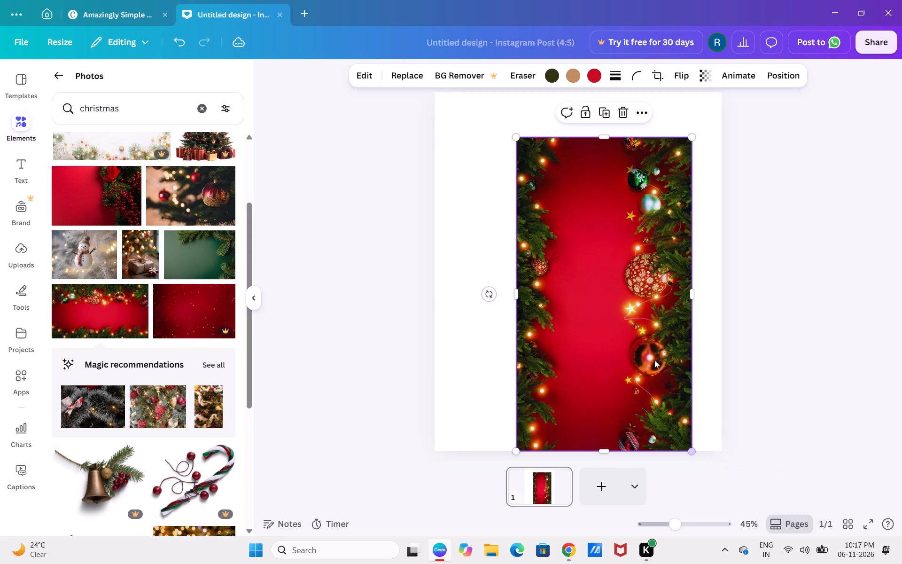
{"action": "left_click_drag", "start_coordinate": [515, 139], "coordinate": [453, 102]}
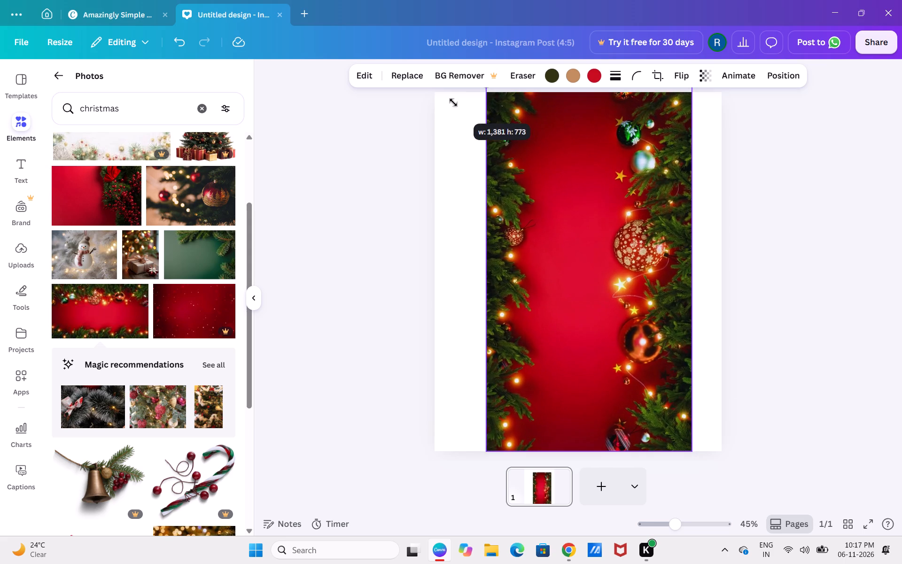
{"action": "left_click_drag", "start_coordinate": [453, 102], "coordinate": [456, 115]}
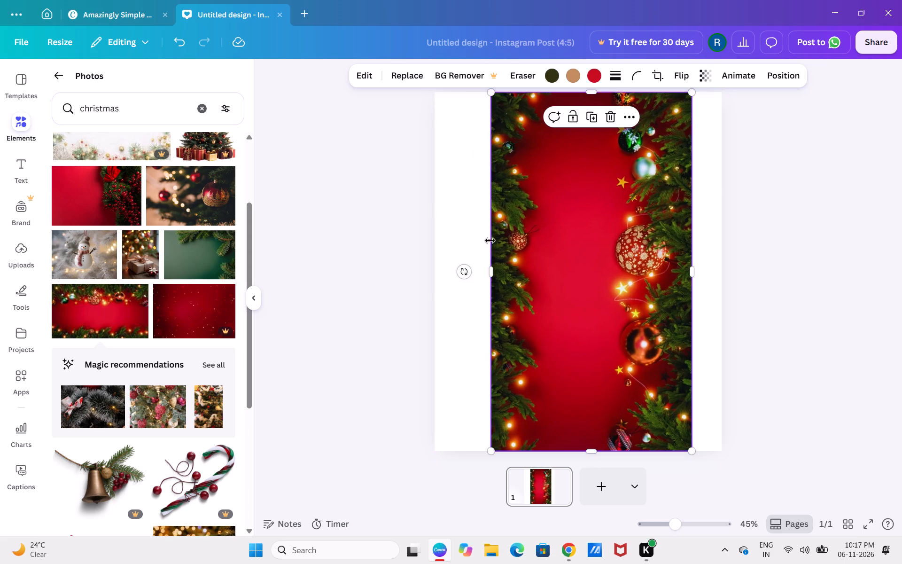
{"action": "left_click_drag", "start_coordinate": [492, 269], "coordinate": [439, 272]}
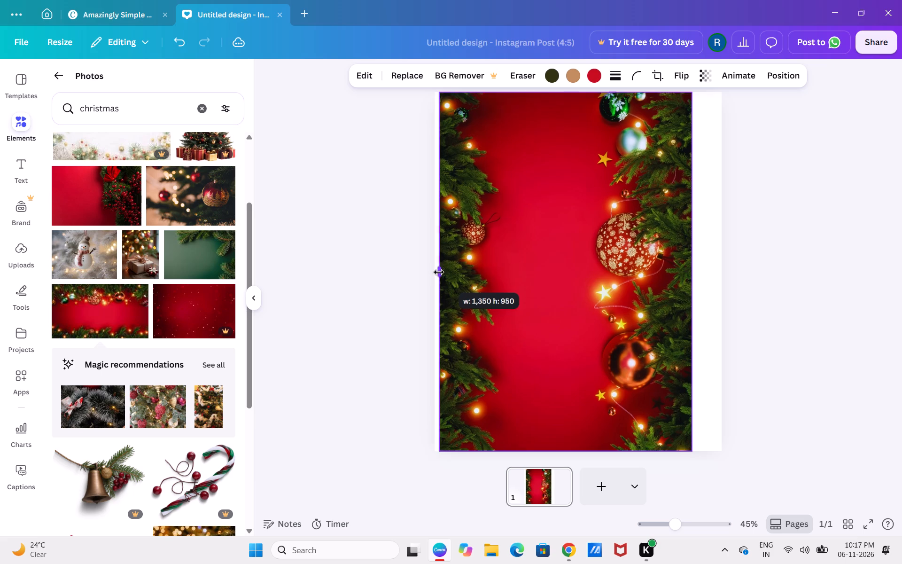
{"action": "left_click_drag", "start_coordinate": [439, 272], "coordinate": [437, 273]}
{"action": "left_click_drag", "start_coordinate": [694, 270], "coordinate": [714, 270]}
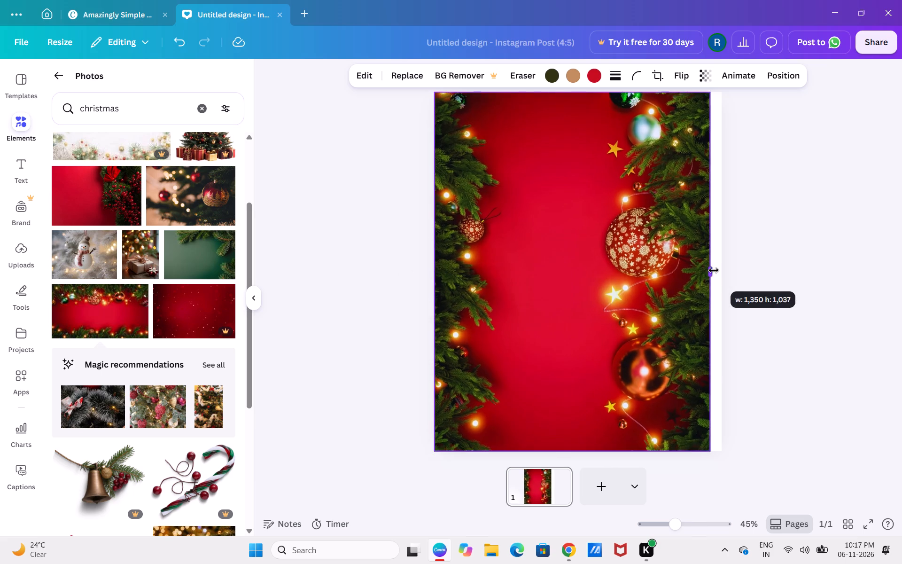
{"action": "left_click_drag", "start_coordinate": [714, 270], "coordinate": [724, 271]}
{"action": "left_click", "coordinate": [855, 324]}
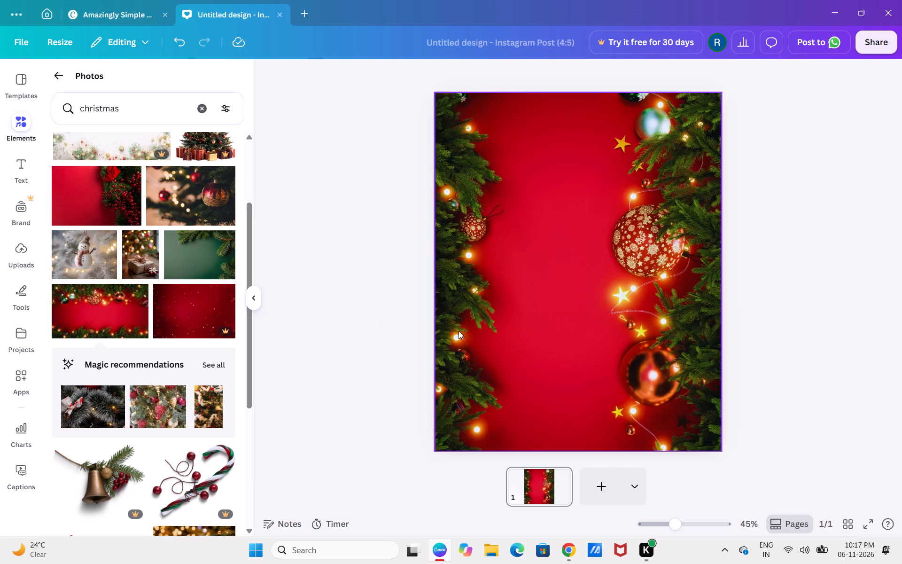
Add the snowman ornament photo from the Christmas photo results and place it over the upper part of the page.
{"action": "left_click", "coordinate": [80, 248]}
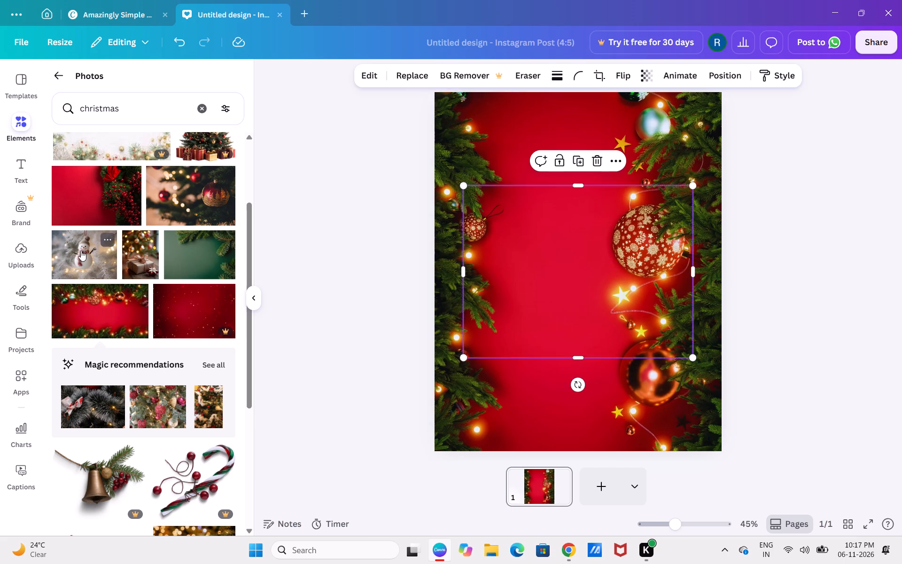
{"action": "left_click_drag", "start_coordinate": [585, 258], "coordinate": [563, 176]}
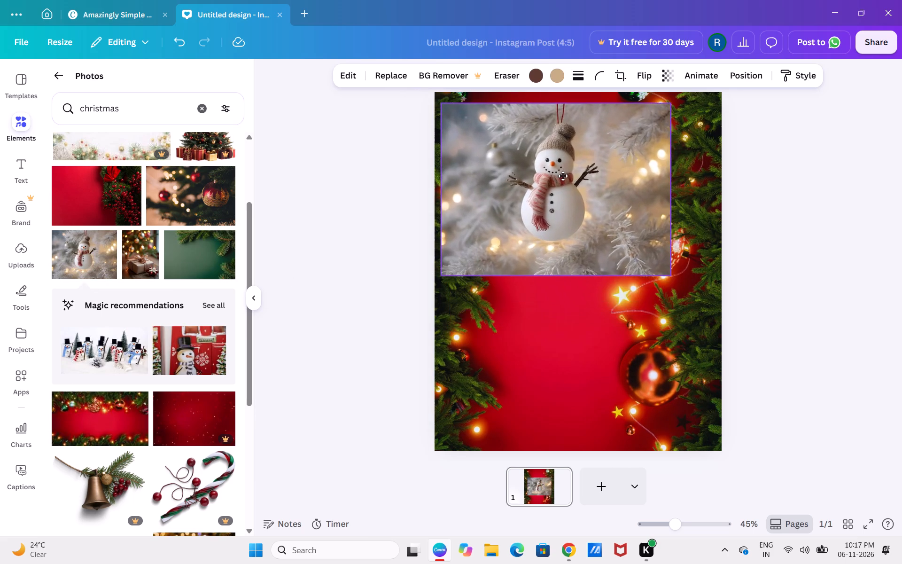
{"action": "left_click_drag", "start_coordinate": [563, 176], "coordinate": [568, 175]}
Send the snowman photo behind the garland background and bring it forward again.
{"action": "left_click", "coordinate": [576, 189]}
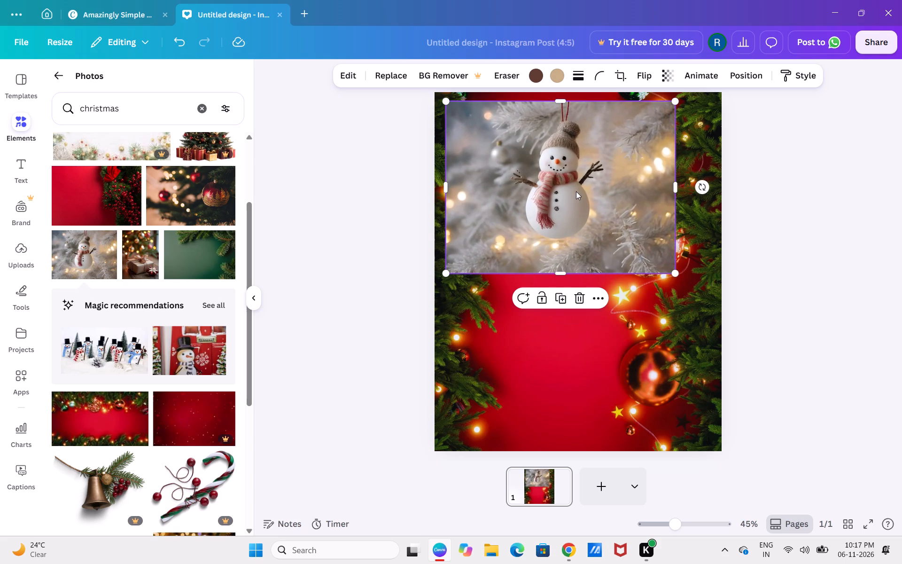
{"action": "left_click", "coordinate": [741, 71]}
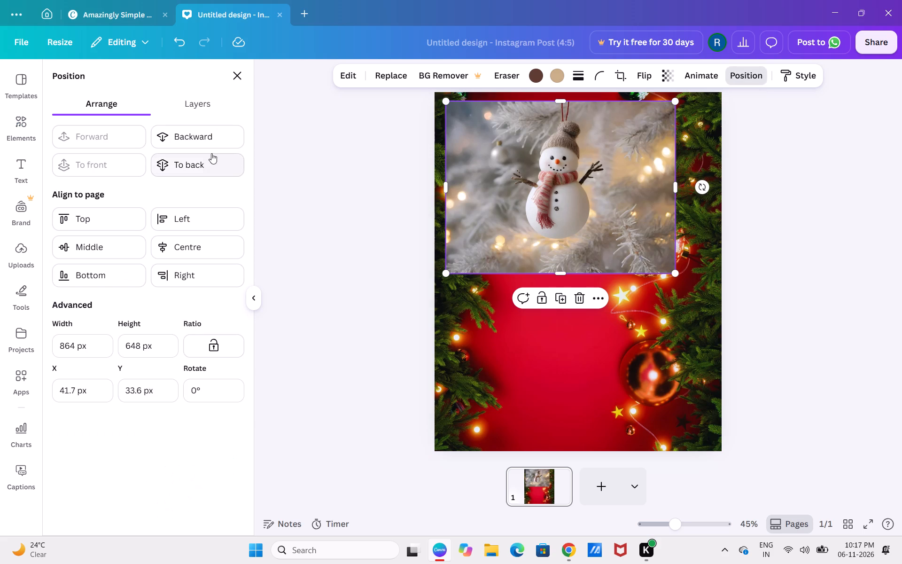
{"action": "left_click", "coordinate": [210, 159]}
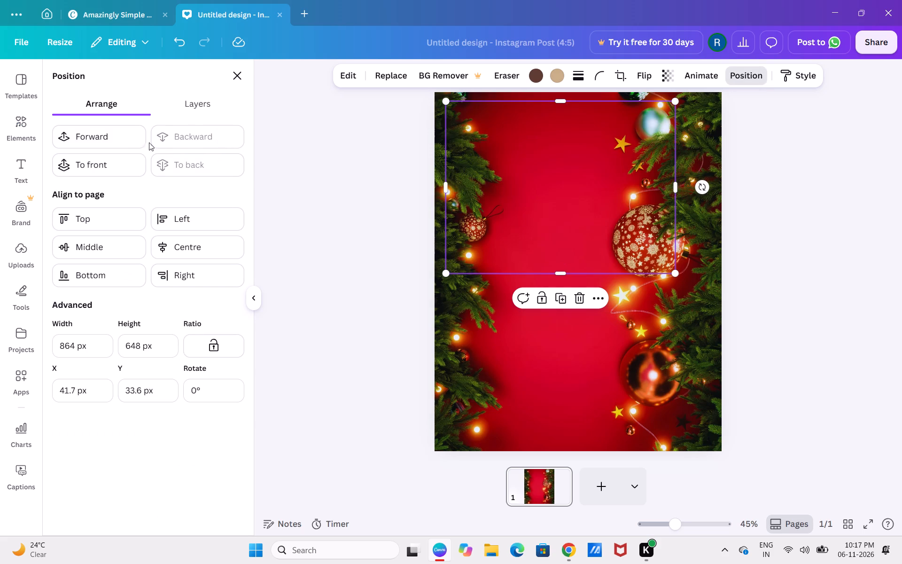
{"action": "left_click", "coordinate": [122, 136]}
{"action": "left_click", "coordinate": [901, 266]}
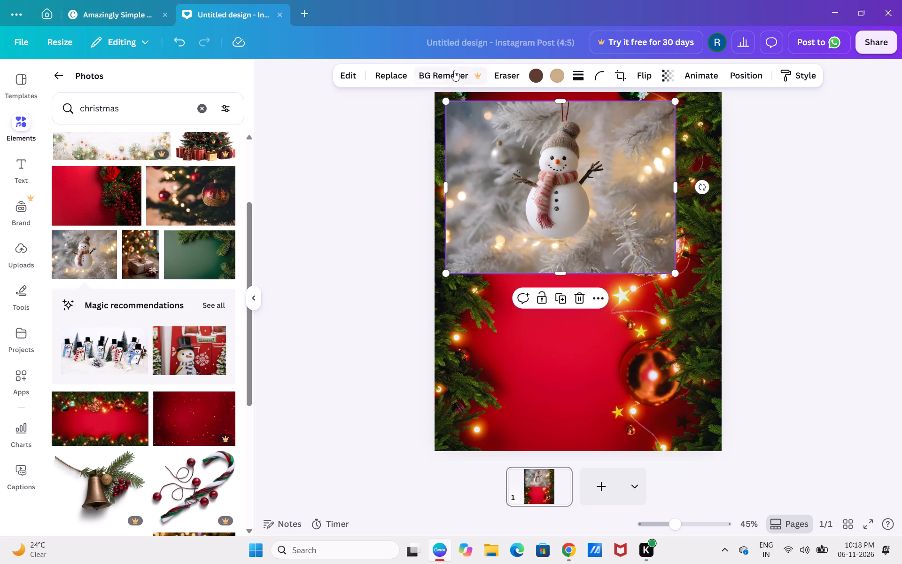
Erase a closed outline in the photo's background around the snowman with the Pixel Eraser at size 20.
{"action": "left_click", "coordinate": [508, 73]}
{"action": "left_click", "coordinate": [511, 124]}
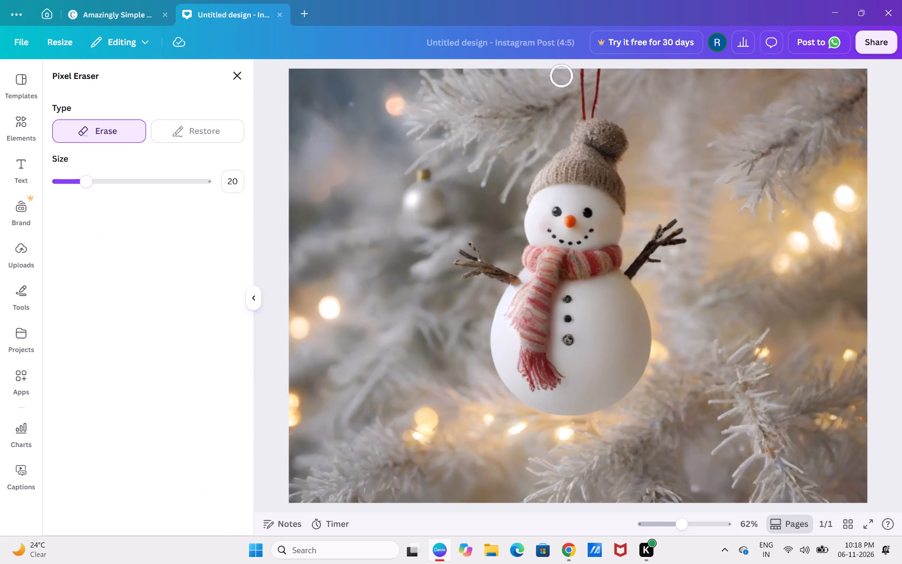
{"action": "left_click_drag", "start_coordinate": [569, 71], "coordinate": [461, 148]}
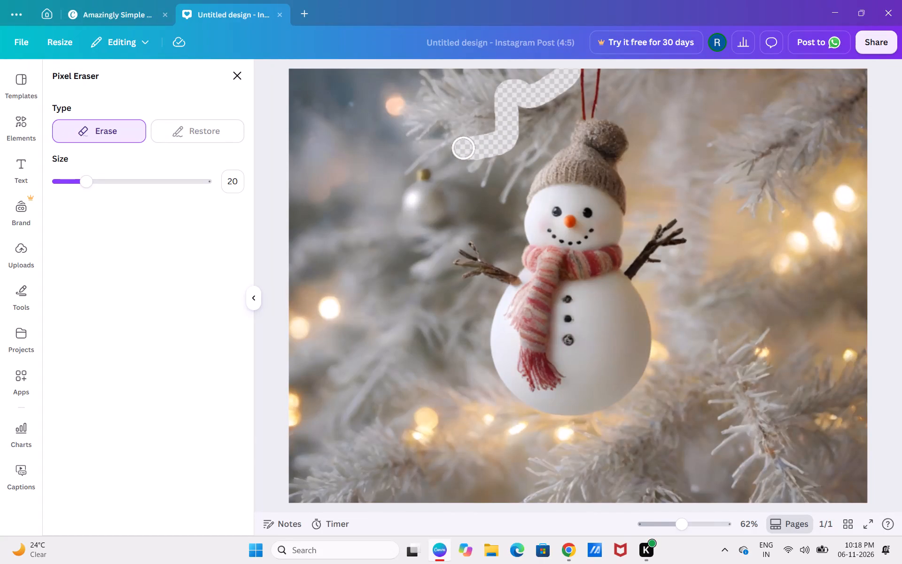
{"action": "left_click_drag", "start_coordinate": [461, 148], "coordinate": [428, 362]}
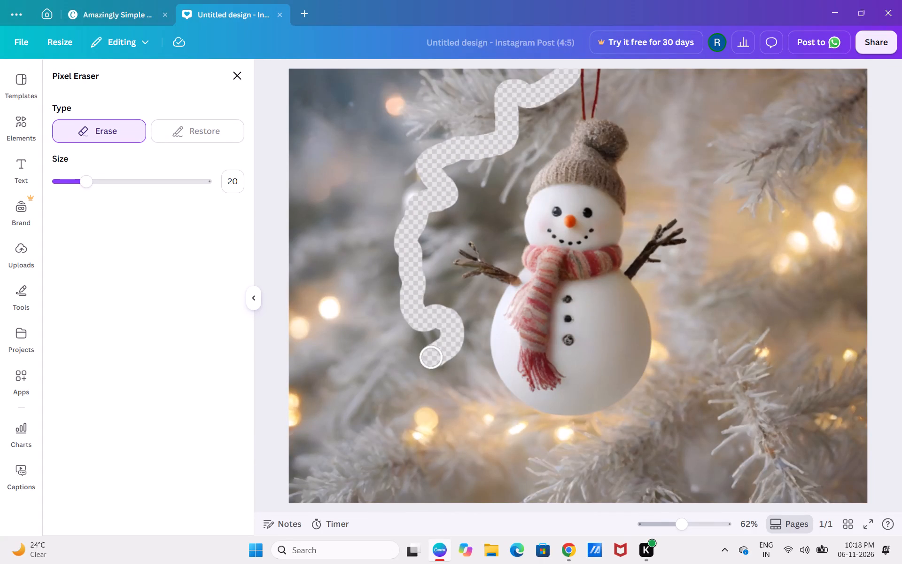
{"action": "left_click_drag", "start_coordinate": [428, 362], "coordinate": [673, 501]}
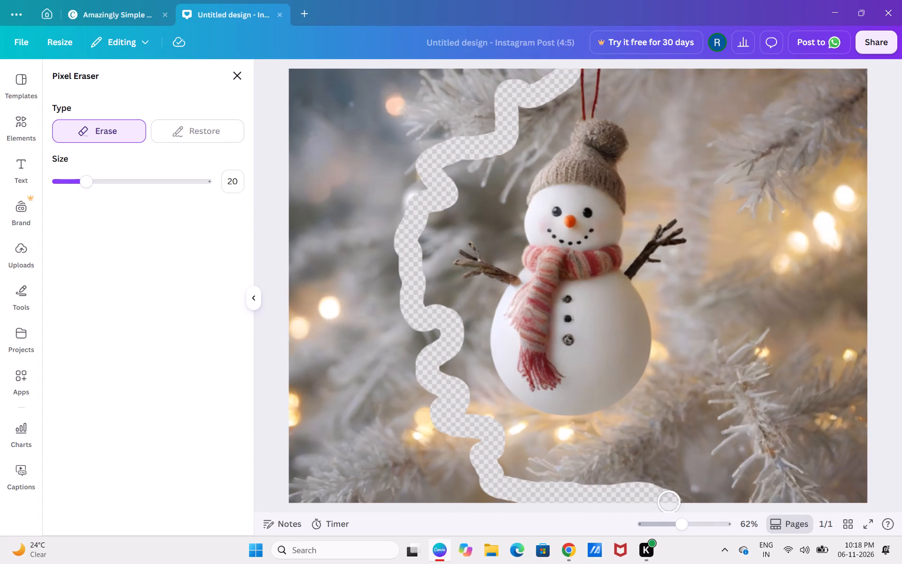
{"action": "left_click_drag", "start_coordinate": [673, 501], "coordinate": [763, 106]}
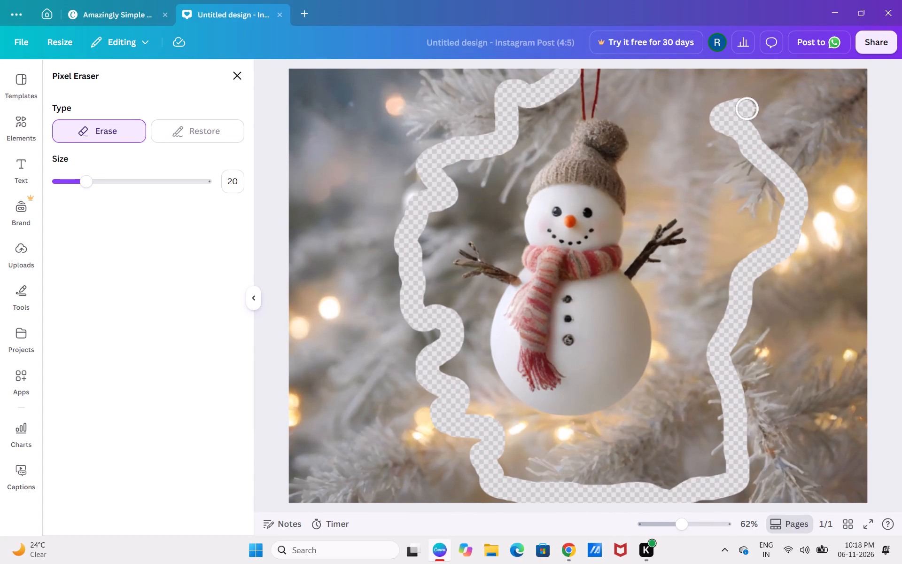
{"action": "left_click_drag", "start_coordinate": [763, 106], "coordinate": [614, 63]}
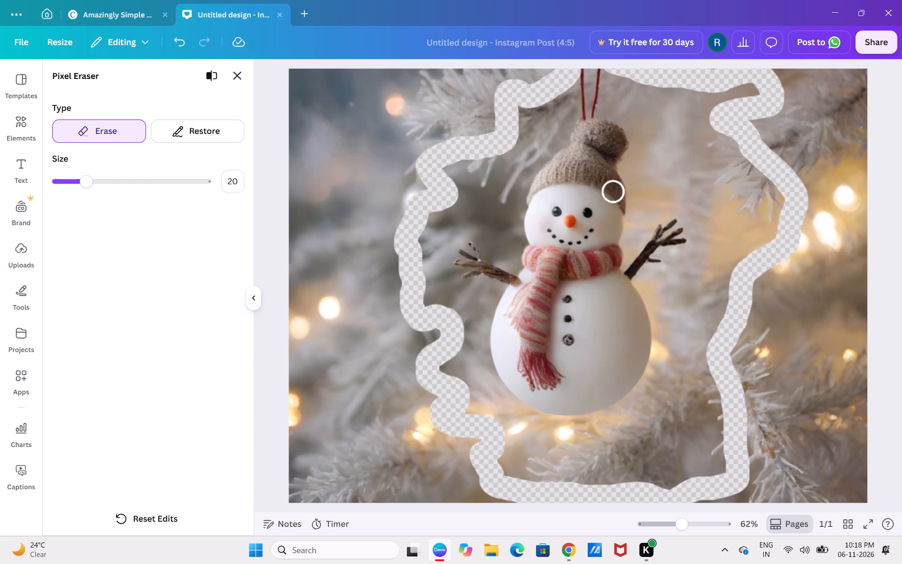
{"action": "left_click", "coordinate": [234, 73]}
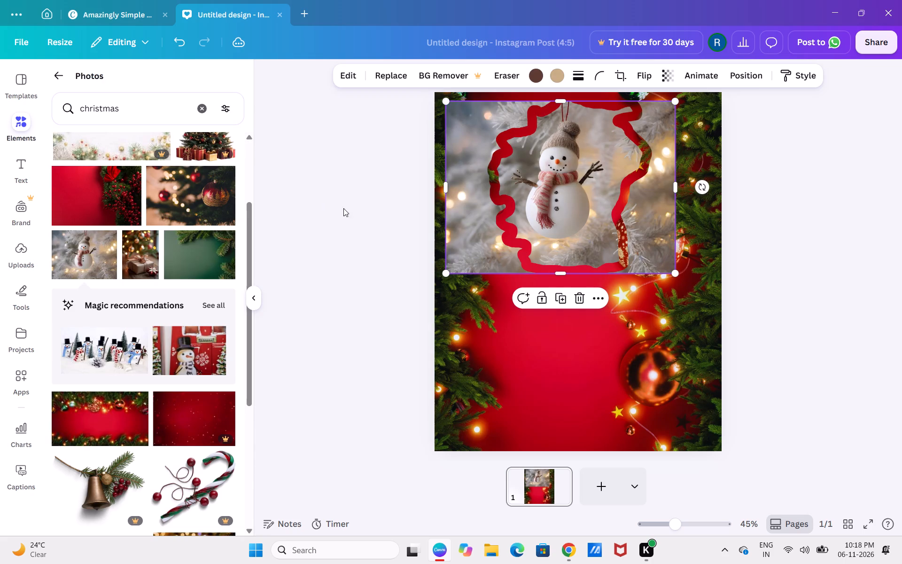
Reopen the snowman photo in the Pixel Eraser, set the size to 60 and erase the background left of the outline.
{"action": "left_click", "coordinate": [484, 209]}
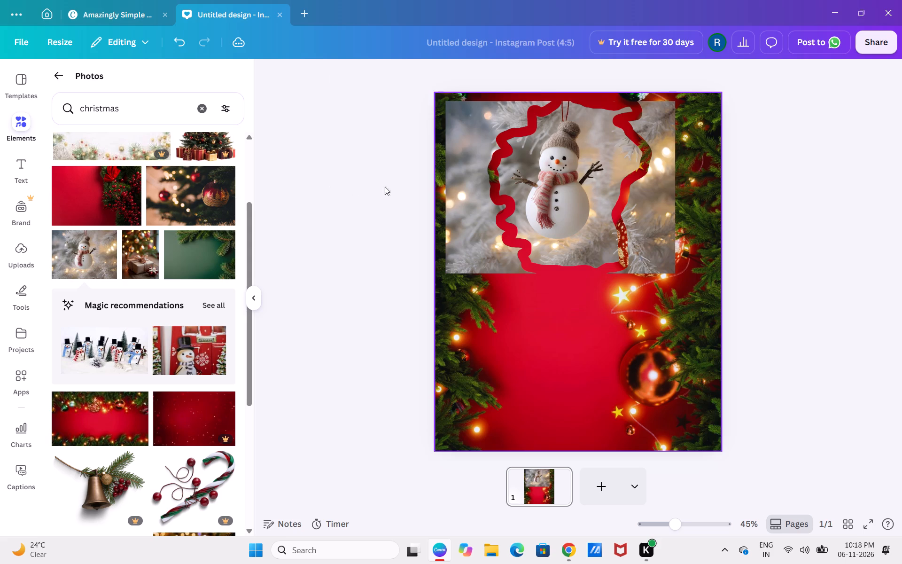
{"action": "left_click", "coordinate": [471, 191]}
{"action": "left_click", "coordinate": [521, 74]}
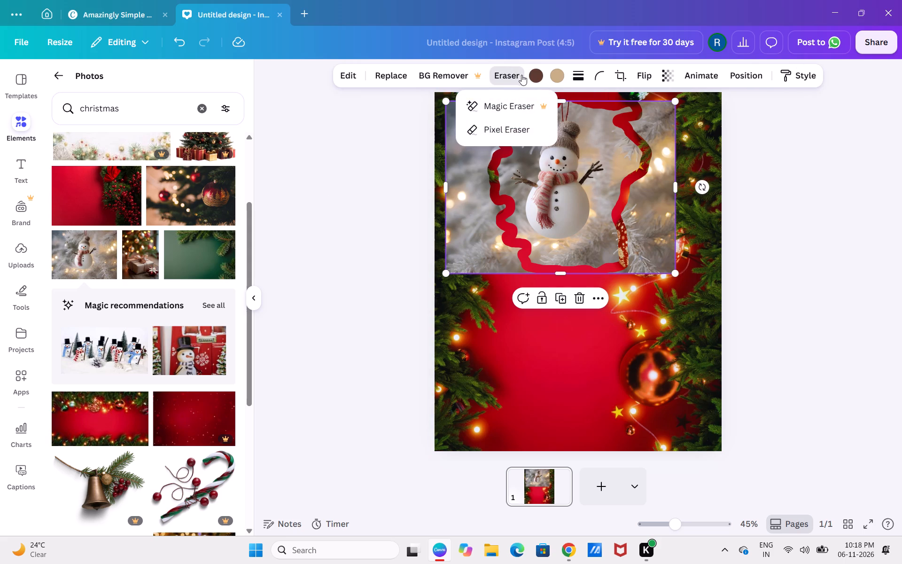
{"action": "left_click", "coordinate": [506, 124]}
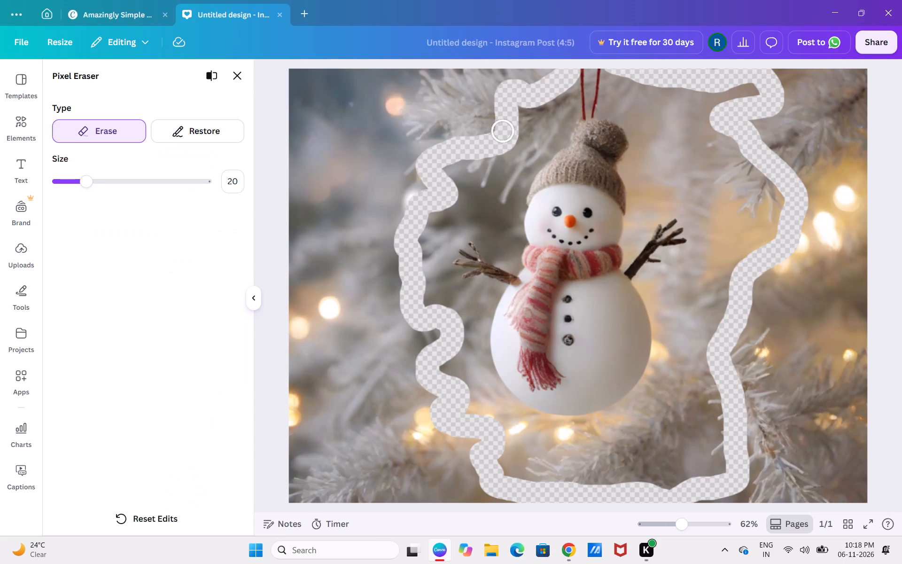
{"action": "left_click_drag", "start_coordinate": [295, 70], "coordinate": [295, 93]}
{"action": "left_click_drag", "start_coordinate": [82, 177], "coordinate": [83, 178]}
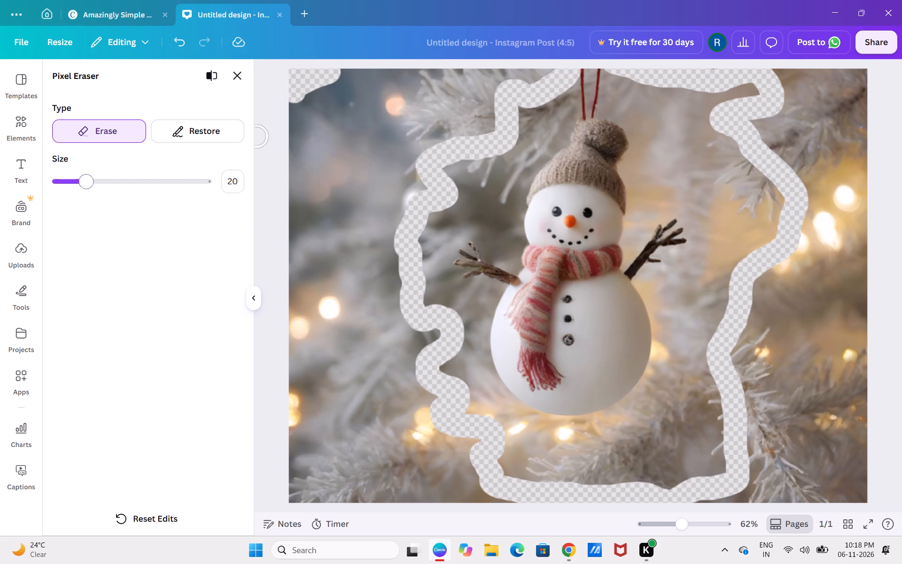
{"action": "left_click_drag", "start_coordinate": [83, 178], "coordinate": [146, 175]}
{"action": "left_click_drag", "start_coordinate": [339, 85], "coordinate": [295, 209]}
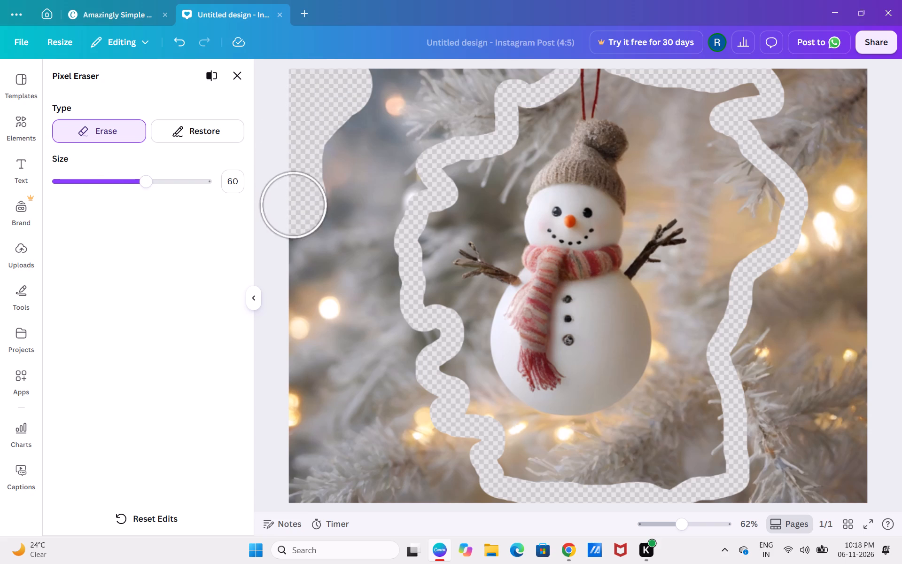
{"action": "left_click_drag", "start_coordinate": [295, 209], "coordinate": [371, 489]}
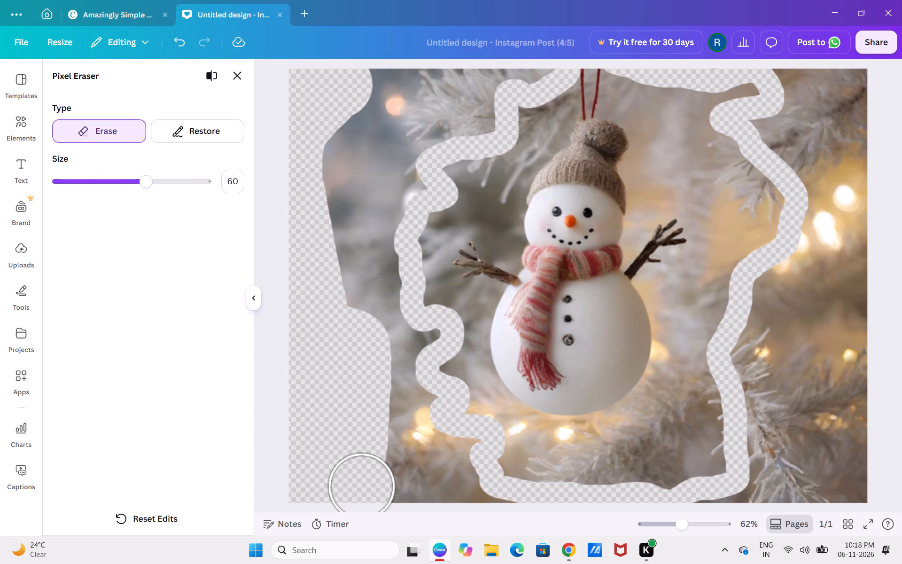
{"action": "left_click_drag", "start_coordinate": [371, 489], "coordinate": [430, 453]}
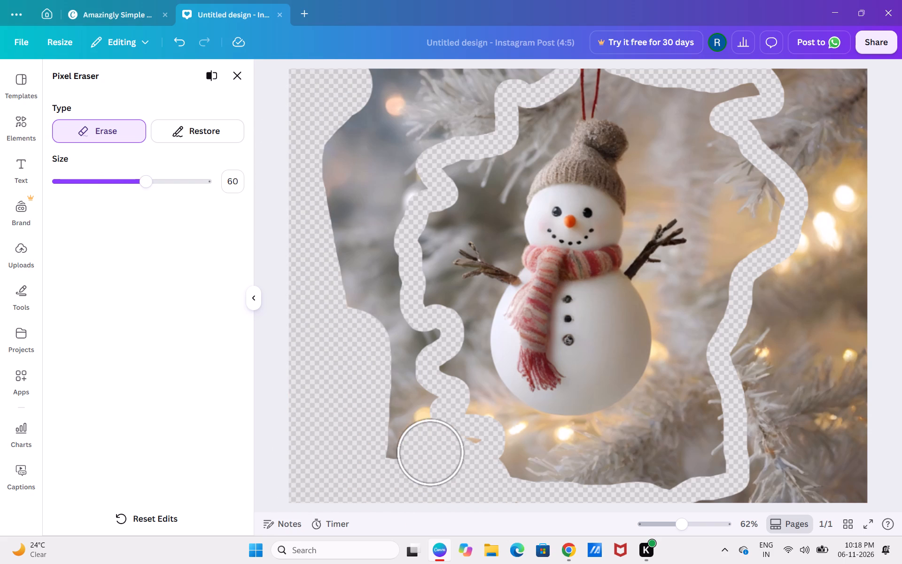
{"action": "left_click_drag", "start_coordinate": [430, 453], "coordinate": [390, 370]}
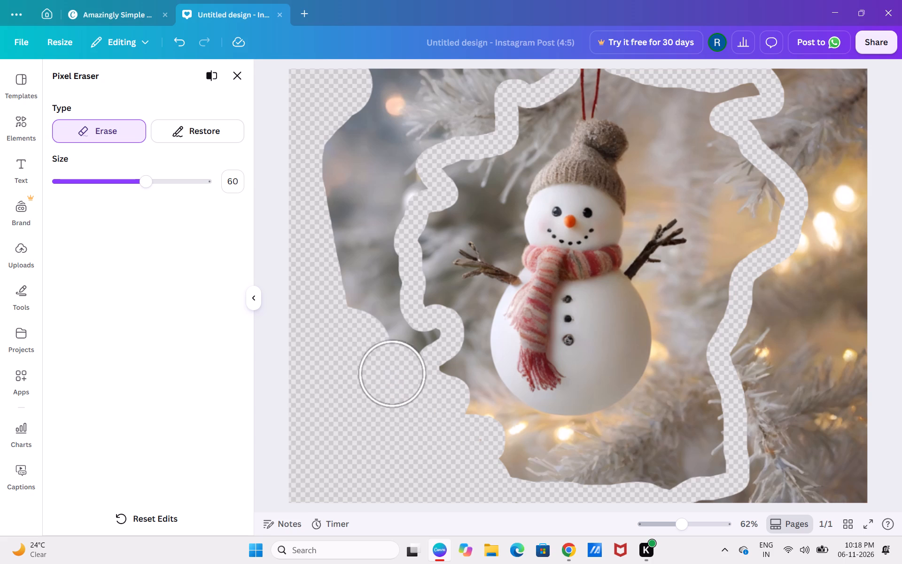
{"action": "left_click_drag", "start_coordinate": [390, 370], "coordinate": [379, 340]}
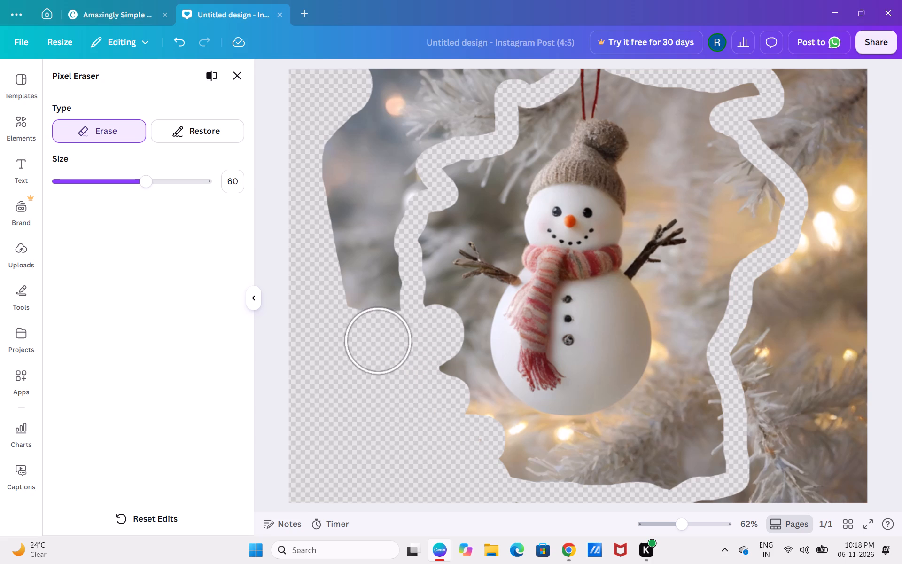
{"action": "left_click_drag", "start_coordinate": [379, 340], "coordinate": [405, 144]}
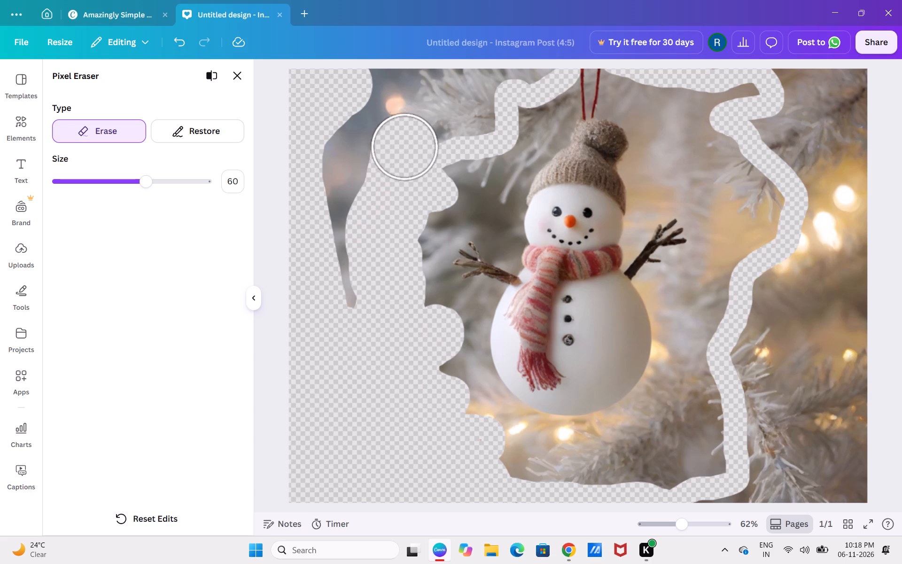
{"action": "left_click_drag", "start_coordinate": [405, 144], "coordinate": [335, 322]}
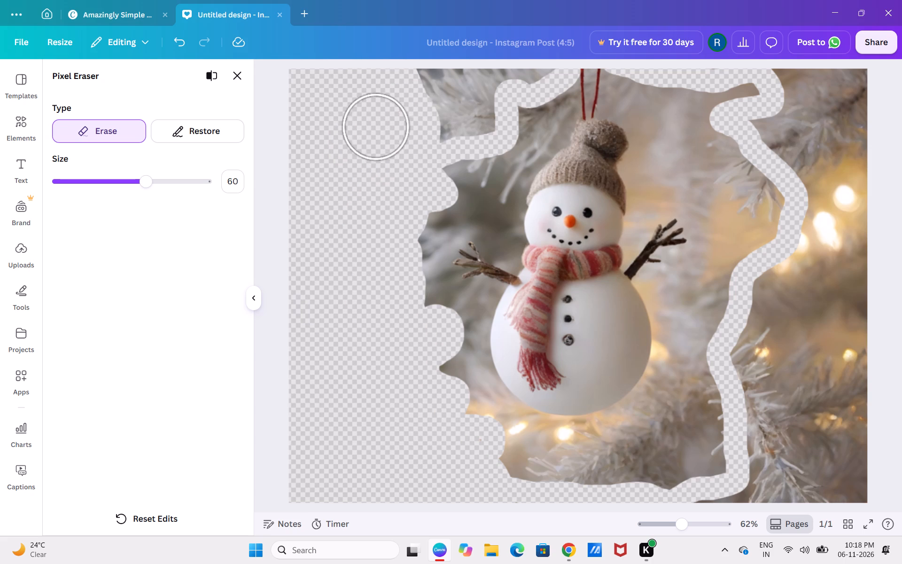
Erase the leftover background along the photo's top edge, outside the upper-left part of the outline.
{"action": "left_click_drag", "start_coordinate": [393, 84], "coordinate": [531, 54]}
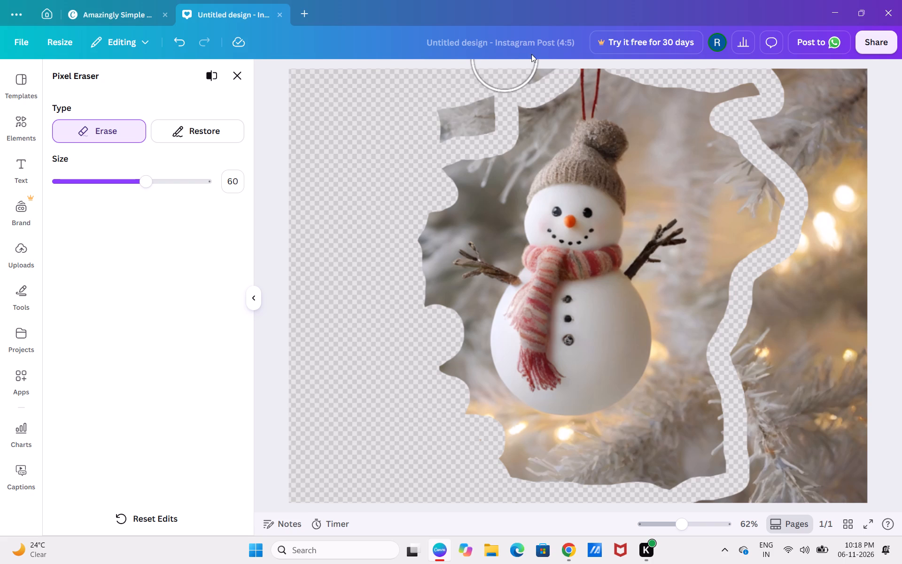
{"action": "left_click_drag", "start_coordinate": [531, 54], "coordinate": [474, 105]}
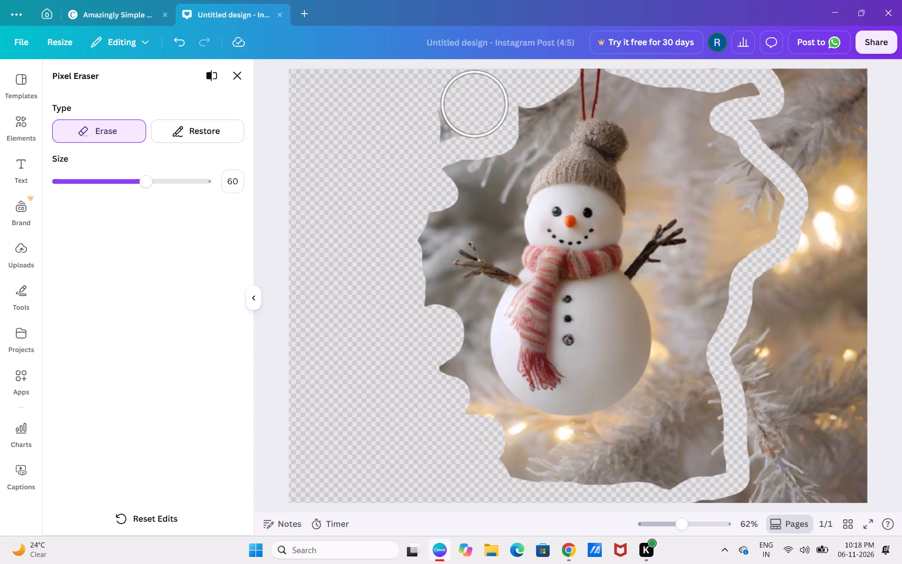
{"action": "left_click_drag", "start_coordinate": [474, 105], "coordinate": [418, 115]}
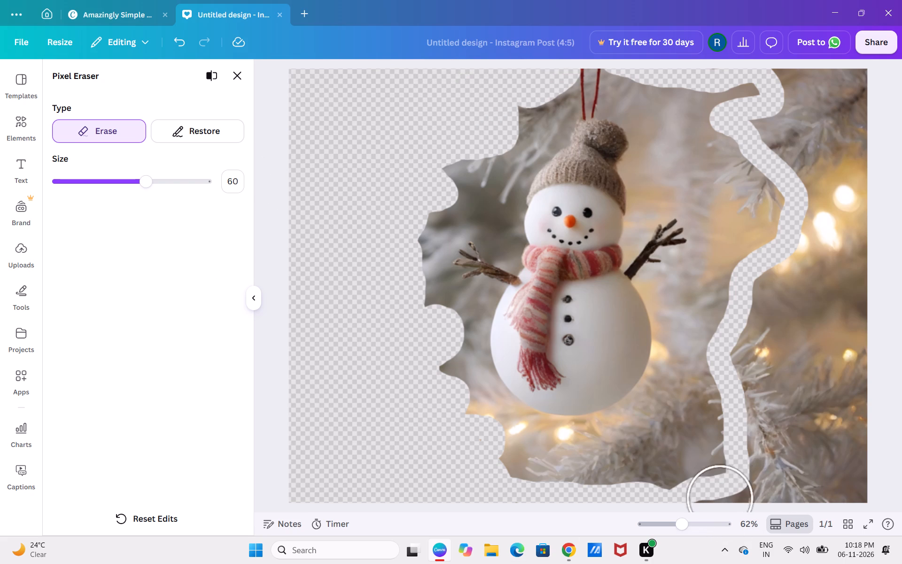
Erase the leftover background right of the outline, out to the photo's edges, and close the Pixel Eraser.
{"action": "left_click_drag", "start_coordinate": [777, 508], "coordinate": [758, 515]}
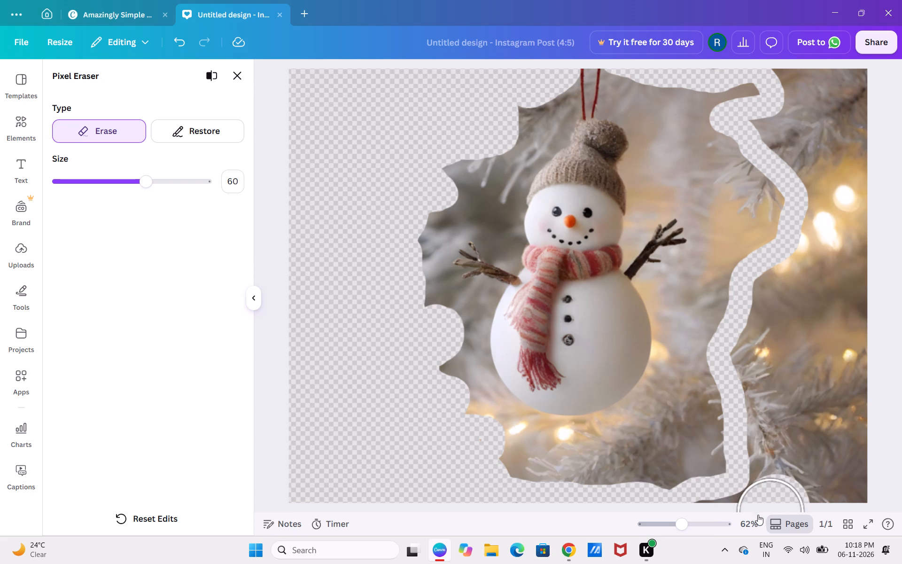
{"action": "left_click_drag", "start_coordinate": [758, 515], "coordinate": [706, 518]}
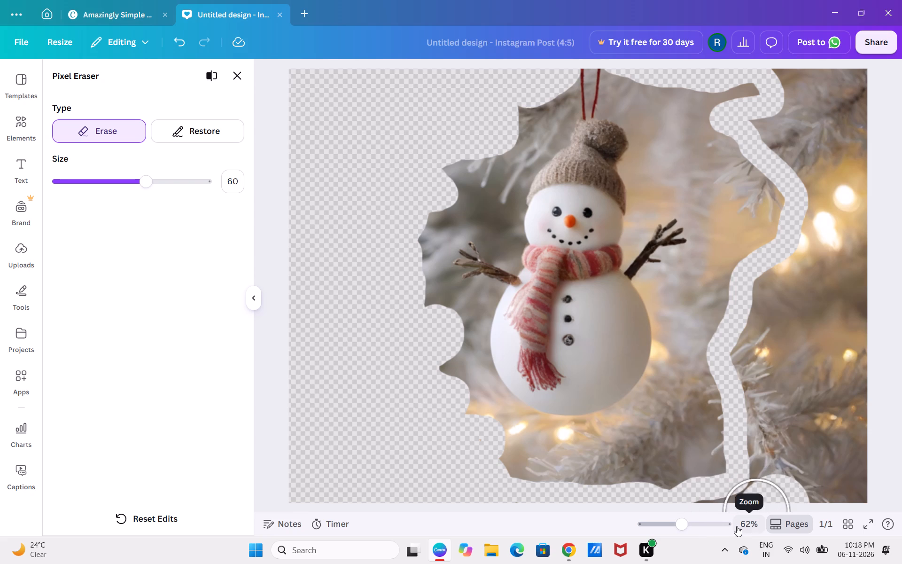
{"action": "left_click", "coordinate": [737, 526]}
{"action": "left_click", "coordinate": [837, 404]}
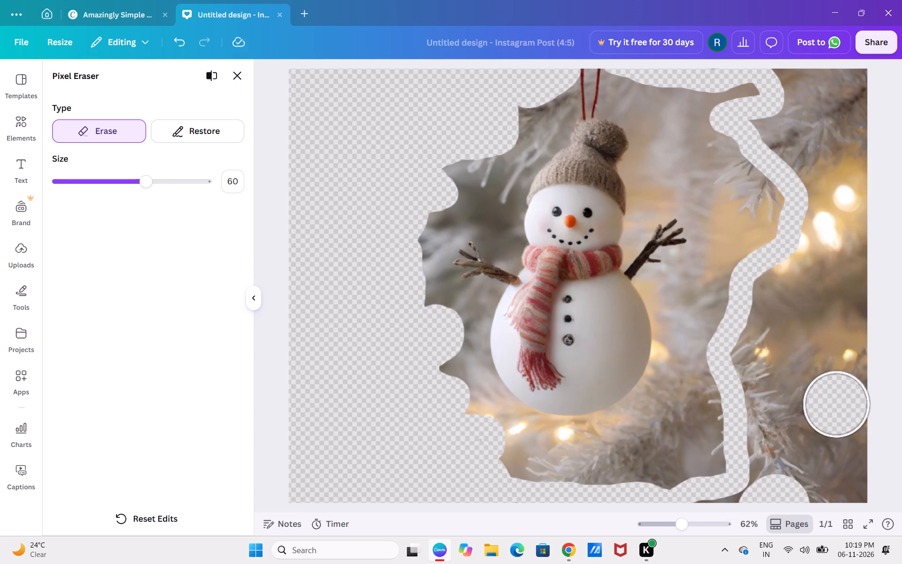
{"action": "left_click", "coordinate": [706, 513]}
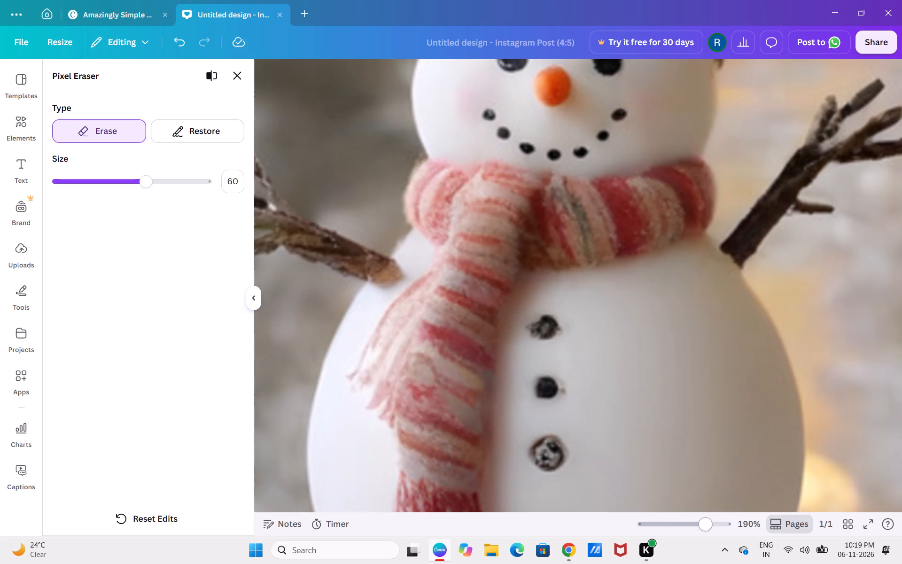
{"action": "left_click_drag", "start_coordinate": [703, 529], "coordinate": [672, 539]}
{"action": "left_click_drag", "start_coordinate": [685, 434], "coordinate": [703, 436]}
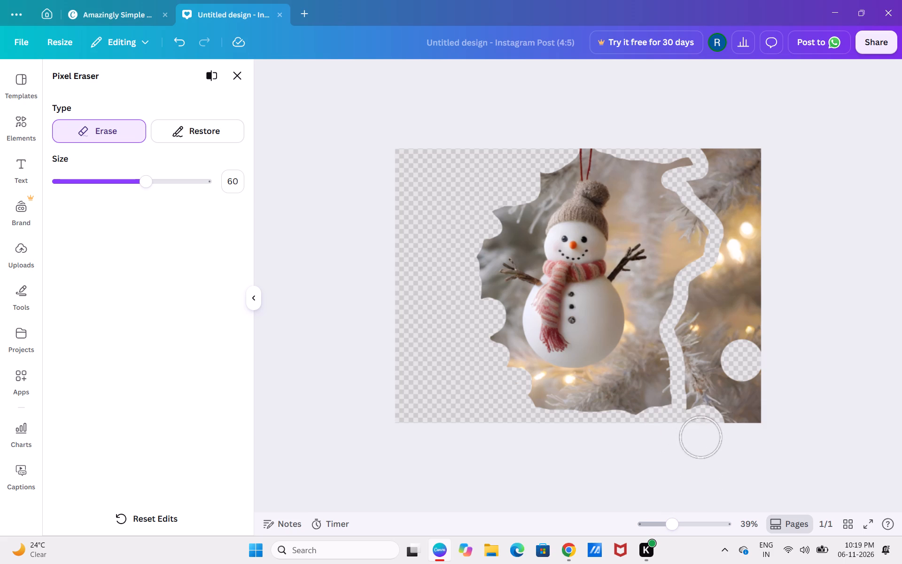
{"action": "left_click_drag", "start_coordinate": [703, 436], "coordinate": [698, 313]}
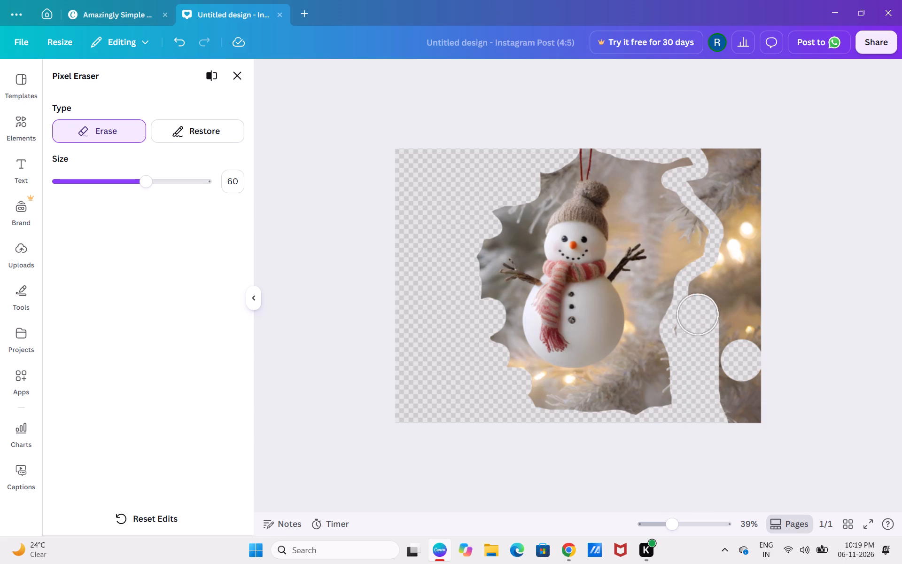
{"action": "left_click_drag", "start_coordinate": [698, 313], "coordinate": [738, 244]}
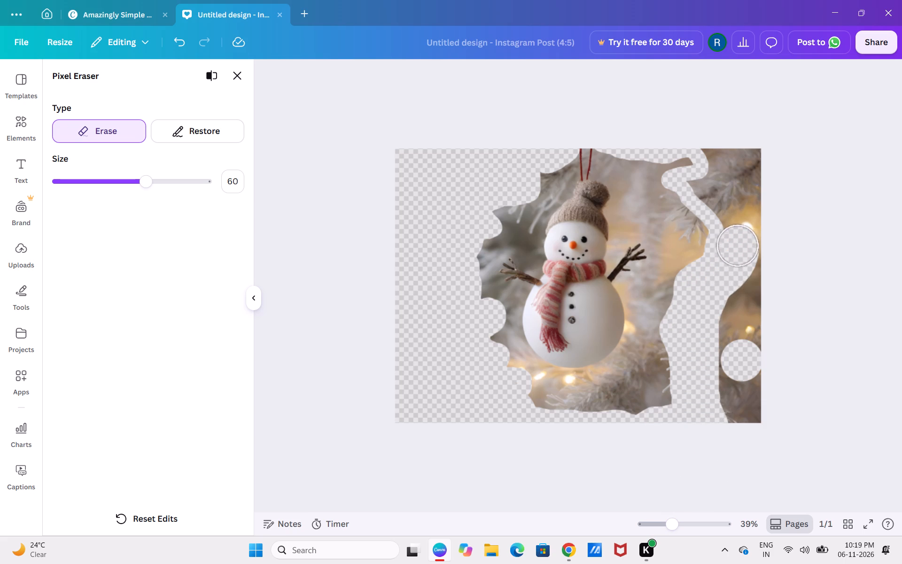
{"action": "left_click_drag", "start_coordinate": [738, 244], "coordinate": [720, 164]}
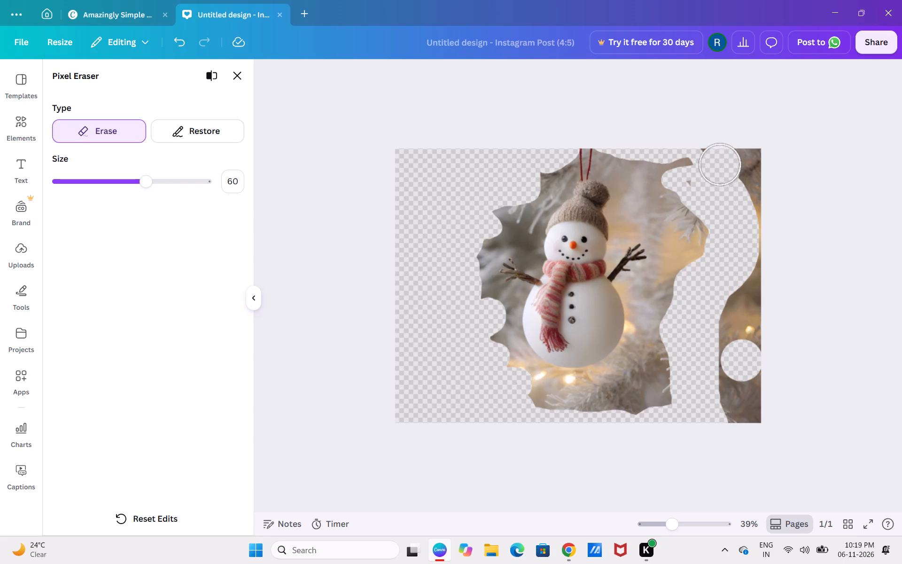
{"action": "left_click_drag", "start_coordinate": [720, 164], "coordinate": [713, 172]}
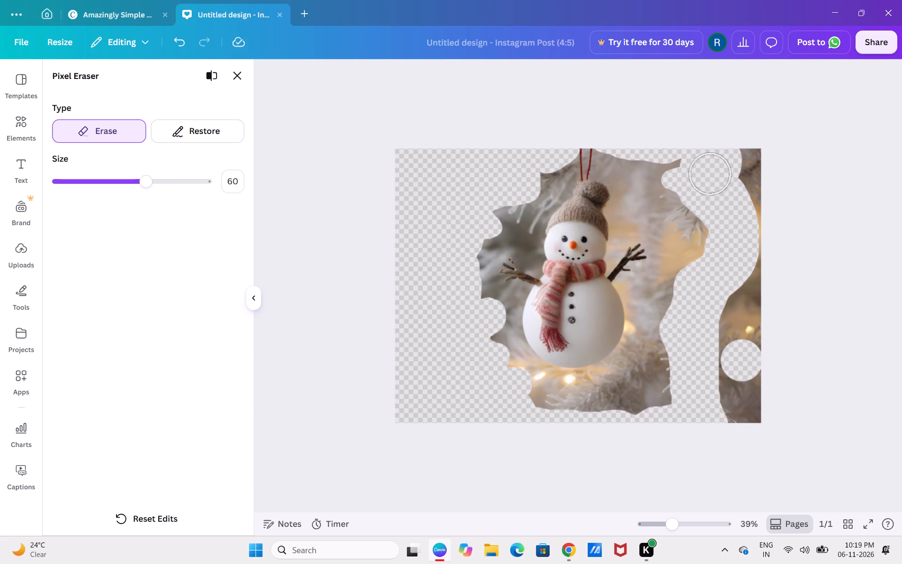
{"action": "left_click_drag", "start_coordinate": [713, 172], "coordinate": [736, 435]}
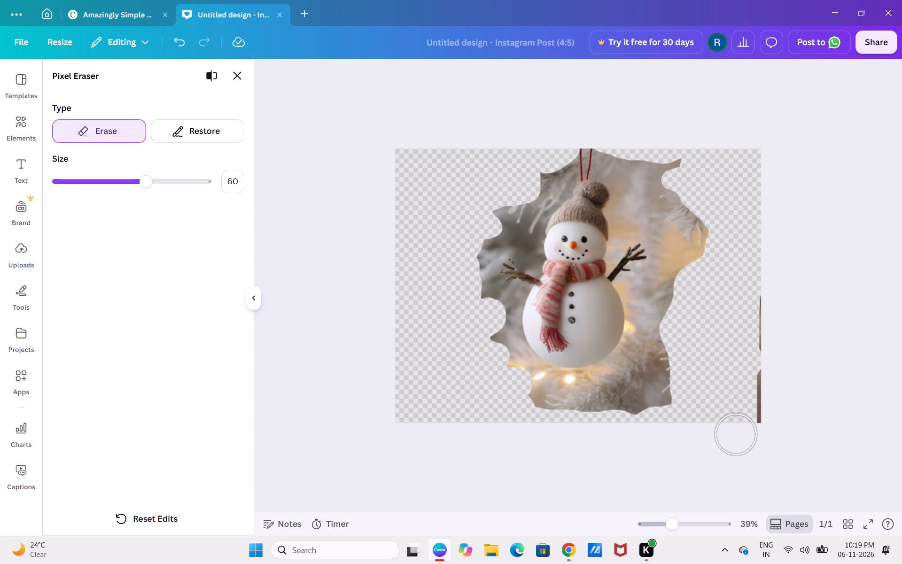
{"action": "left_click_drag", "start_coordinate": [736, 435], "coordinate": [746, 255]}
{"action": "left_click_drag", "start_coordinate": [150, 180], "coordinate": [100, 188]}
{"action": "left_click", "coordinate": [235, 73]}
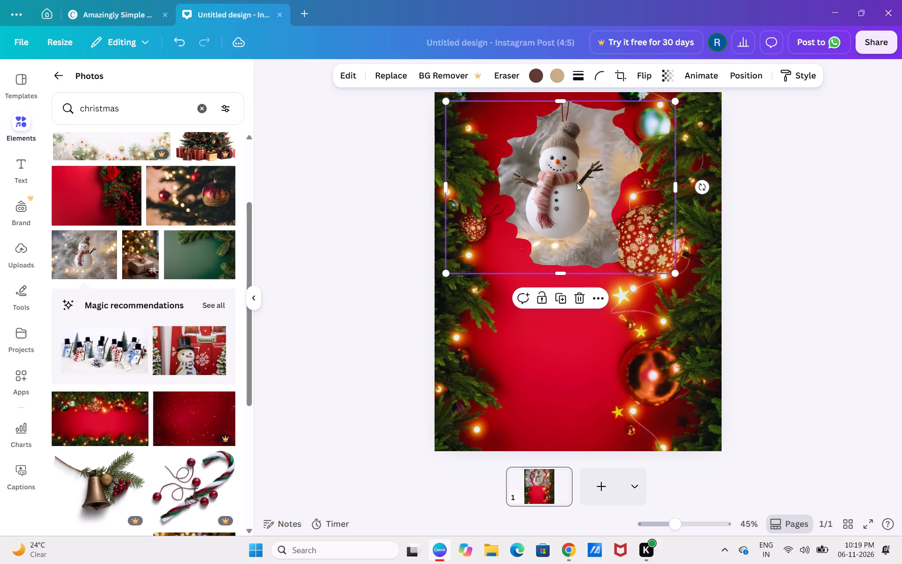
Move the snowman cutout slightly down and left, into the red area of the page's upper half, and deselect it.
{"action": "left_click_drag", "start_coordinate": [568, 174], "coordinate": [563, 174]}
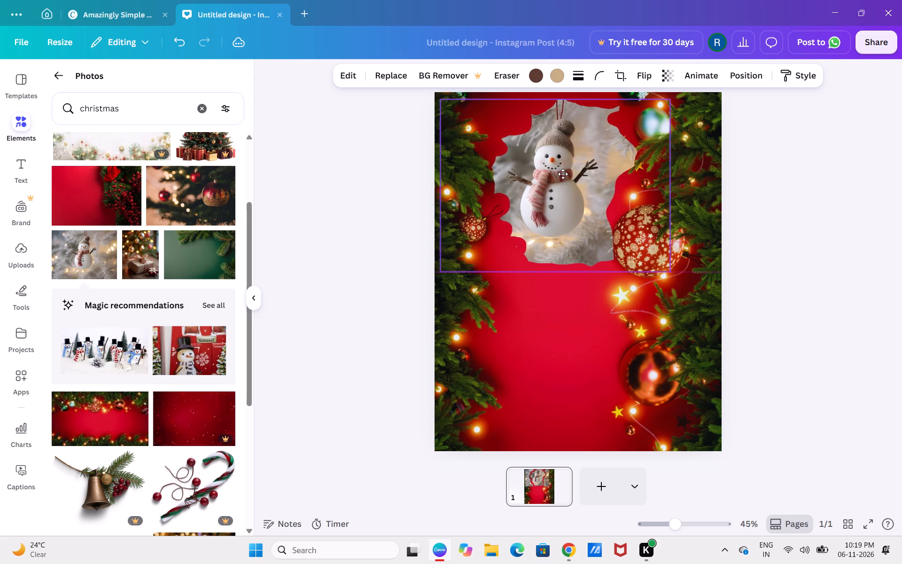
{"action": "left_click_drag", "start_coordinate": [563, 174], "coordinate": [551, 197]}
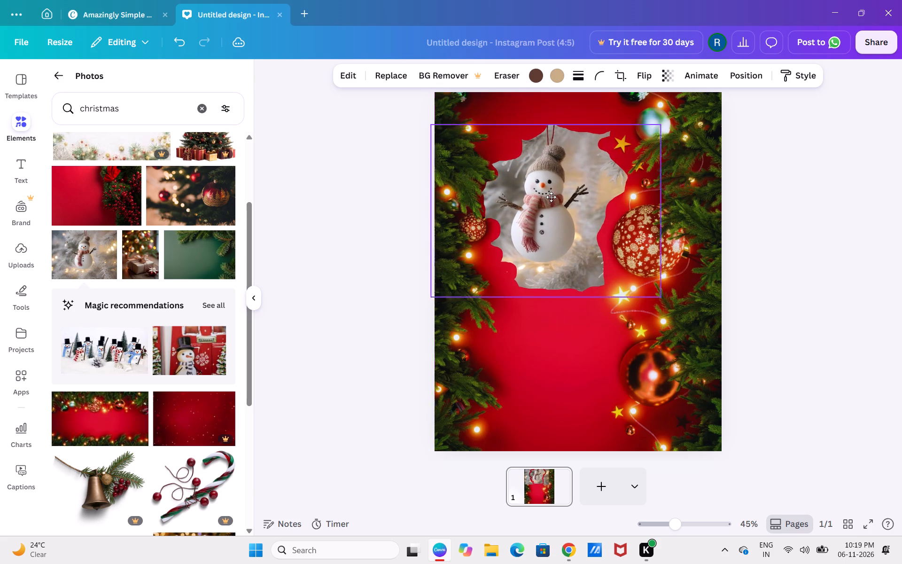
{"action": "left_click_drag", "start_coordinate": [551, 197], "coordinate": [552, 200]}
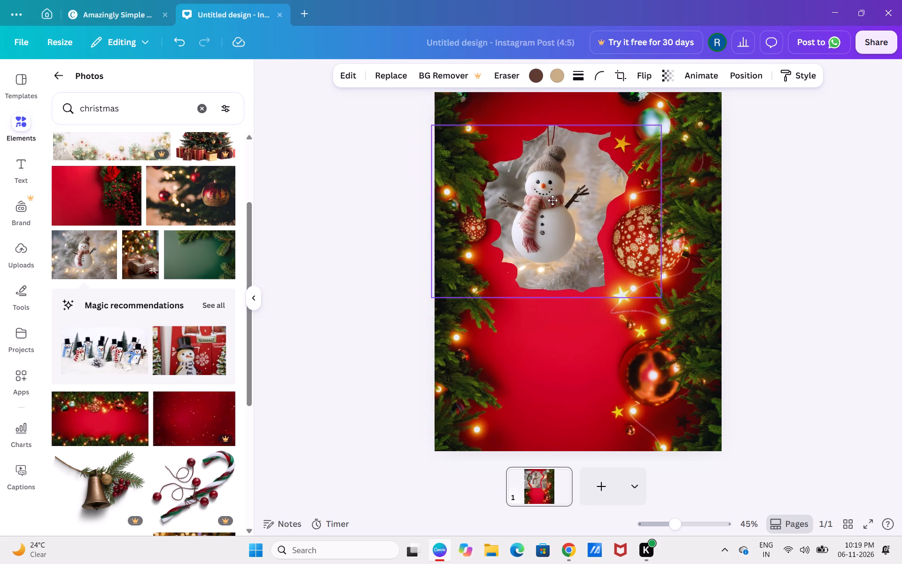
{"action": "left_click_drag", "start_coordinate": [552, 200], "coordinate": [560, 198]}
{"action": "left_click", "coordinate": [901, 286]}
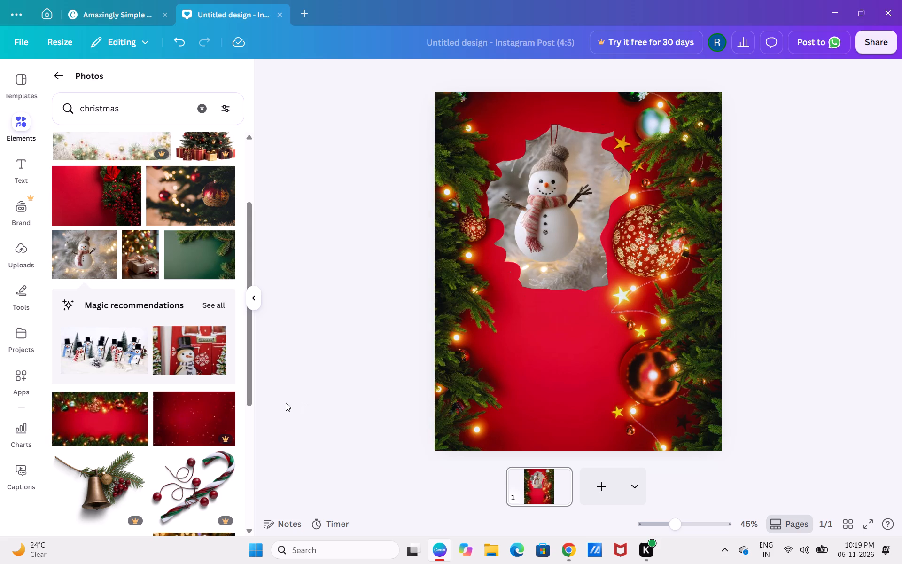
Look through the christmas photo results for another decoration, including the bell with fir branches.
{"action": "scroll", "coordinate": [165, 358], "scroll_direction": "down", "scroll_amount": 4}
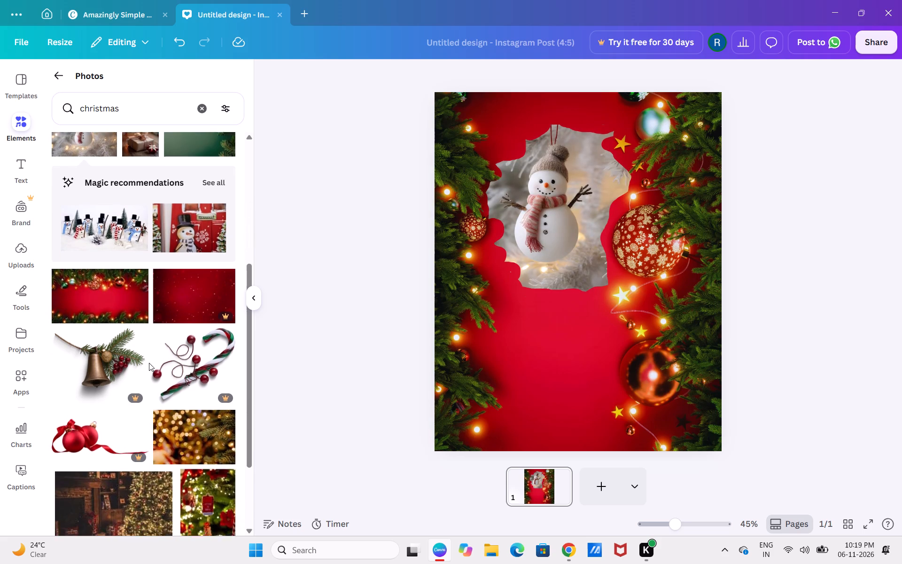
{"action": "scroll", "coordinate": [149, 363], "scroll_direction": "down", "scroll_amount": 1}
{"action": "left_click_drag", "start_coordinate": [82, 247], "coordinate": [297, 211]}
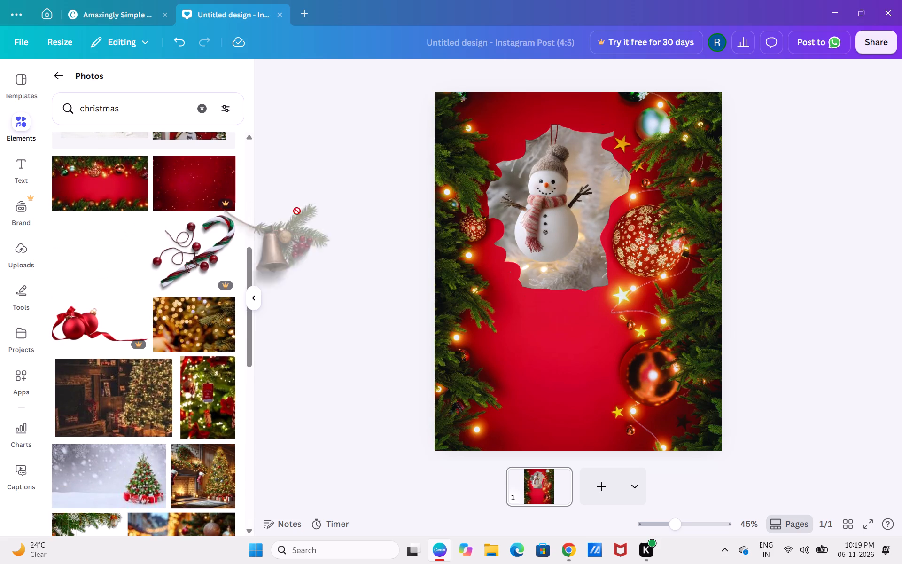
{"action": "left_click_drag", "start_coordinate": [297, 211], "coordinate": [19, 281]}
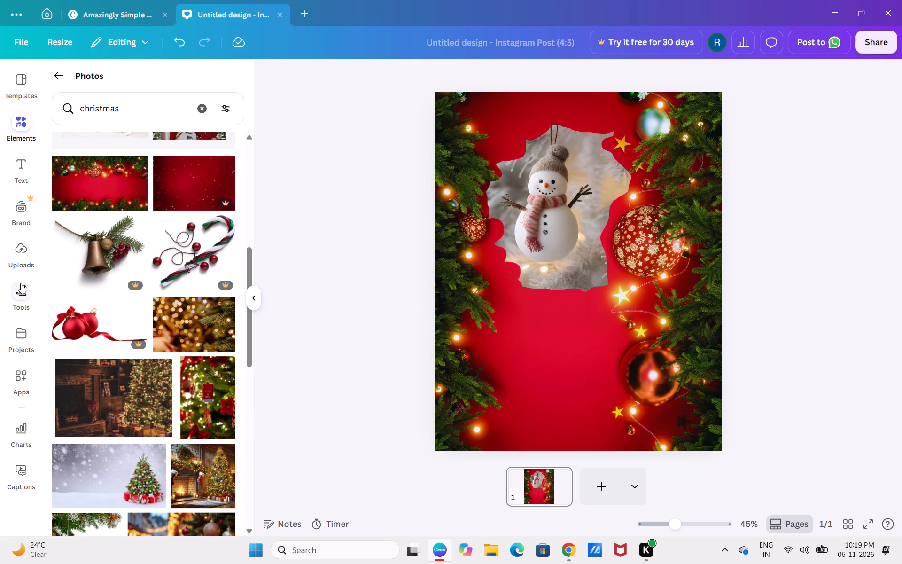
{"action": "scroll", "coordinate": [51, 294], "scroll_direction": "down", "scroll_amount": 6}
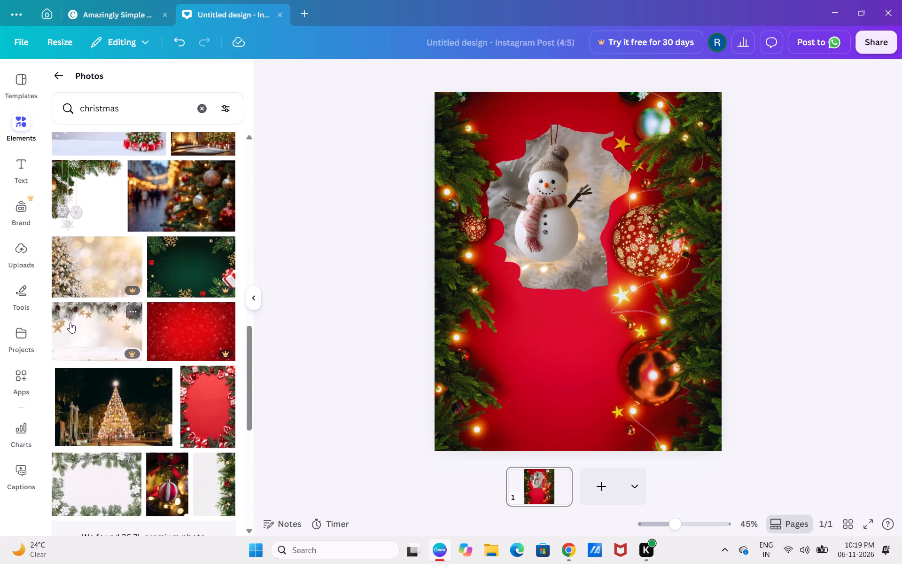
{"action": "scroll", "coordinate": [70, 322], "scroll_direction": "down", "scroll_amount": 6}
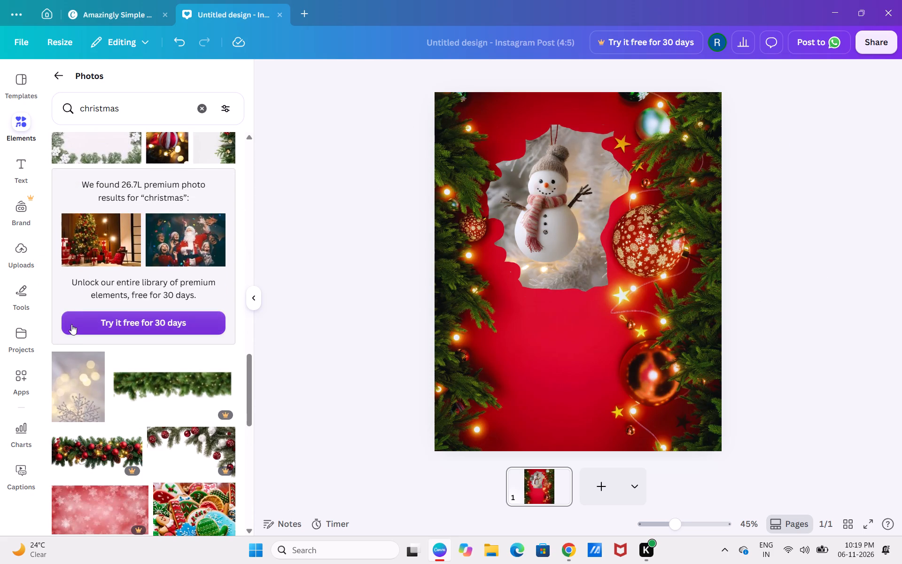
{"action": "scroll", "coordinate": [71, 324], "scroll_direction": "up", "scroll_amount": 7}
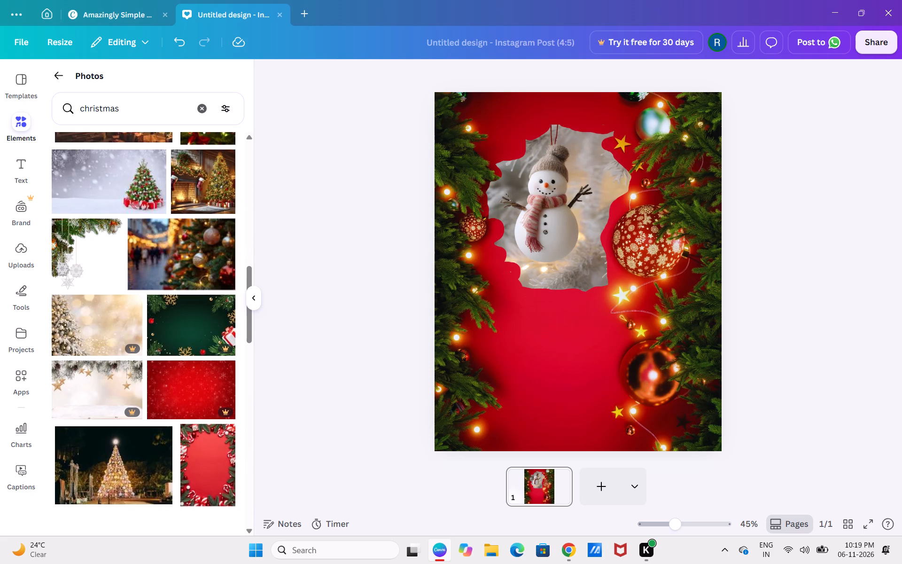
Search the photos for "gift box".
{"action": "left_click_drag", "start_coordinate": [149, 112], "coordinate": [66, 109]}
{"action": "type", "text": "givt"}
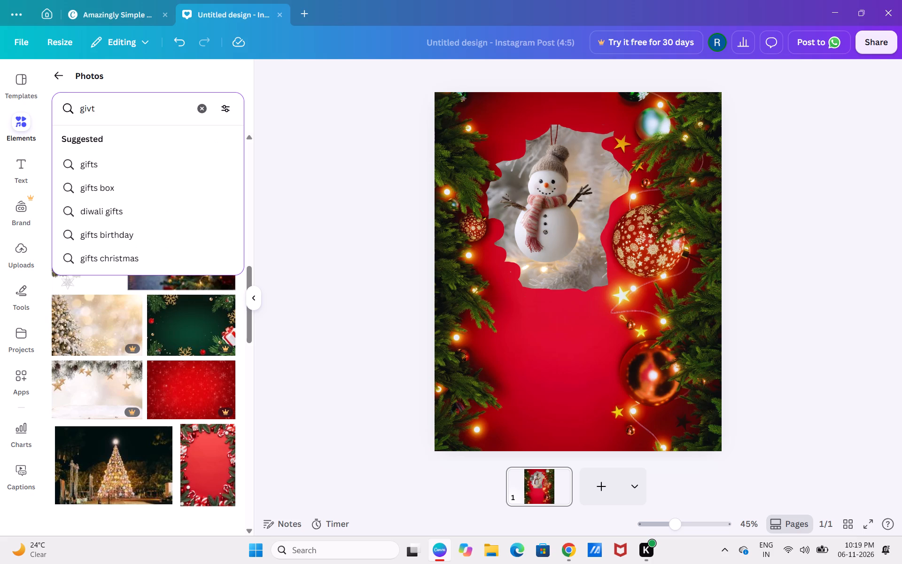
{"action": "key", "text": "BackSpace"}
{"action": "key", "text": "BackSpace"}
{"action": "type", "text": "ft box"}
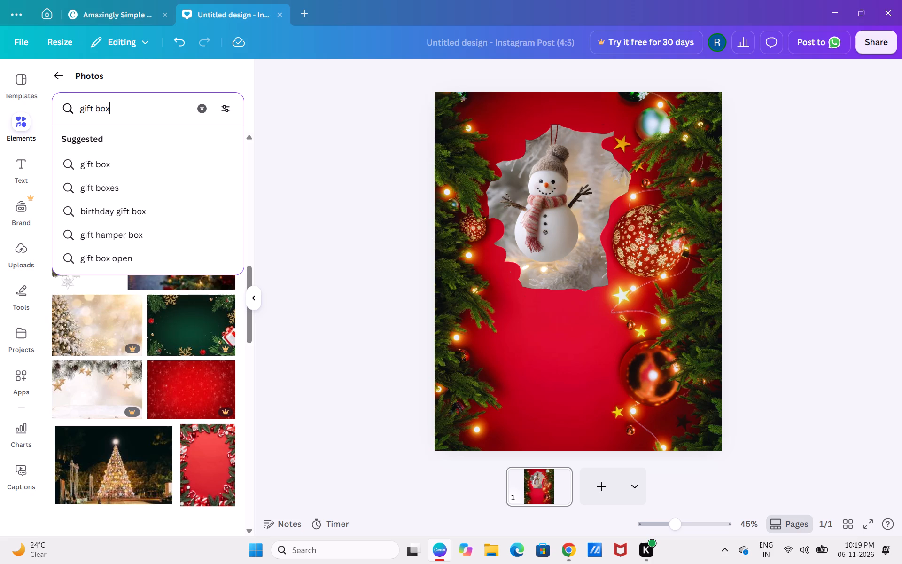
{"action": "key", "text": "Return"}
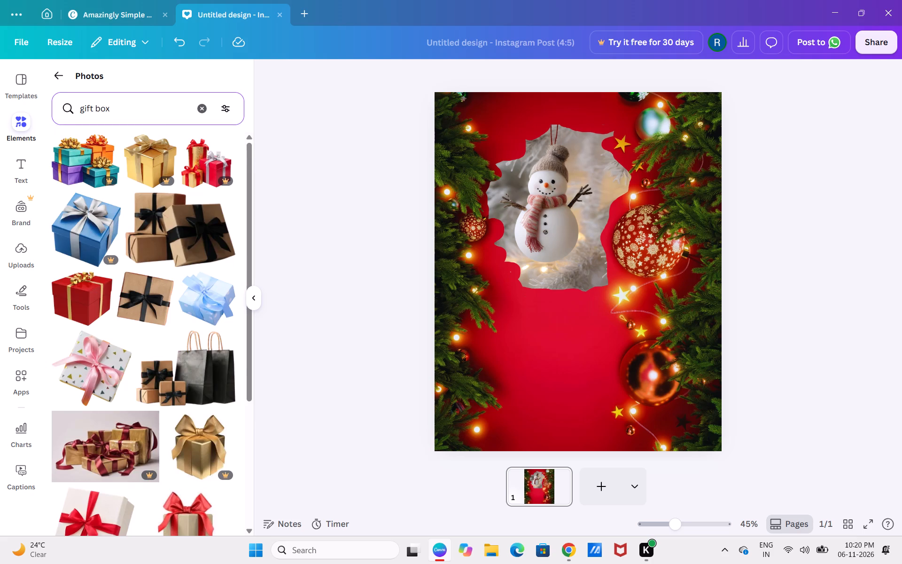
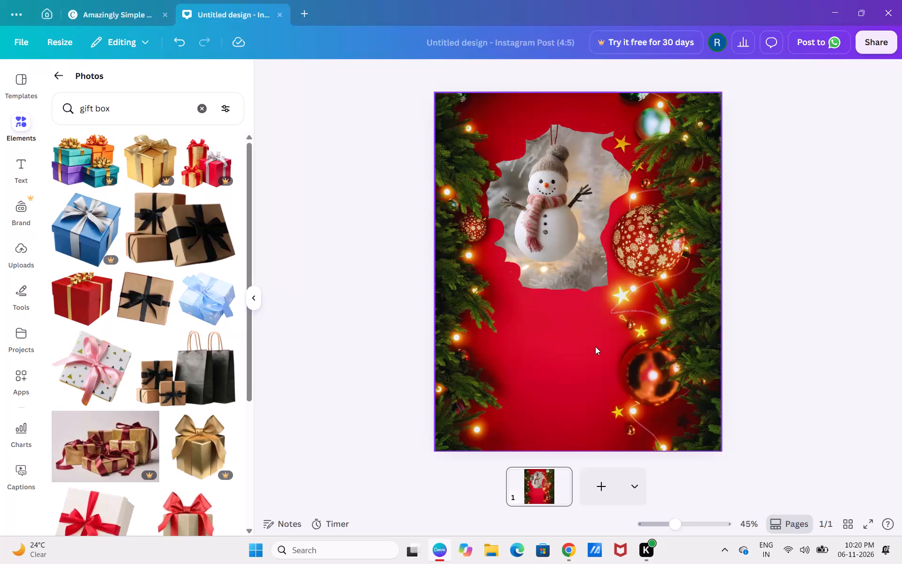
Add the photo of beige-wrapped gift boxes on a wooden floor and move it into the page's lower half.
{"action": "scroll", "coordinate": [595, 346], "scroll_direction": "down", "scroll_amount": 1}
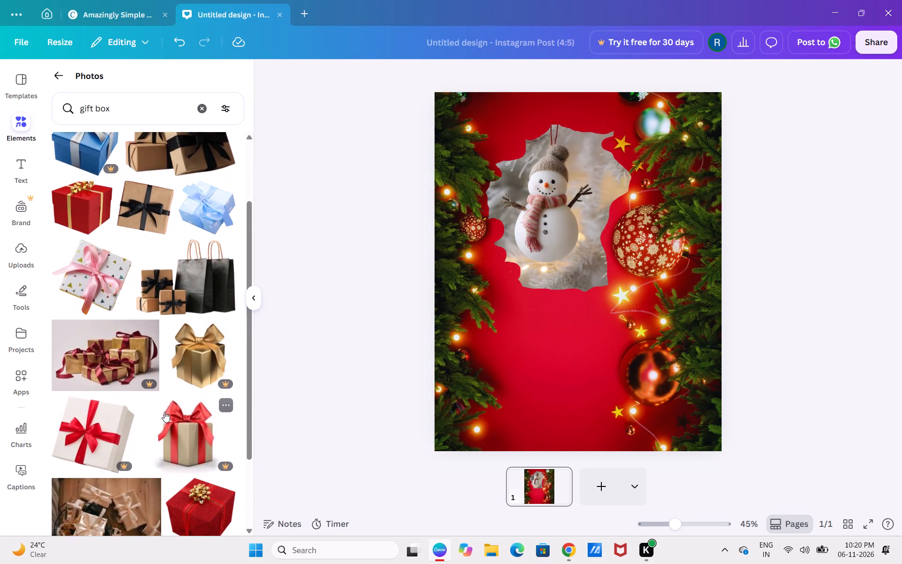
{"action": "scroll", "coordinate": [164, 412], "scroll_direction": "down", "scroll_amount": 1}
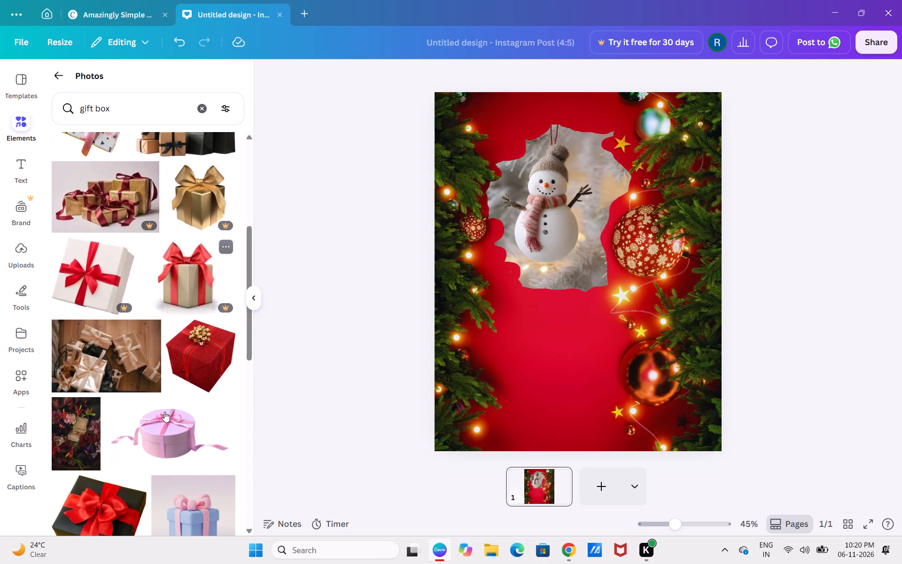
{"action": "scroll", "coordinate": [164, 412], "scroll_direction": "down", "scroll_amount": 1}
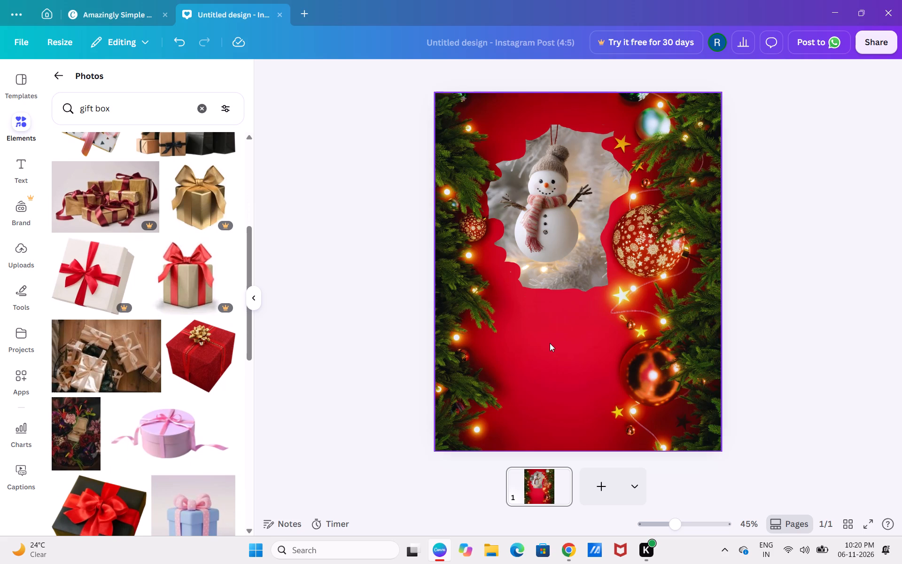
{"action": "left_click", "coordinate": [120, 358]}
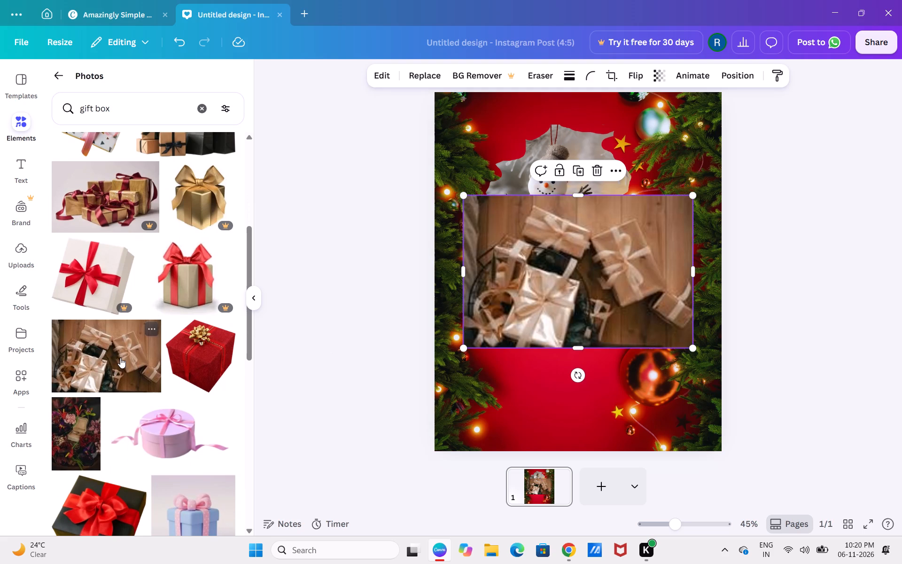
{"action": "left_click_drag", "start_coordinate": [574, 259], "coordinate": [572, 312]}
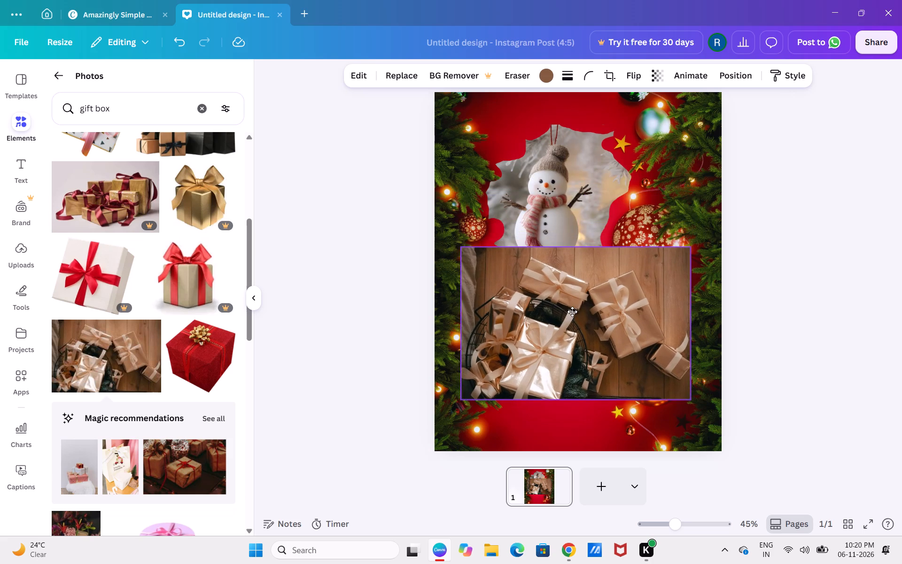
{"action": "left_click_drag", "start_coordinate": [572, 312], "coordinate": [569, 320]}
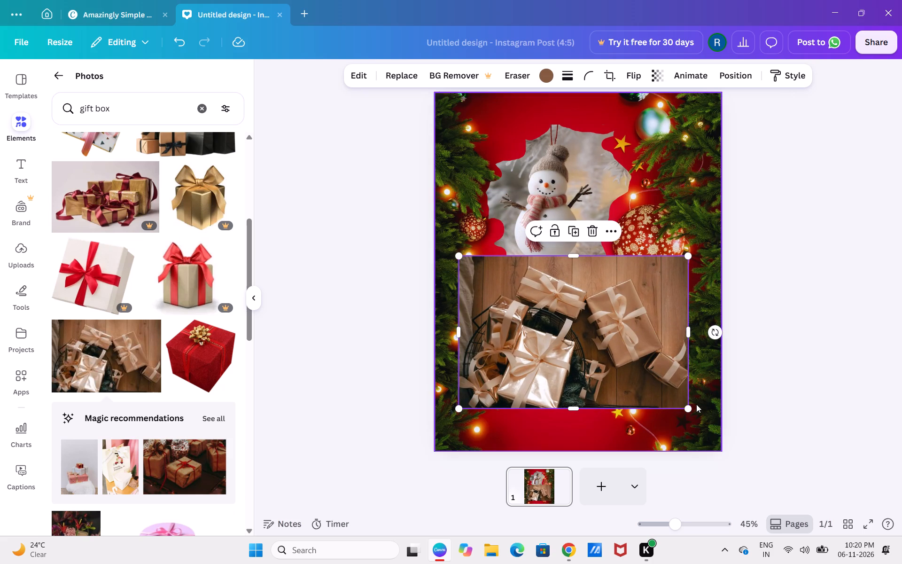
Shrink the gift box photo to about half the page width and place it in the red area below the snowman.
{"action": "left_click_drag", "start_coordinate": [692, 409], "coordinate": [630, 392]}
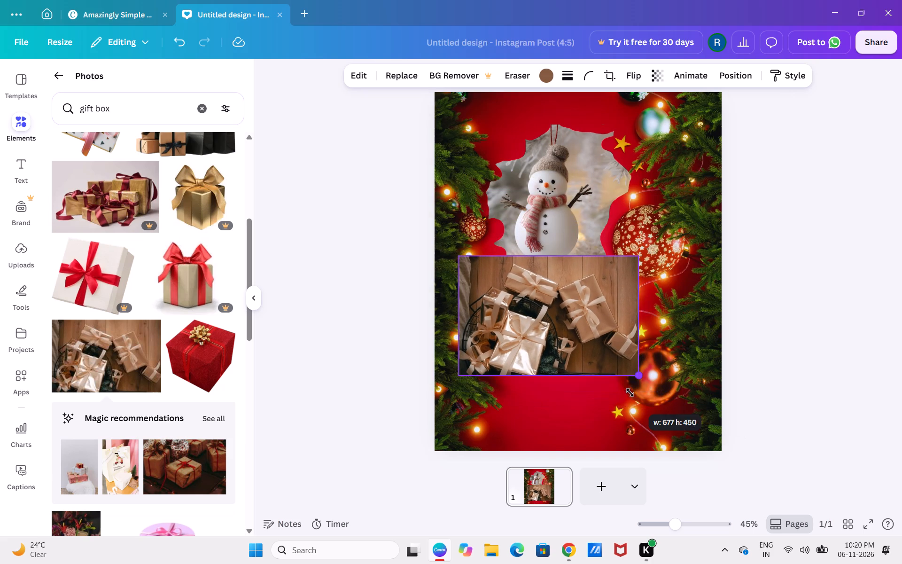
{"action": "left_click_drag", "start_coordinate": [630, 392], "coordinate": [586, 369]}
{"action": "left_click_drag", "start_coordinate": [533, 304], "coordinate": [591, 329]}
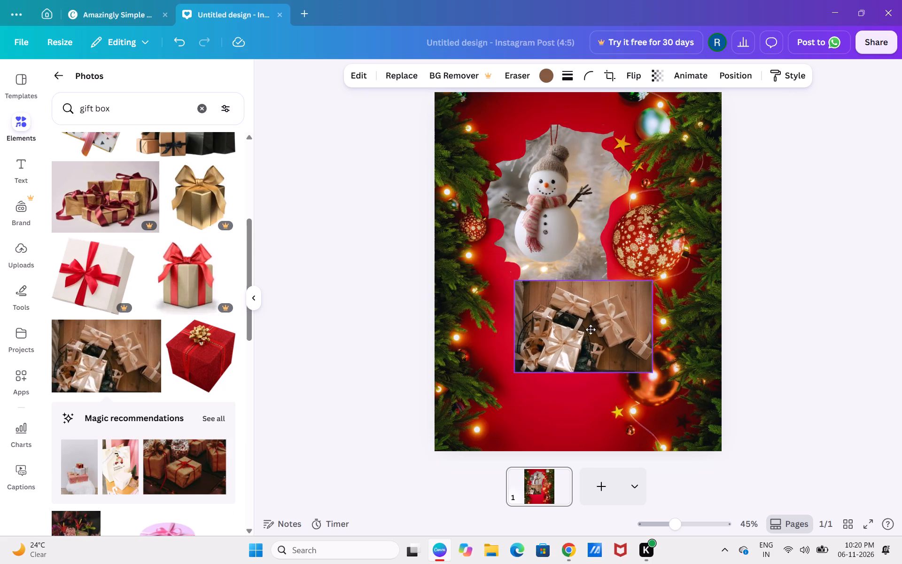
{"action": "left_click_drag", "start_coordinate": [591, 329], "coordinate": [575, 352]}
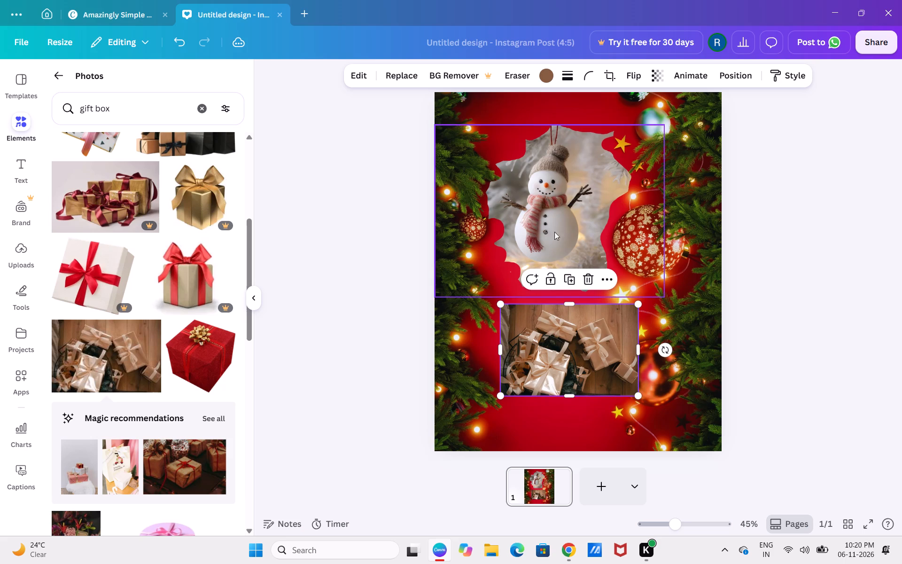
Move the snowman cutout straight up to the page's top edge.
{"action": "left_click_drag", "start_coordinate": [553, 221], "coordinate": [552, 190]}
Move the gift box photo up closer to the snowman and tilt it counterclockwise.
{"action": "left_click_drag", "start_coordinate": [583, 337], "coordinate": [575, 303]}
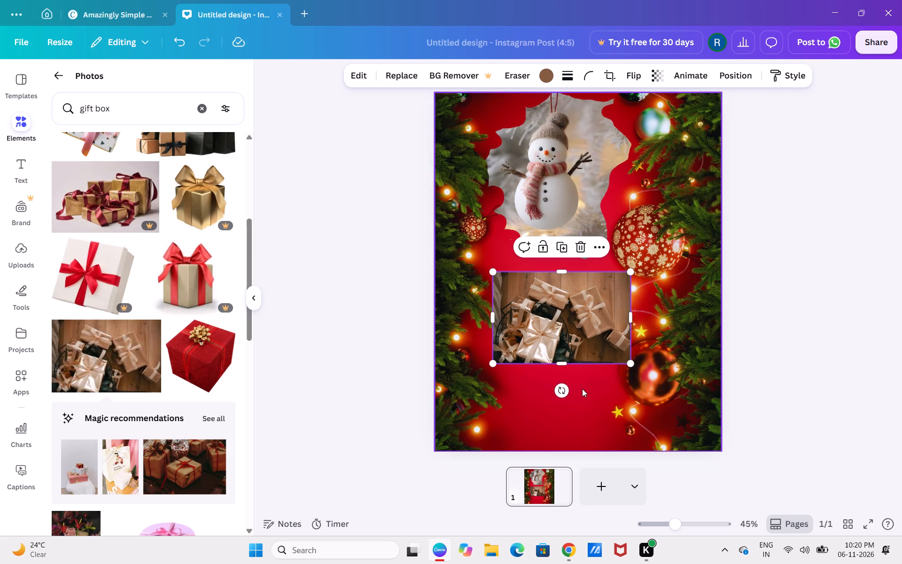
{"action": "left_click_drag", "start_coordinate": [565, 389], "coordinate": [595, 386]}
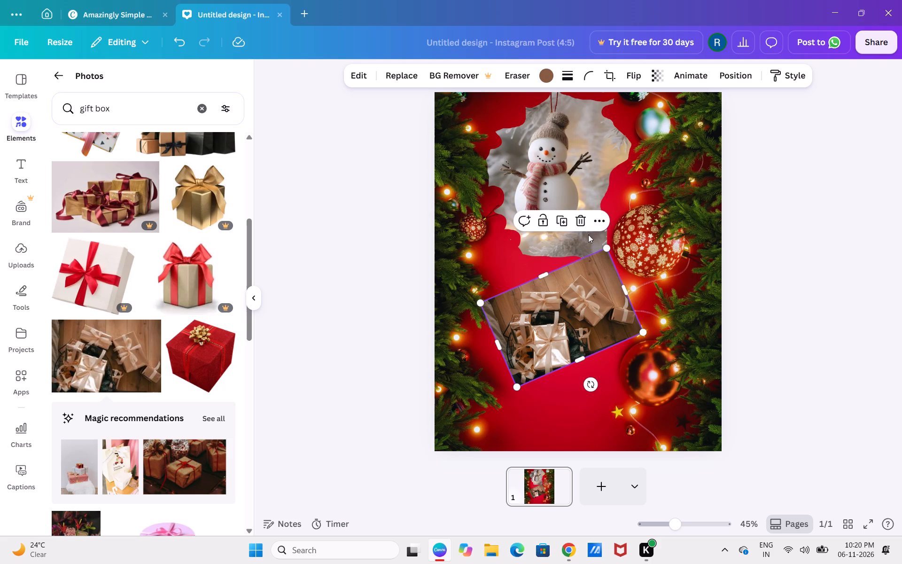
Erase the background in the gift box photo's upper-left corner using the Pixel Eraser at size 20.
{"action": "left_click", "coordinate": [513, 66]}
{"action": "left_click", "coordinate": [518, 82]}
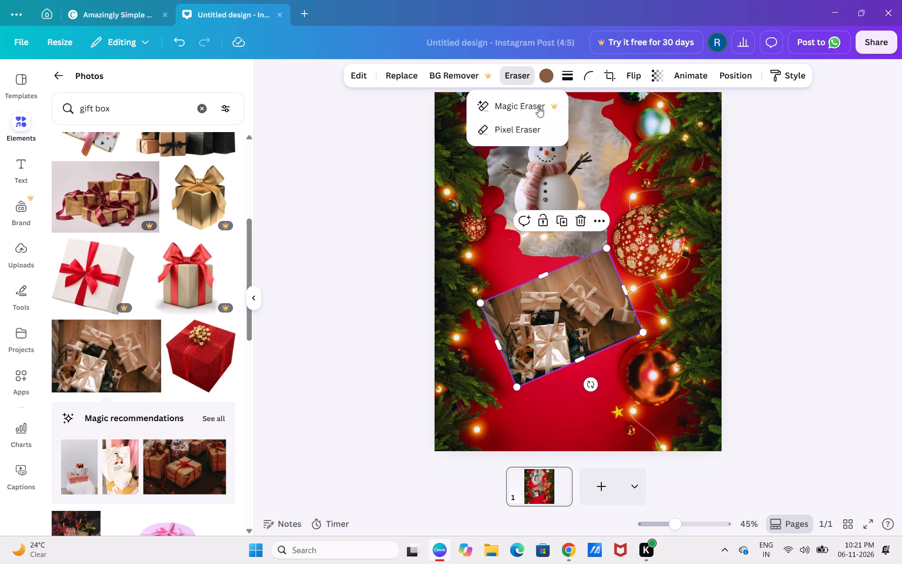
{"action": "left_click", "coordinate": [530, 130]}
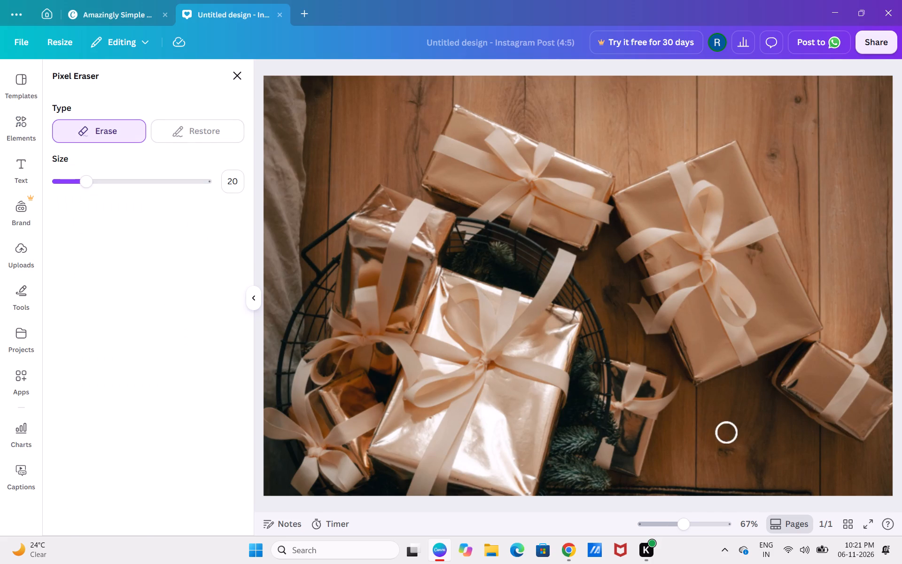
{"action": "left_click", "coordinate": [678, 530]}
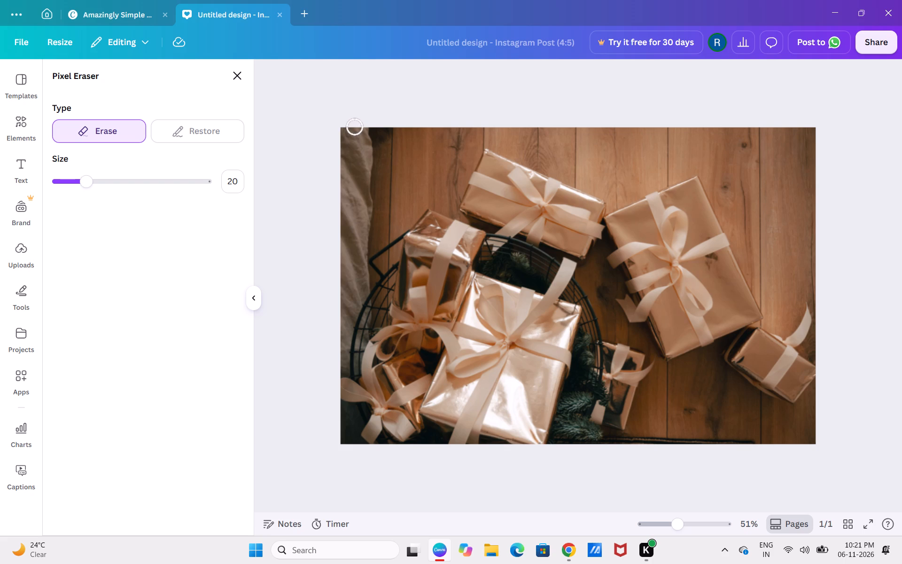
{"action": "left_click_drag", "start_coordinate": [353, 129], "coordinate": [343, 182]}
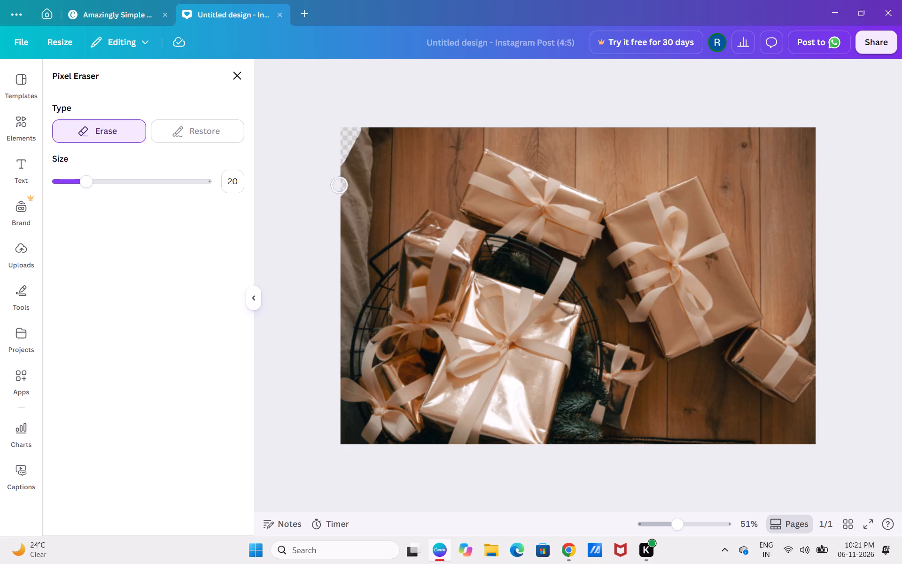
{"action": "left_click_drag", "start_coordinate": [343, 182], "coordinate": [389, 160]}
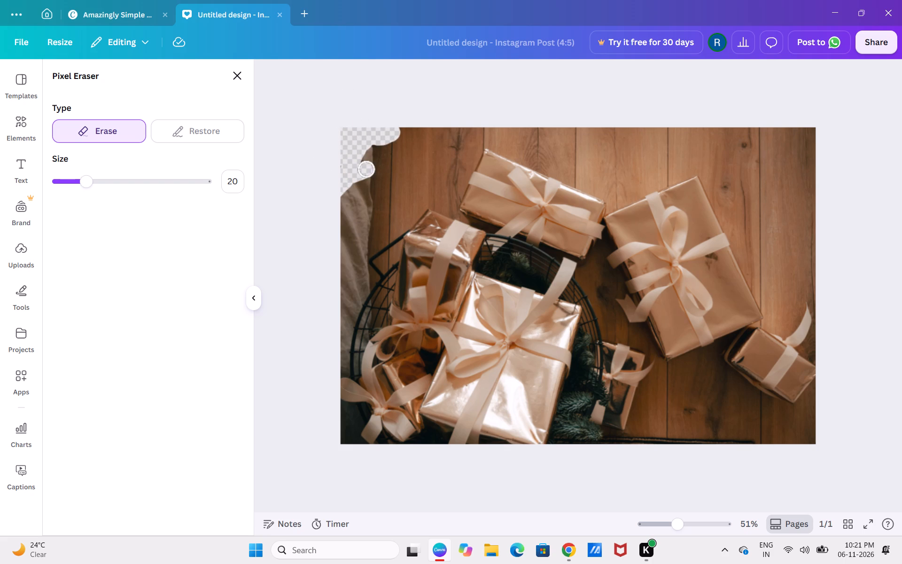
{"action": "left_click_drag", "start_coordinate": [389, 160], "coordinate": [425, 142]}
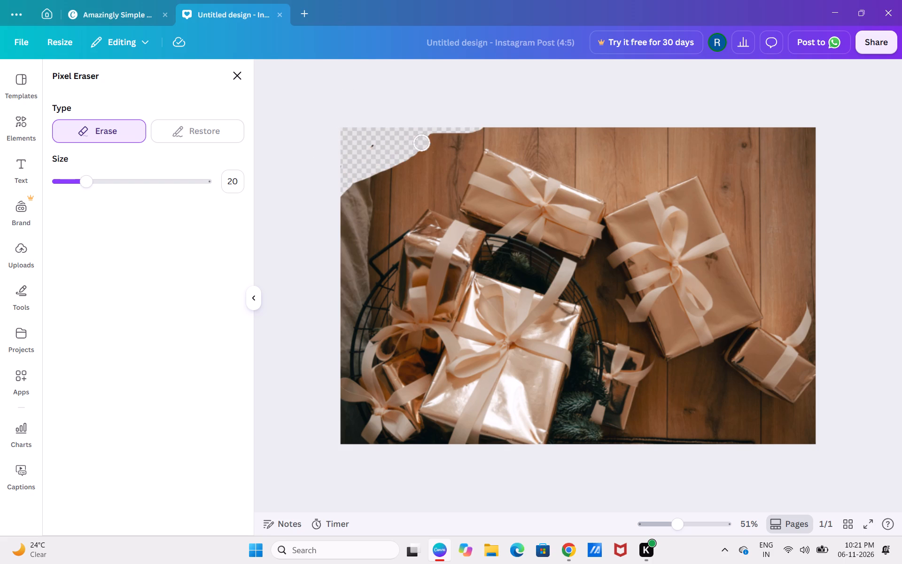
{"action": "left_click_drag", "start_coordinate": [425, 142], "coordinate": [415, 143]}
Set the eraser size to 57 and erase the wooden background along the photo's top edge, above the gift boxes.
{"action": "left_click_drag", "start_coordinate": [80, 180], "coordinate": [142, 183]}
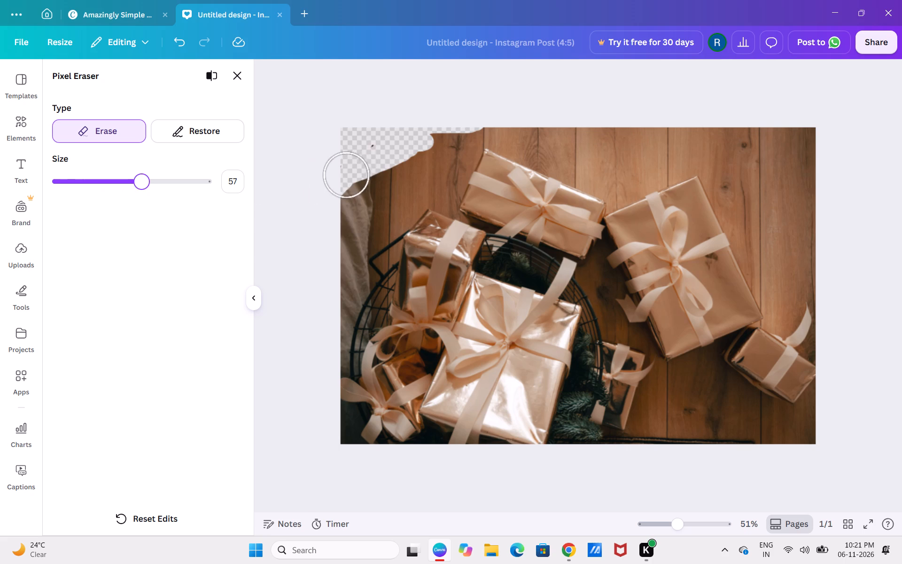
{"action": "left_click_drag", "start_coordinate": [355, 170], "coordinate": [556, 141]}
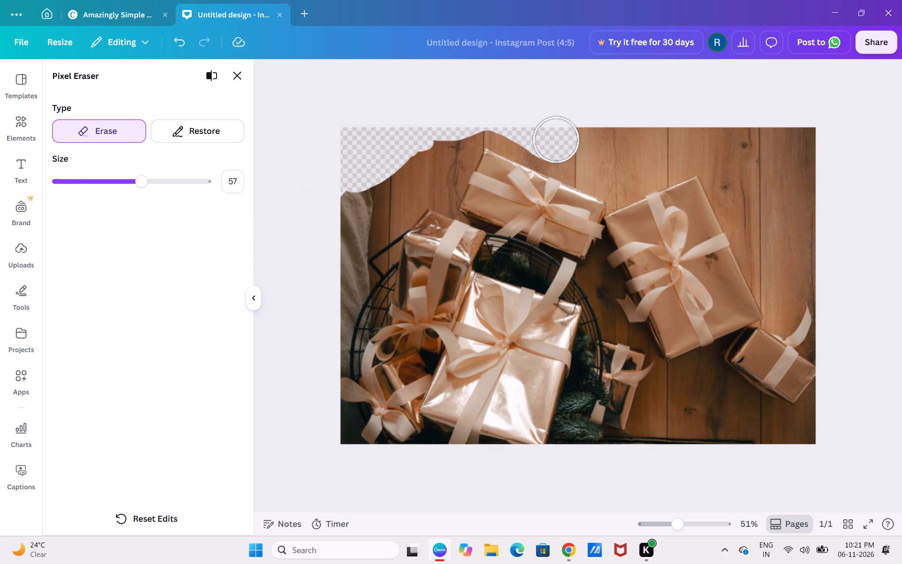
{"action": "left_click_drag", "start_coordinate": [556, 141], "coordinate": [735, 162]}
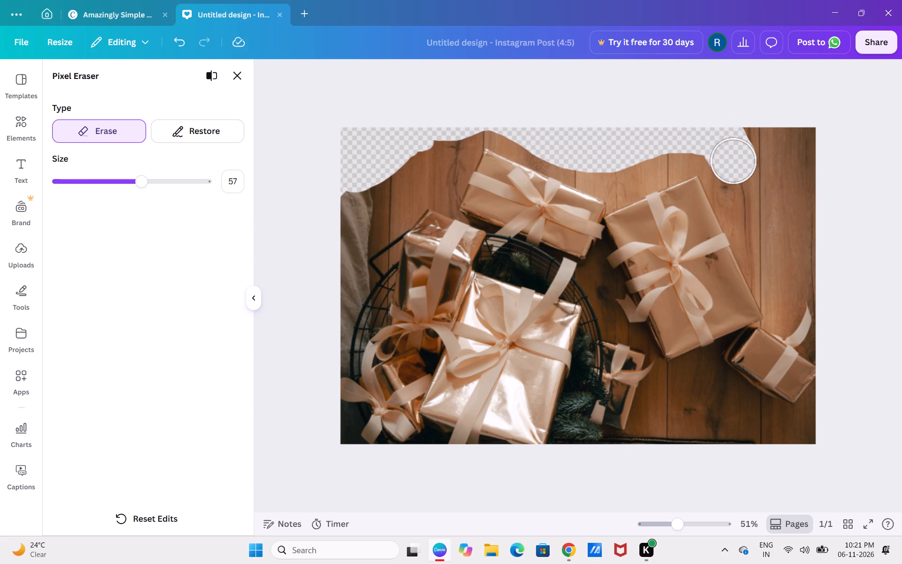
{"action": "left_click_drag", "start_coordinate": [735, 162], "coordinate": [659, 154]}
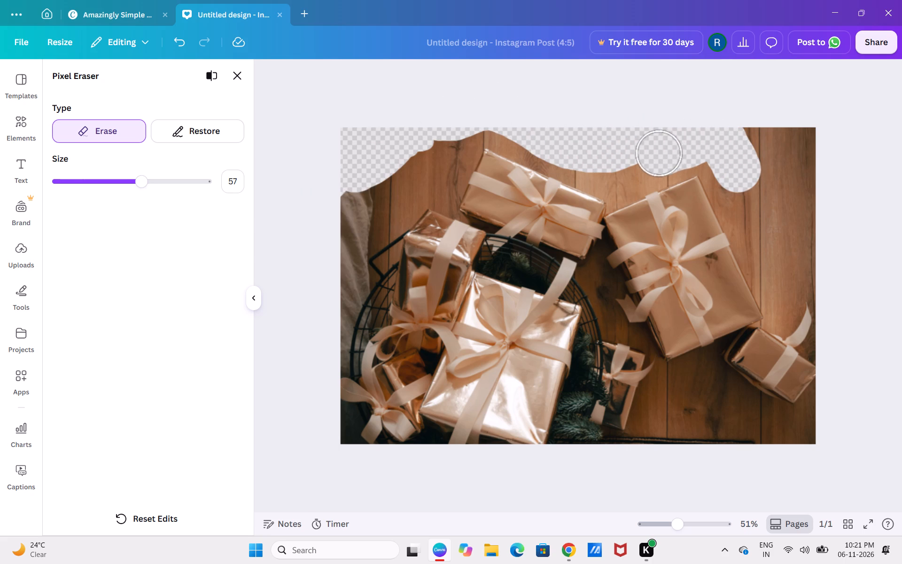
{"action": "left_click_drag", "start_coordinate": [659, 154], "coordinate": [606, 164]}
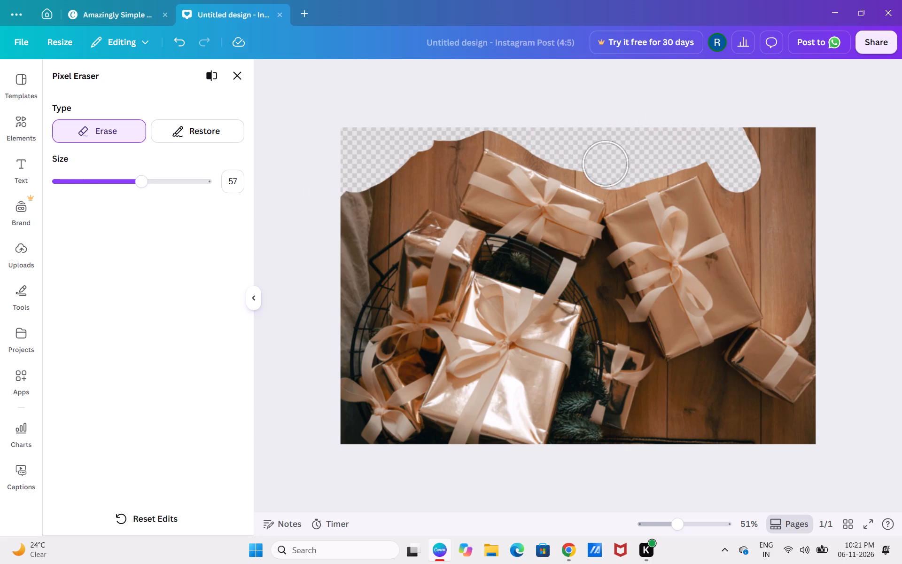
{"action": "left_click_drag", "start_coordinate": [606, 164], "coordinate": [539, 135]}
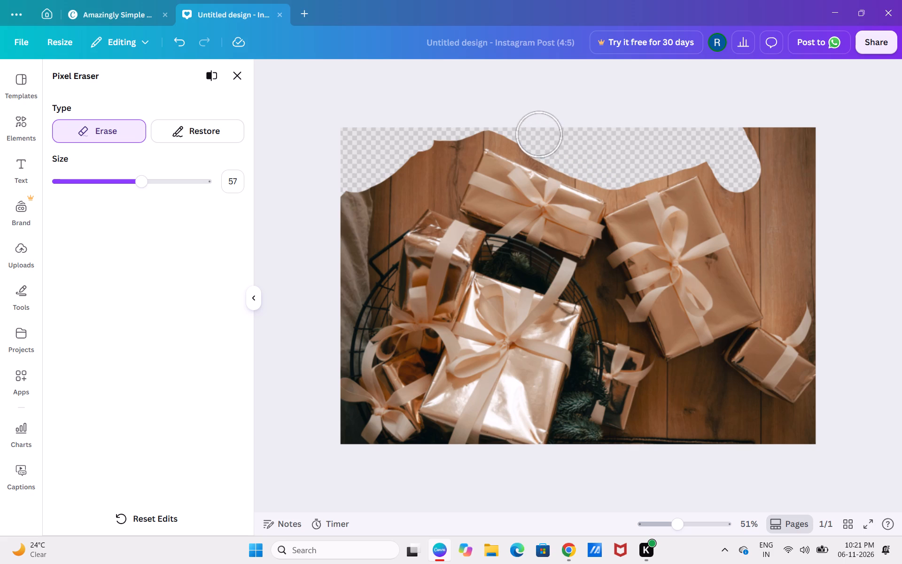
{"action": "left_click_drag", "start_coordinate": [539, 135], "coordinate": [429, 99]}
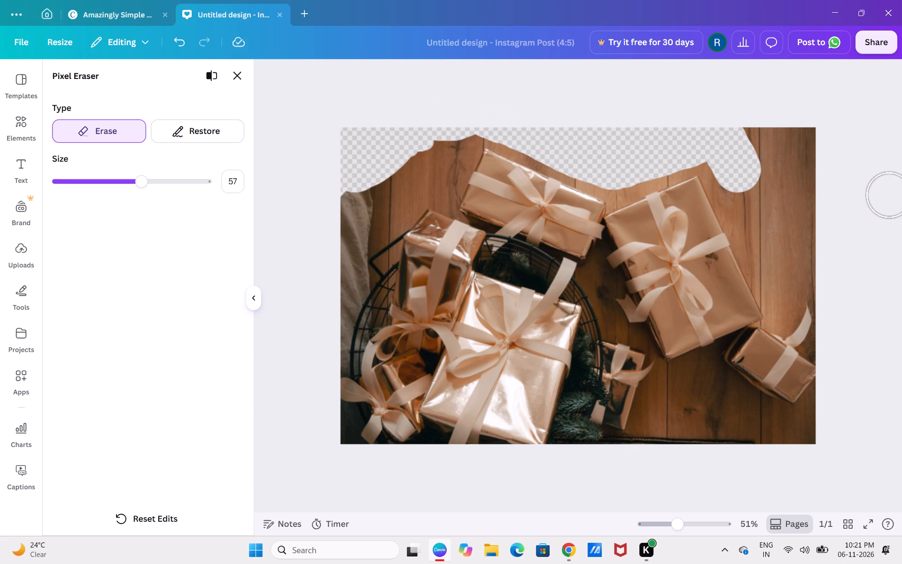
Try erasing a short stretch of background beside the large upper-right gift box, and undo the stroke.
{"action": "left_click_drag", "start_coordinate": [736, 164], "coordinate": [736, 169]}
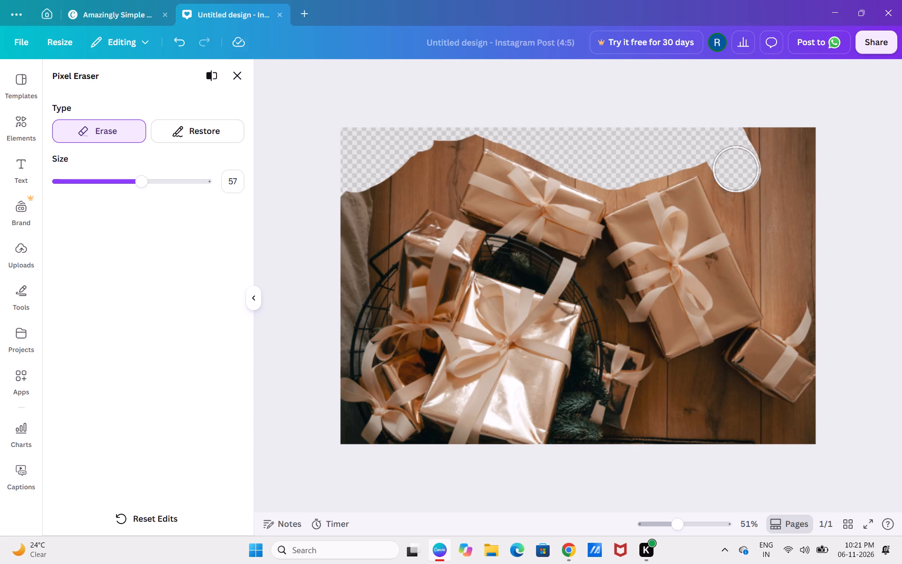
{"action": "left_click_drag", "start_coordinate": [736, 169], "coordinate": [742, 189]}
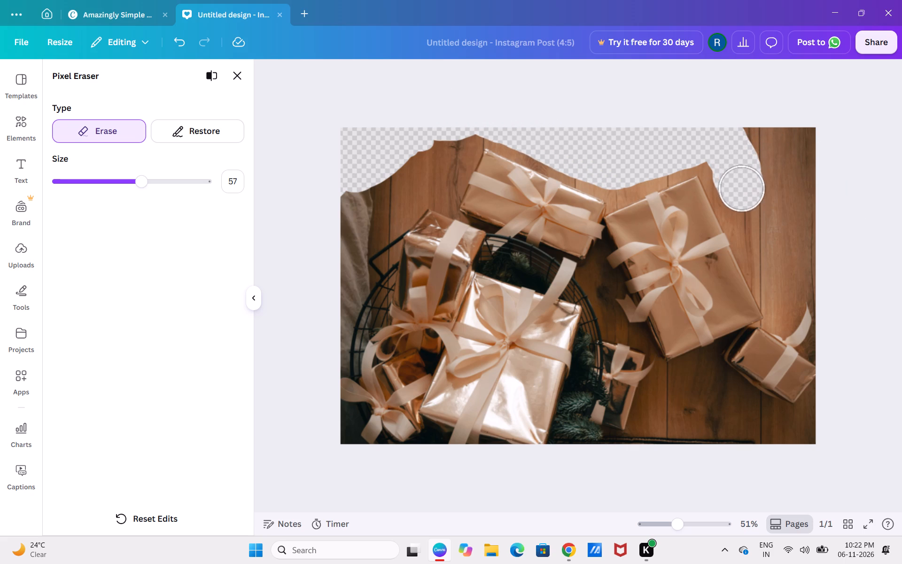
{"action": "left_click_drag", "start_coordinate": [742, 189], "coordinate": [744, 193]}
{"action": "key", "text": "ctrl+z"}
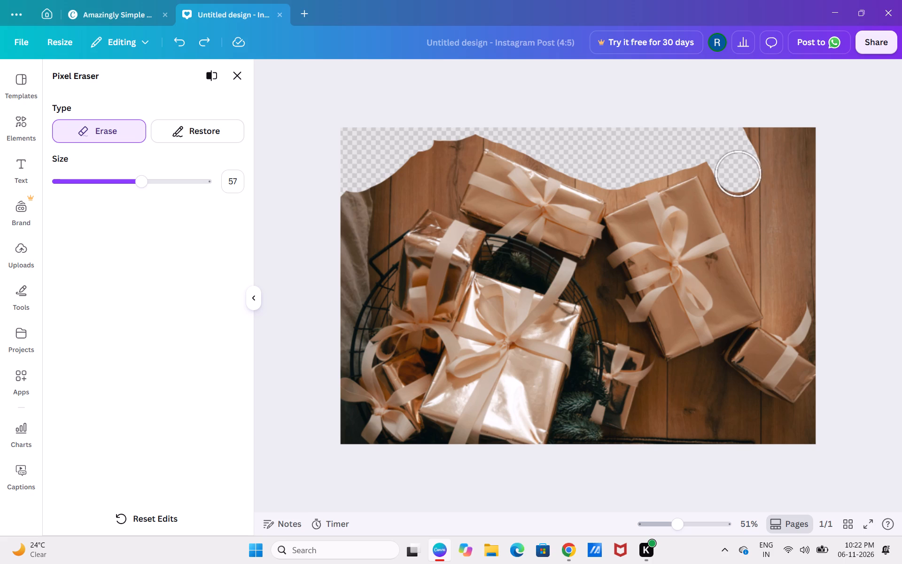
Erase the background along the large upper-right box's outer side, down to the small box and out to the photo's right edge.
{"action": "left_click_drag", "start_coordinate": [740, 174], "coordinate": [740, 175]}
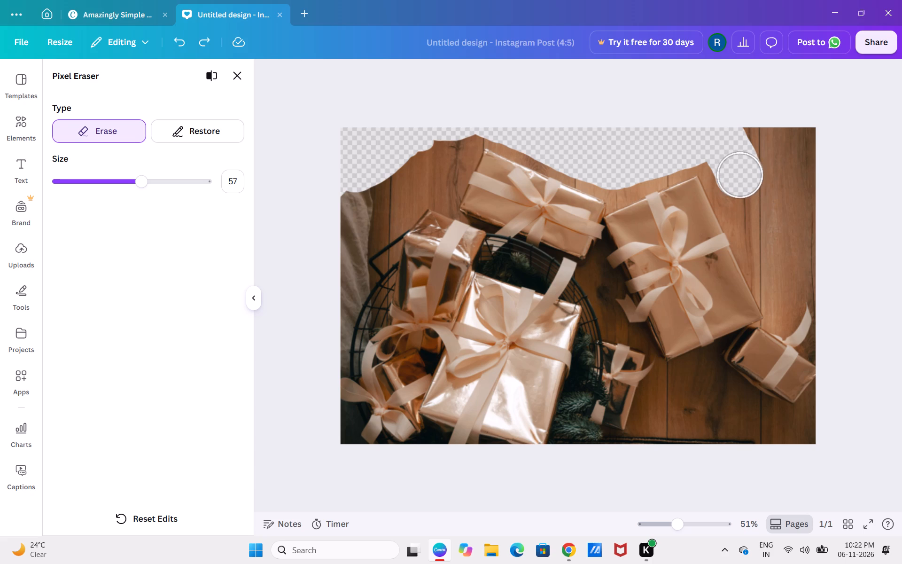
{"action": "left_click_drag", "start_coordinate": [740, 175], "coordinate": [752, 214]}
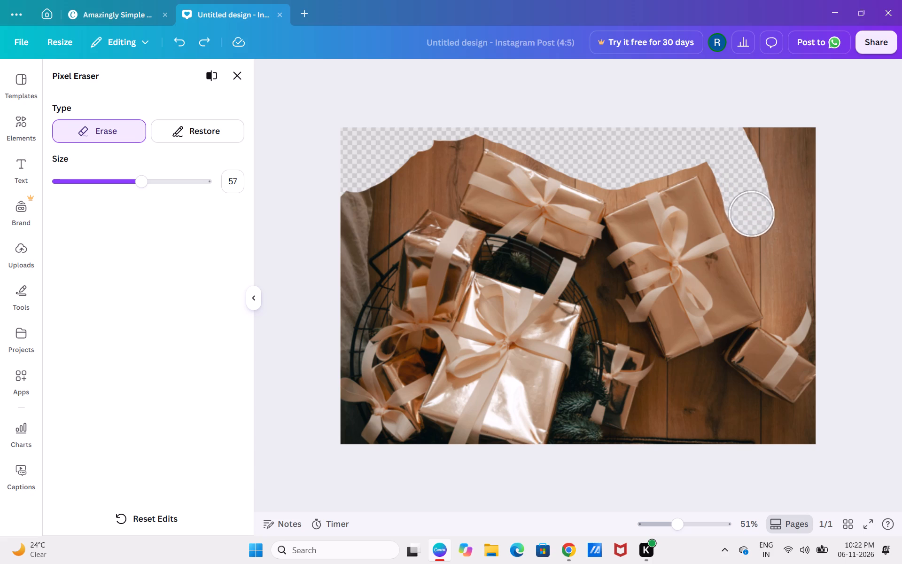
{"action": "left_click_drag", "start_coordinate": [752, 214], "coordinate": [784, 286]}
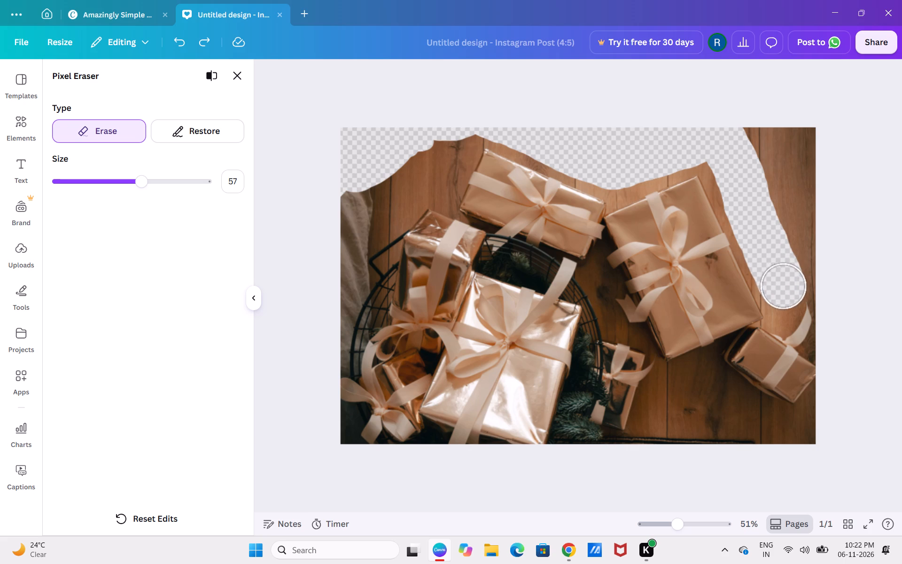
{"action": "left_click_drag", "start_coordinate": [784, 286], "coordinate": [795, 273]}
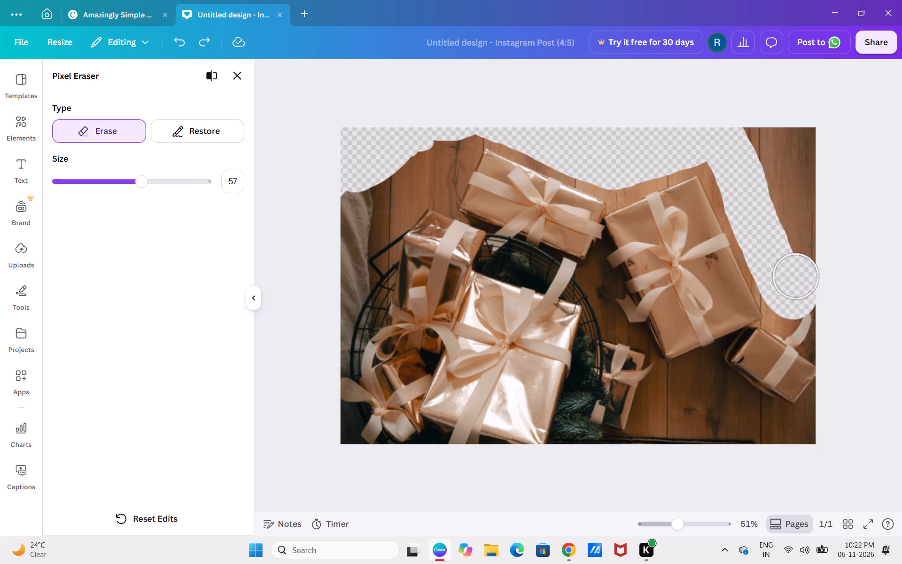
{"action": "left_click_drag", "start_coordinate": [795, 273], "coordinate": [785, 211]}
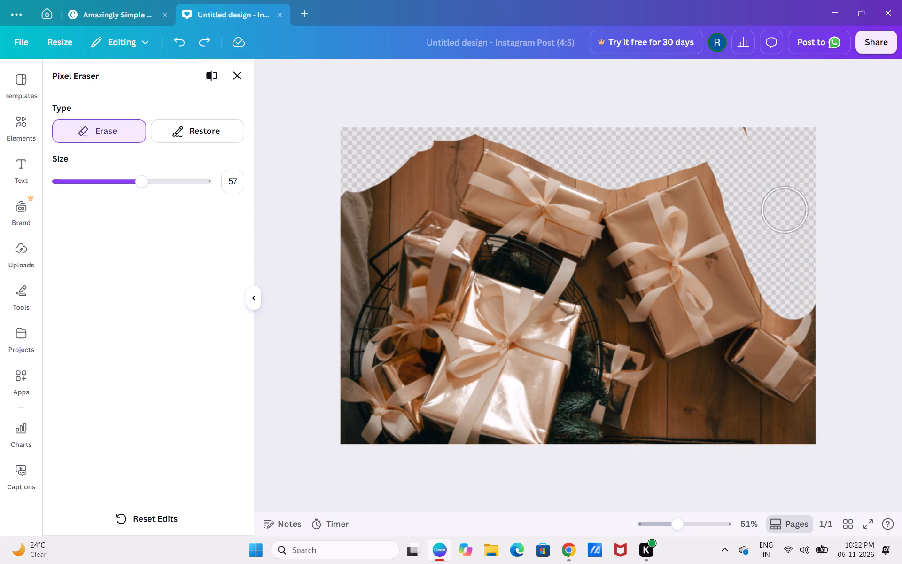
{"action": "left_click_drag", "start_coordinate": [785, 211], "coordinate": [785, 219]}
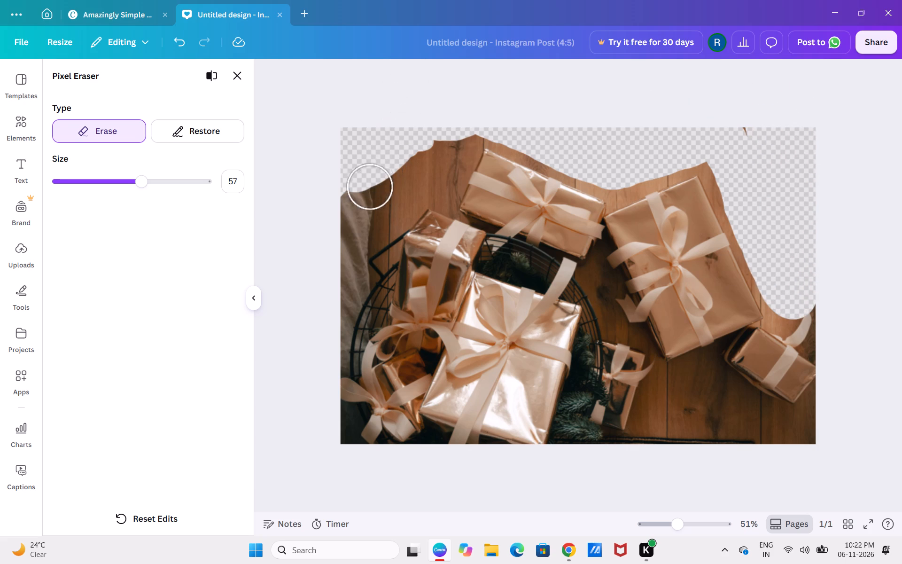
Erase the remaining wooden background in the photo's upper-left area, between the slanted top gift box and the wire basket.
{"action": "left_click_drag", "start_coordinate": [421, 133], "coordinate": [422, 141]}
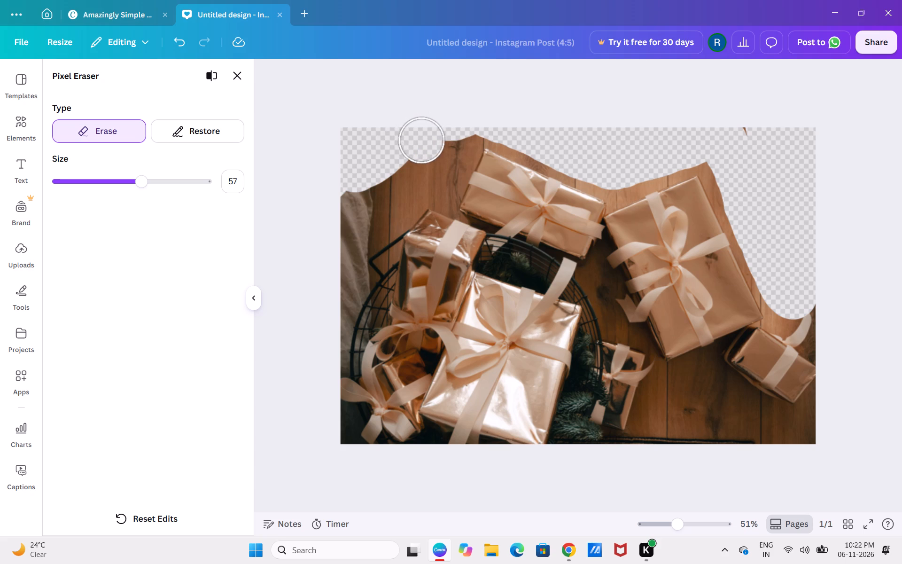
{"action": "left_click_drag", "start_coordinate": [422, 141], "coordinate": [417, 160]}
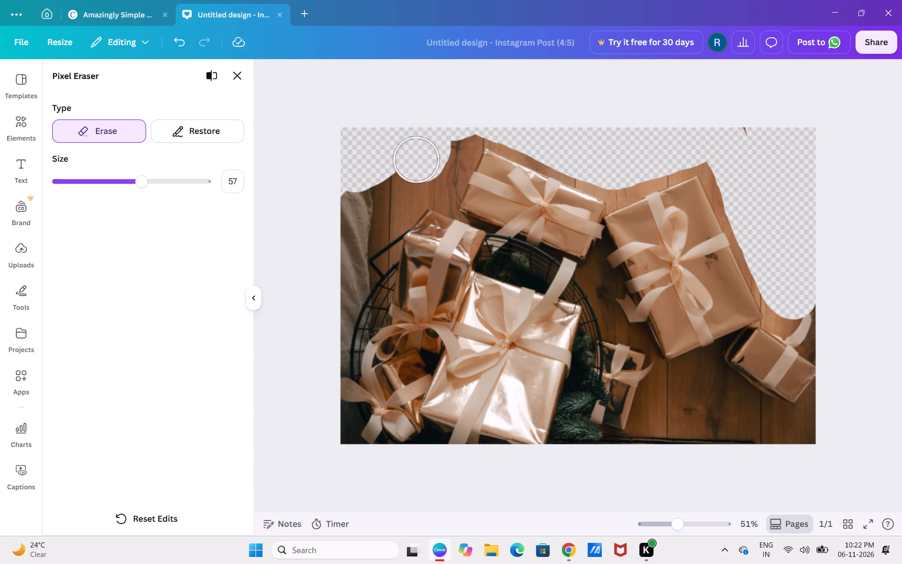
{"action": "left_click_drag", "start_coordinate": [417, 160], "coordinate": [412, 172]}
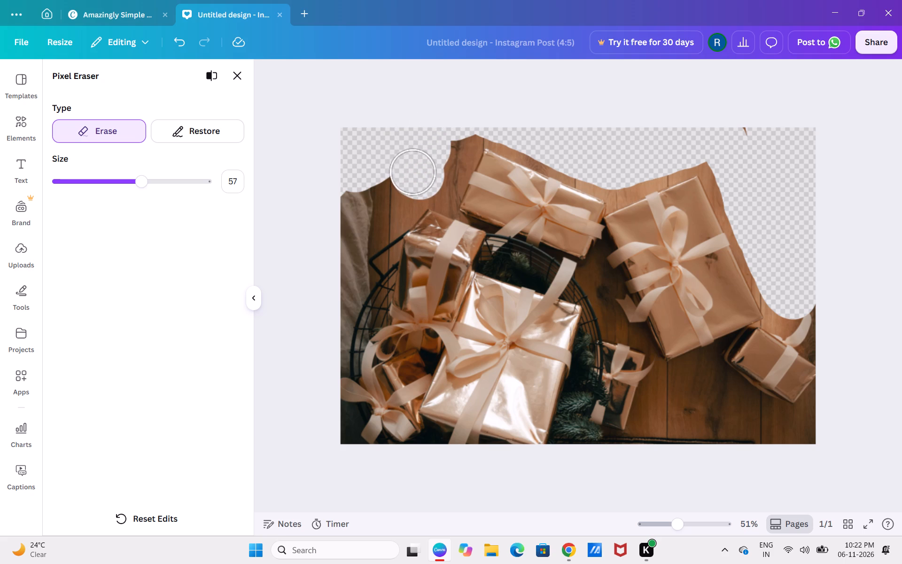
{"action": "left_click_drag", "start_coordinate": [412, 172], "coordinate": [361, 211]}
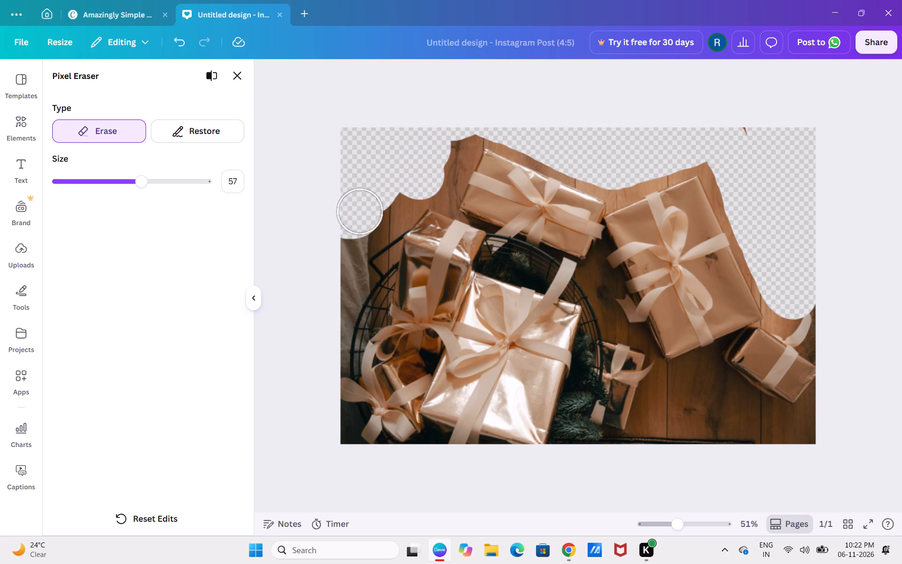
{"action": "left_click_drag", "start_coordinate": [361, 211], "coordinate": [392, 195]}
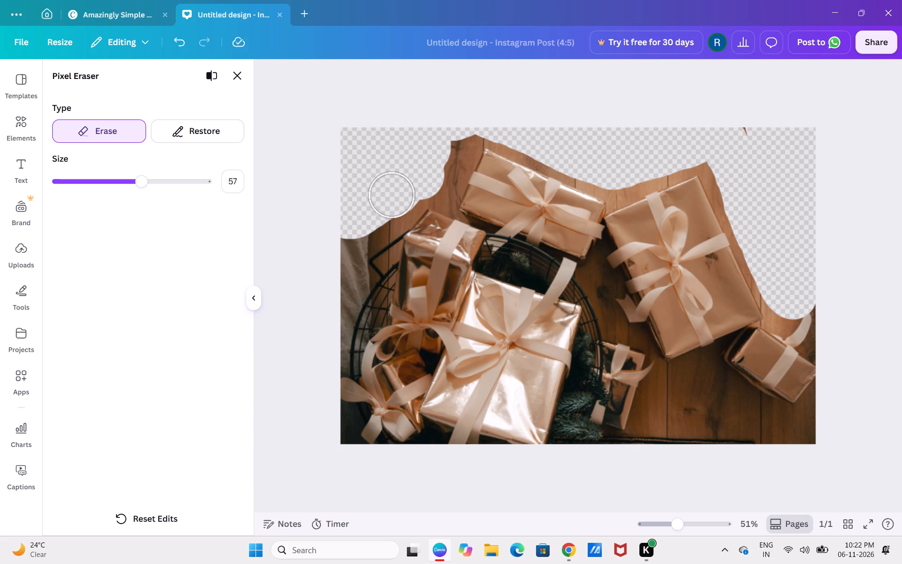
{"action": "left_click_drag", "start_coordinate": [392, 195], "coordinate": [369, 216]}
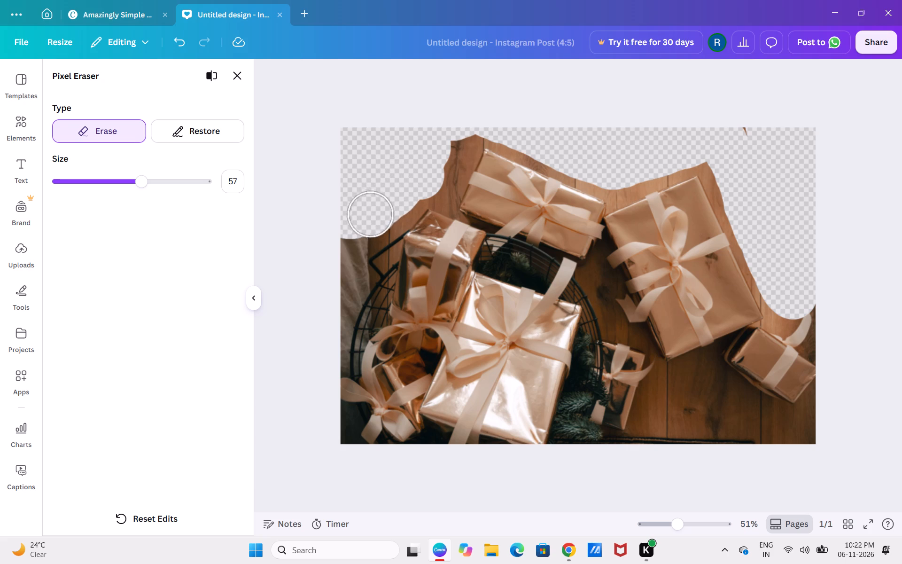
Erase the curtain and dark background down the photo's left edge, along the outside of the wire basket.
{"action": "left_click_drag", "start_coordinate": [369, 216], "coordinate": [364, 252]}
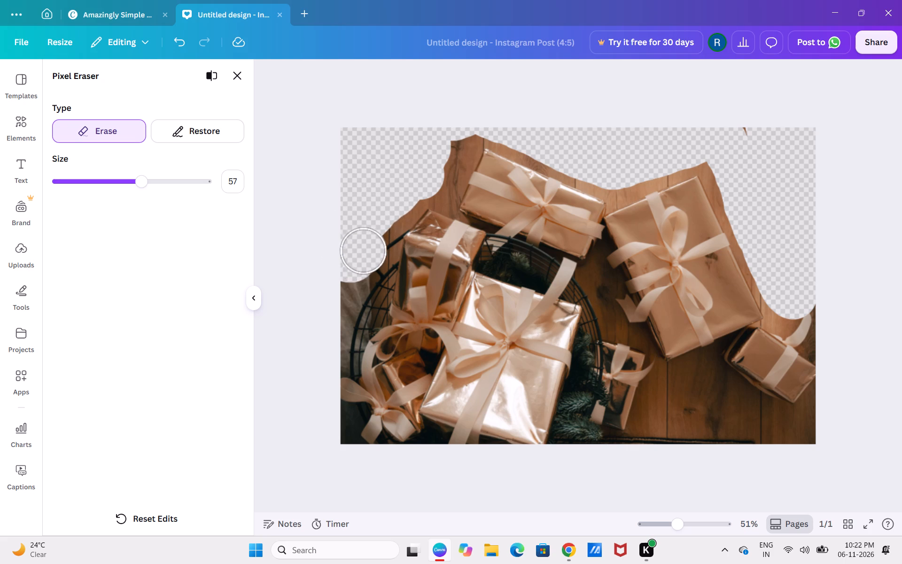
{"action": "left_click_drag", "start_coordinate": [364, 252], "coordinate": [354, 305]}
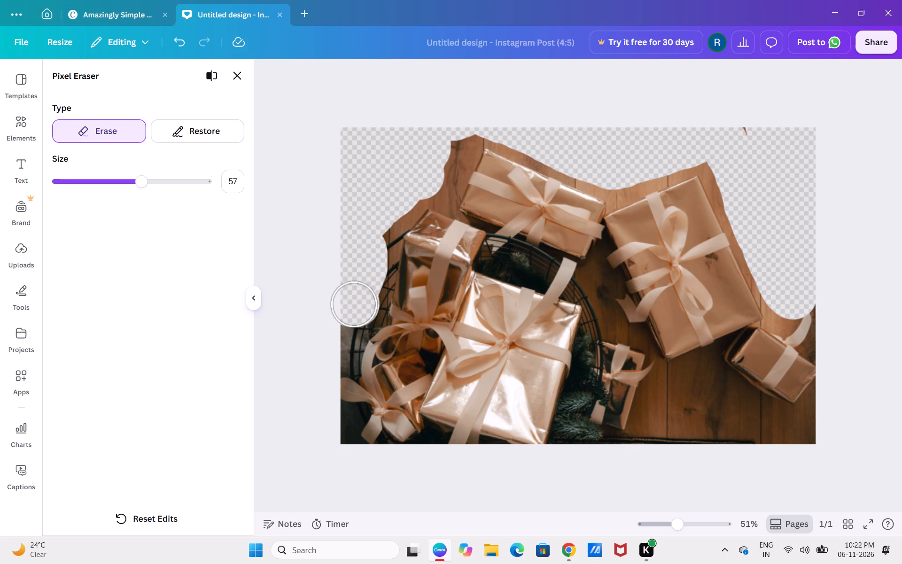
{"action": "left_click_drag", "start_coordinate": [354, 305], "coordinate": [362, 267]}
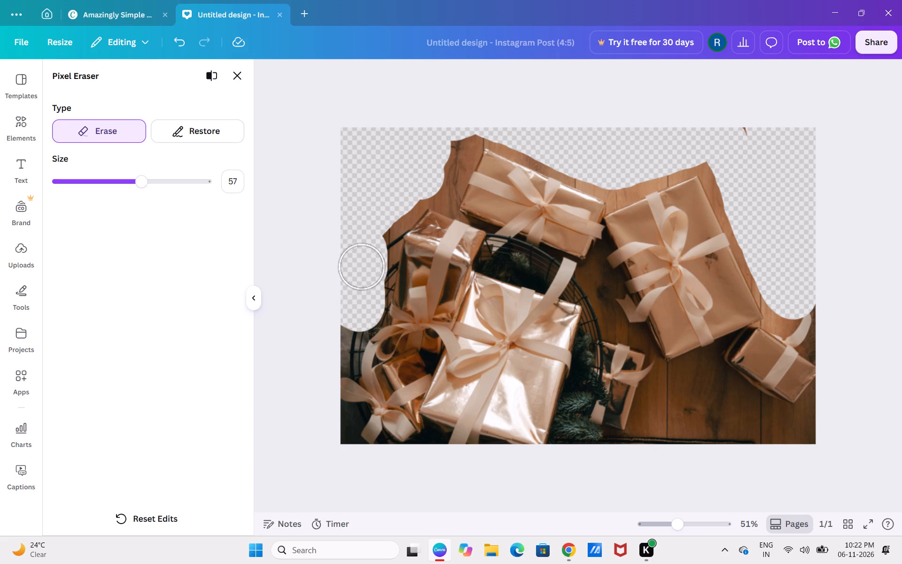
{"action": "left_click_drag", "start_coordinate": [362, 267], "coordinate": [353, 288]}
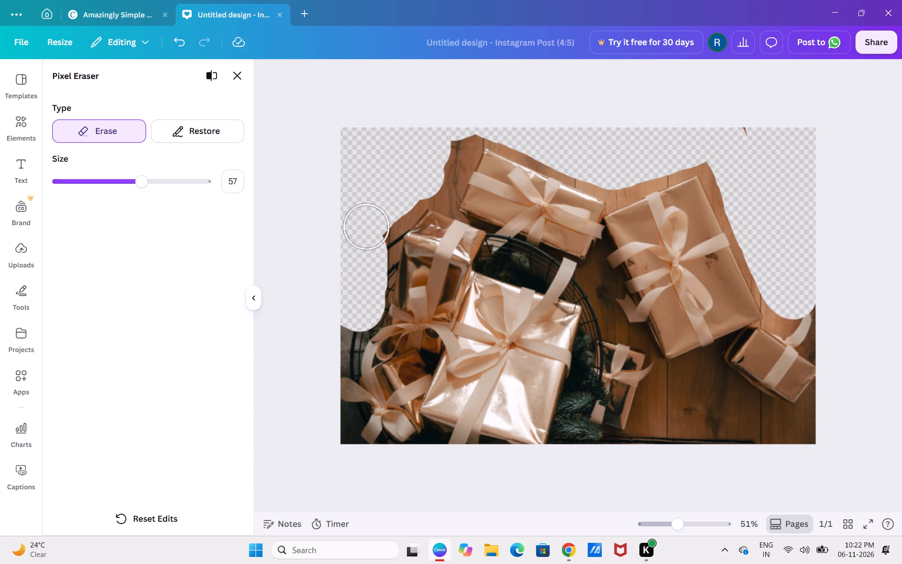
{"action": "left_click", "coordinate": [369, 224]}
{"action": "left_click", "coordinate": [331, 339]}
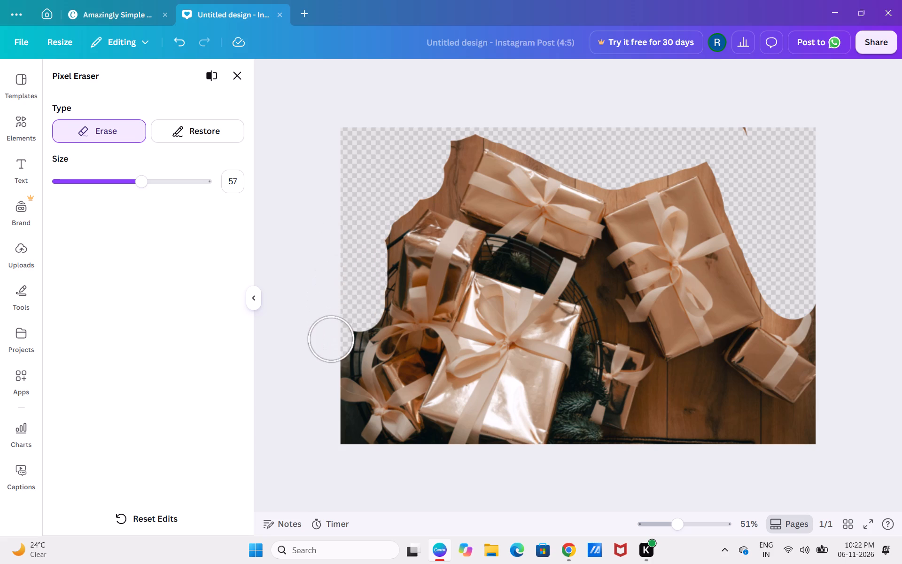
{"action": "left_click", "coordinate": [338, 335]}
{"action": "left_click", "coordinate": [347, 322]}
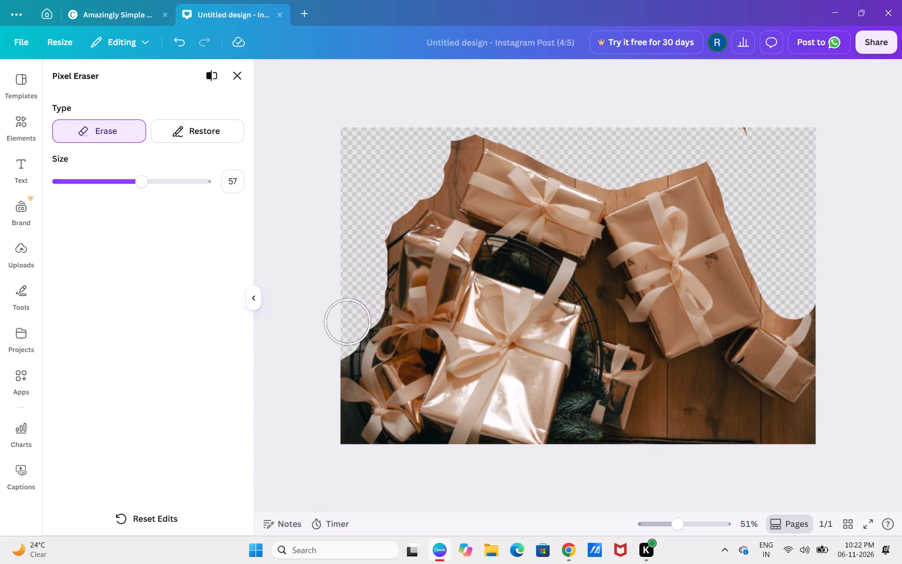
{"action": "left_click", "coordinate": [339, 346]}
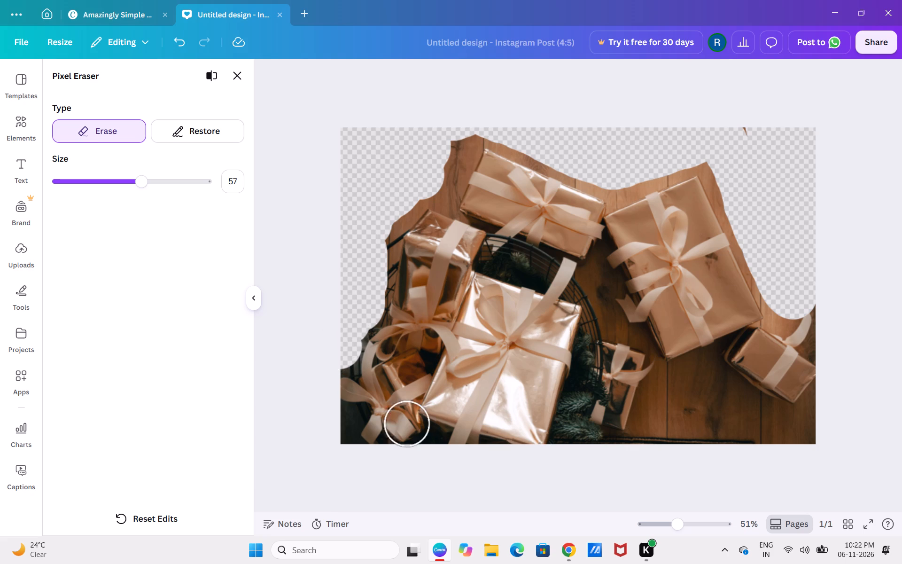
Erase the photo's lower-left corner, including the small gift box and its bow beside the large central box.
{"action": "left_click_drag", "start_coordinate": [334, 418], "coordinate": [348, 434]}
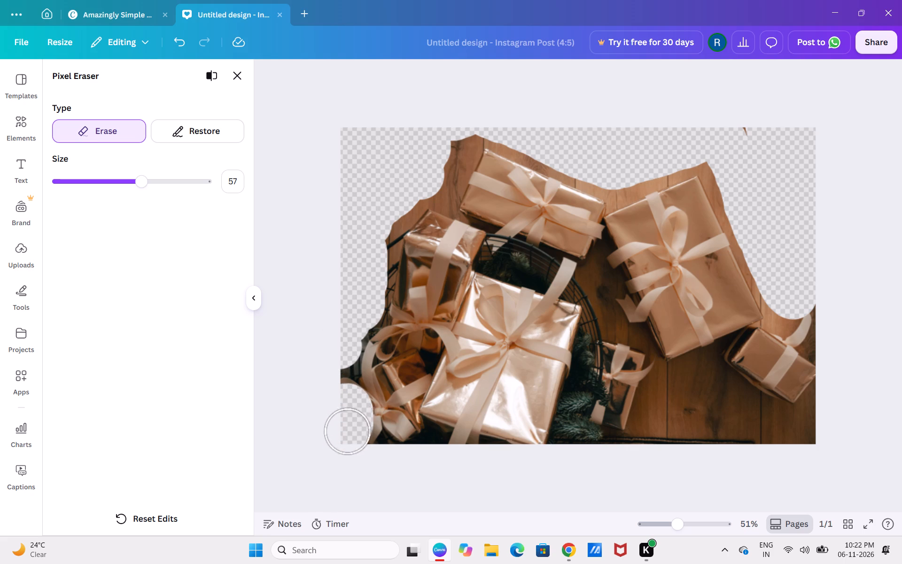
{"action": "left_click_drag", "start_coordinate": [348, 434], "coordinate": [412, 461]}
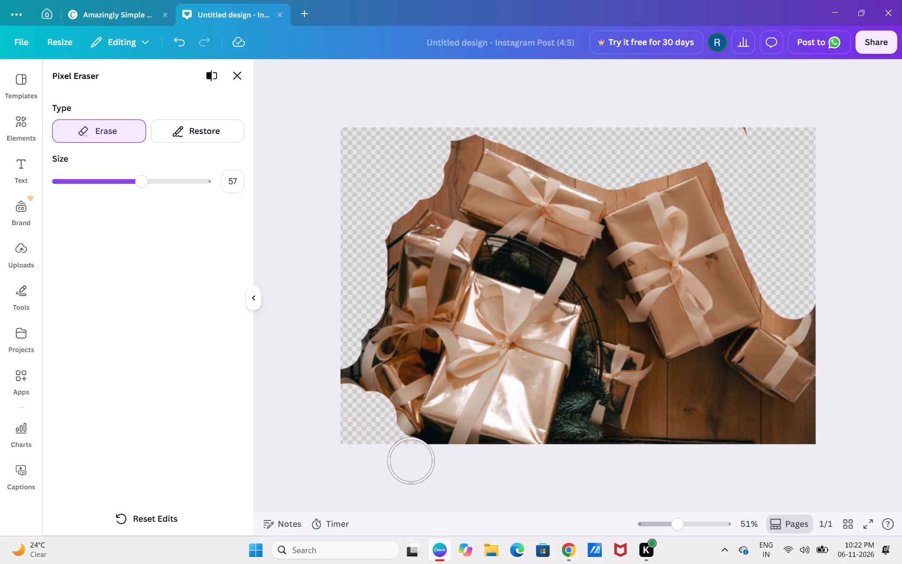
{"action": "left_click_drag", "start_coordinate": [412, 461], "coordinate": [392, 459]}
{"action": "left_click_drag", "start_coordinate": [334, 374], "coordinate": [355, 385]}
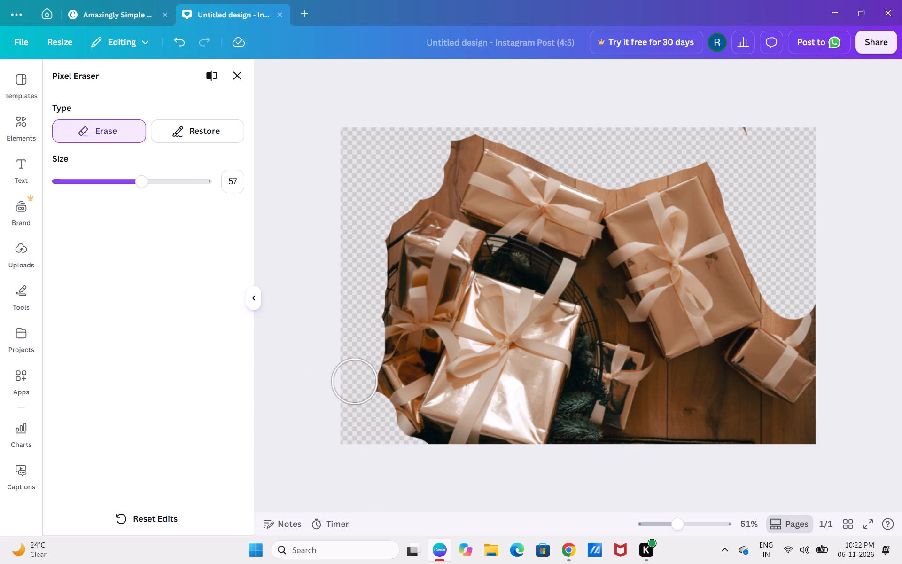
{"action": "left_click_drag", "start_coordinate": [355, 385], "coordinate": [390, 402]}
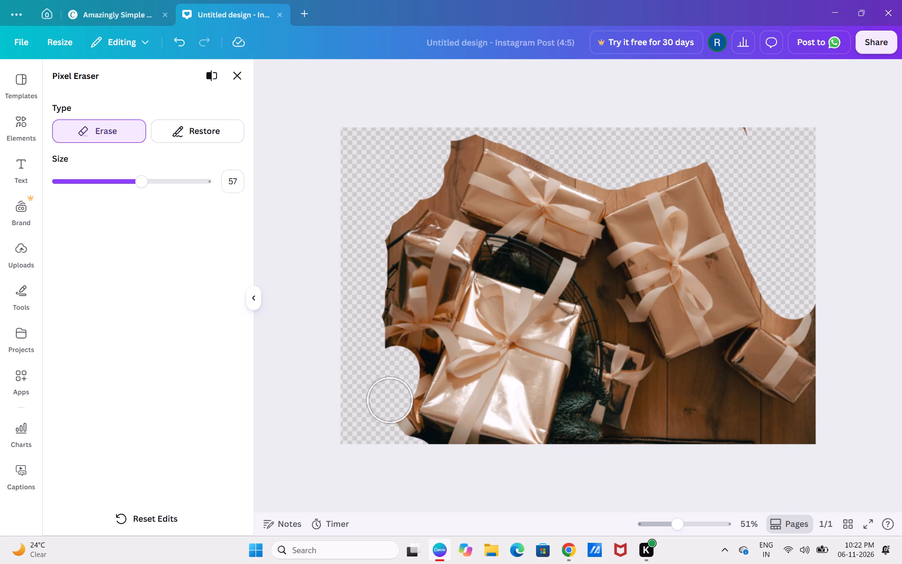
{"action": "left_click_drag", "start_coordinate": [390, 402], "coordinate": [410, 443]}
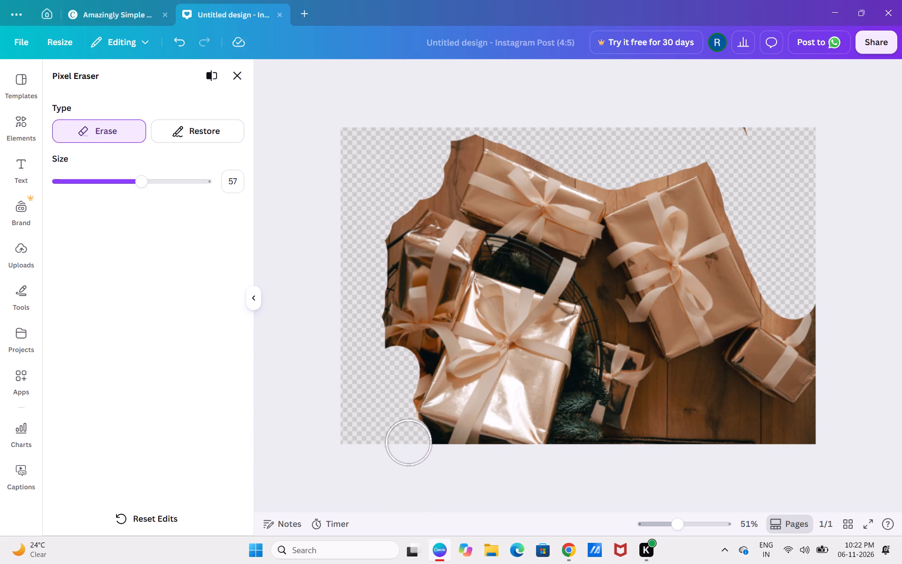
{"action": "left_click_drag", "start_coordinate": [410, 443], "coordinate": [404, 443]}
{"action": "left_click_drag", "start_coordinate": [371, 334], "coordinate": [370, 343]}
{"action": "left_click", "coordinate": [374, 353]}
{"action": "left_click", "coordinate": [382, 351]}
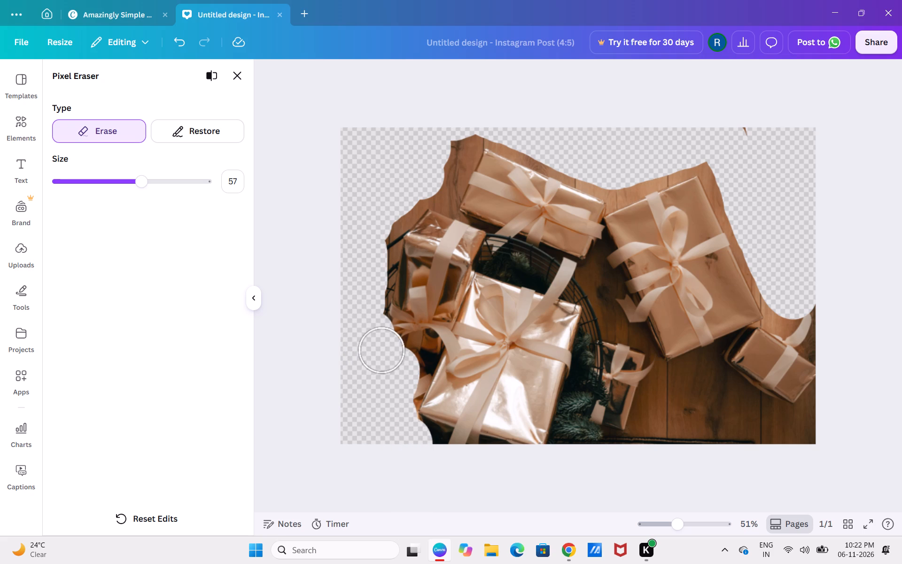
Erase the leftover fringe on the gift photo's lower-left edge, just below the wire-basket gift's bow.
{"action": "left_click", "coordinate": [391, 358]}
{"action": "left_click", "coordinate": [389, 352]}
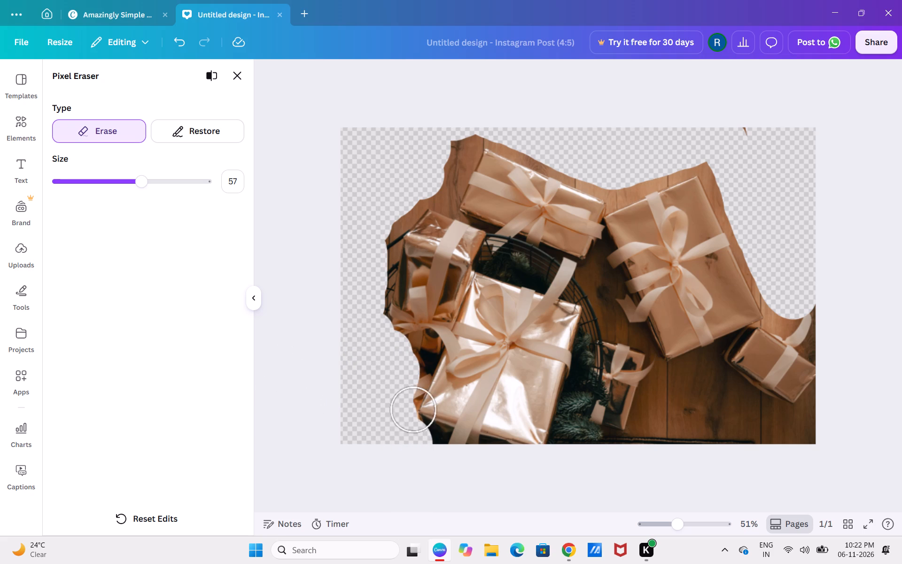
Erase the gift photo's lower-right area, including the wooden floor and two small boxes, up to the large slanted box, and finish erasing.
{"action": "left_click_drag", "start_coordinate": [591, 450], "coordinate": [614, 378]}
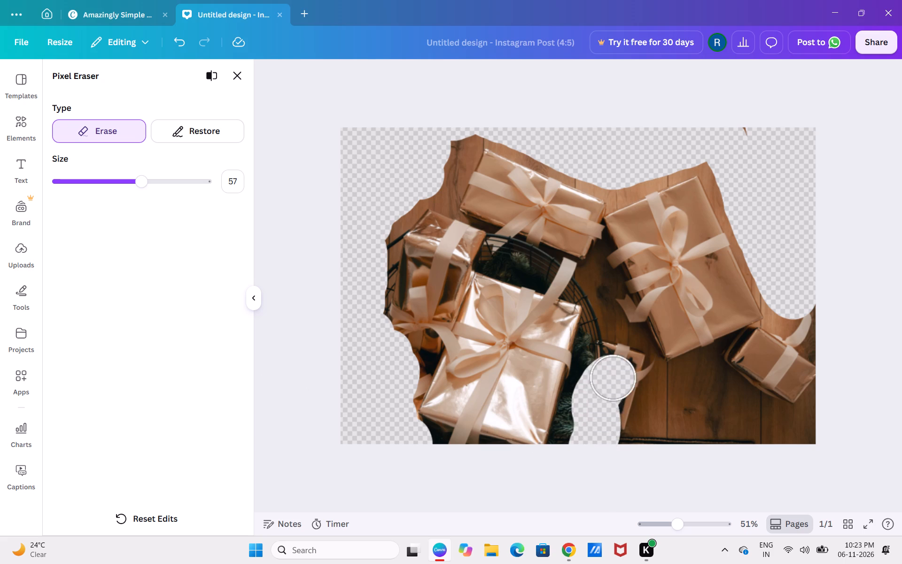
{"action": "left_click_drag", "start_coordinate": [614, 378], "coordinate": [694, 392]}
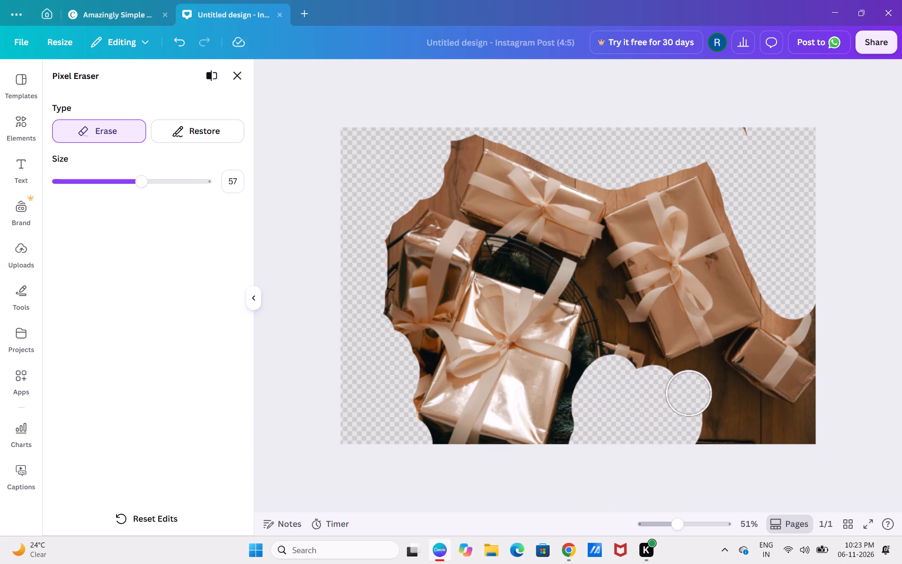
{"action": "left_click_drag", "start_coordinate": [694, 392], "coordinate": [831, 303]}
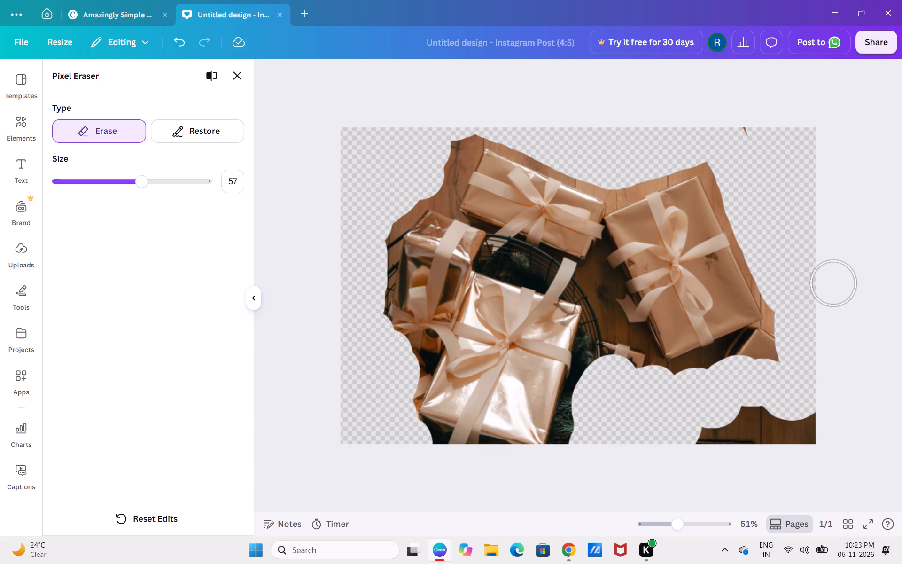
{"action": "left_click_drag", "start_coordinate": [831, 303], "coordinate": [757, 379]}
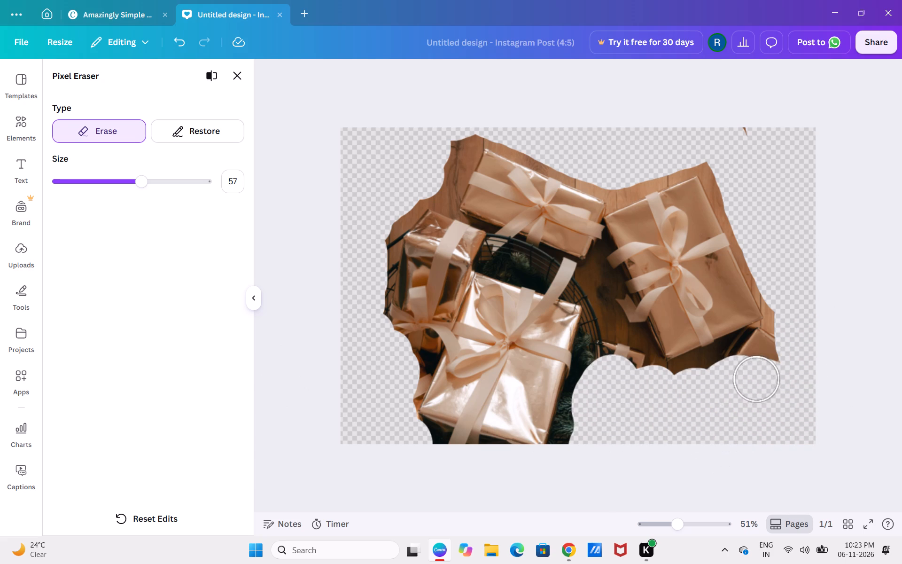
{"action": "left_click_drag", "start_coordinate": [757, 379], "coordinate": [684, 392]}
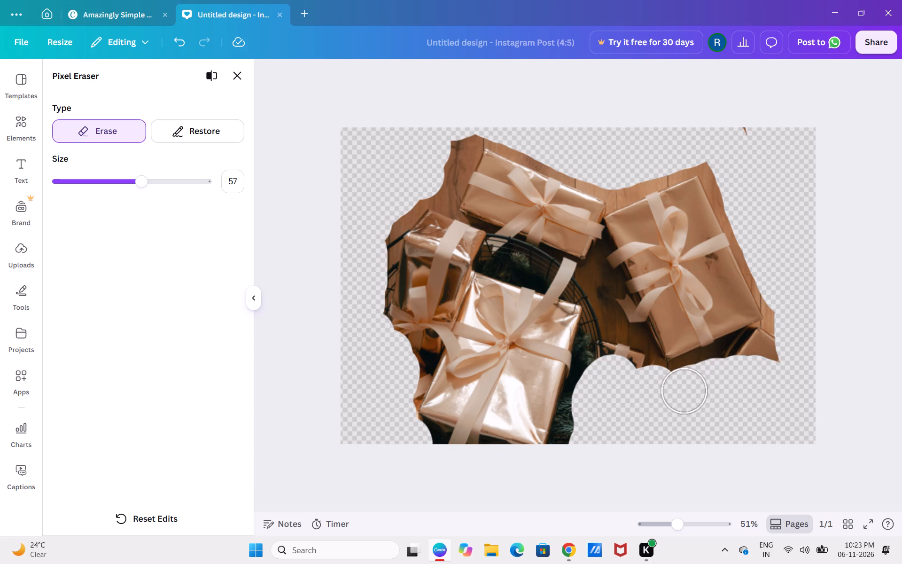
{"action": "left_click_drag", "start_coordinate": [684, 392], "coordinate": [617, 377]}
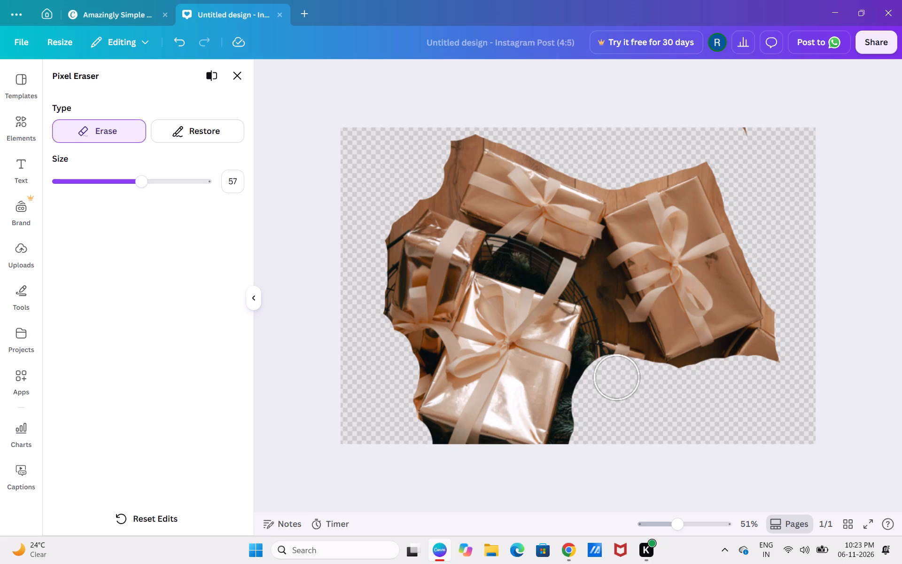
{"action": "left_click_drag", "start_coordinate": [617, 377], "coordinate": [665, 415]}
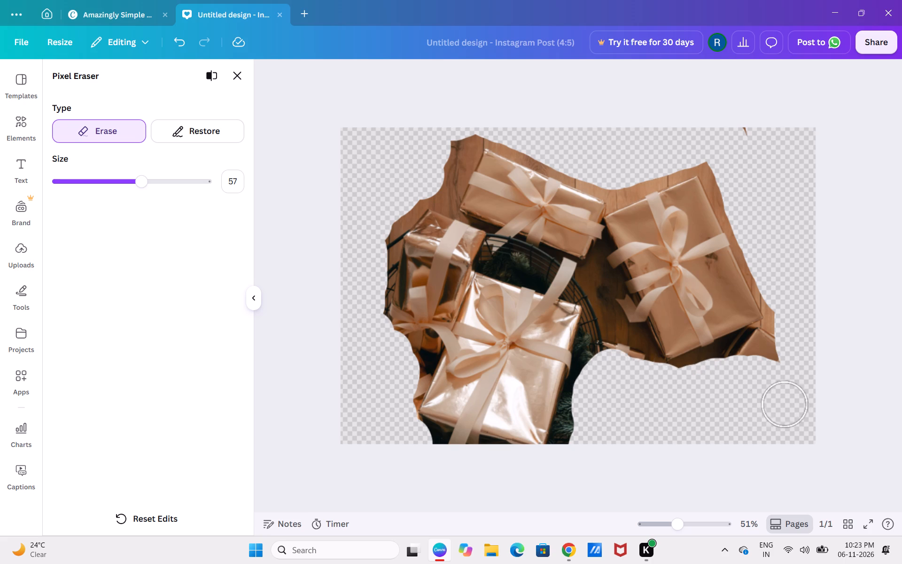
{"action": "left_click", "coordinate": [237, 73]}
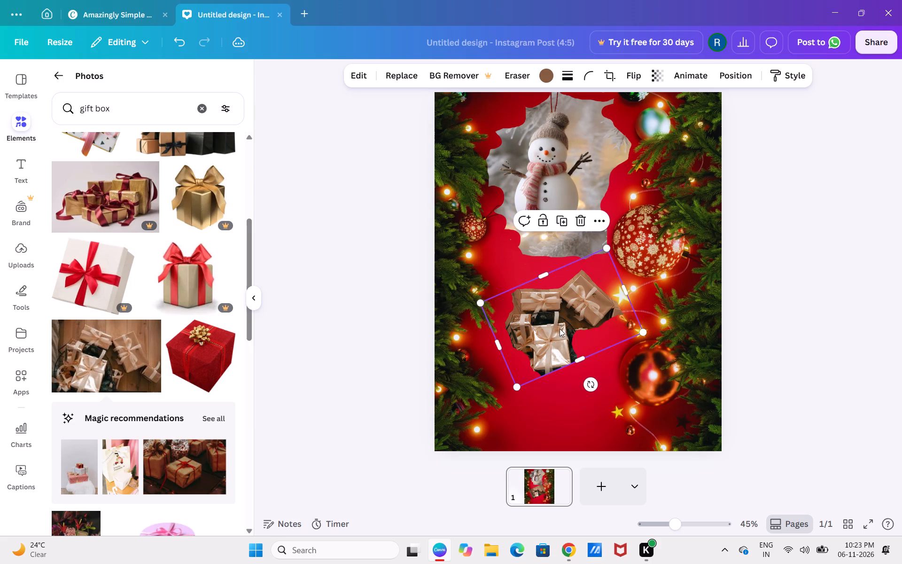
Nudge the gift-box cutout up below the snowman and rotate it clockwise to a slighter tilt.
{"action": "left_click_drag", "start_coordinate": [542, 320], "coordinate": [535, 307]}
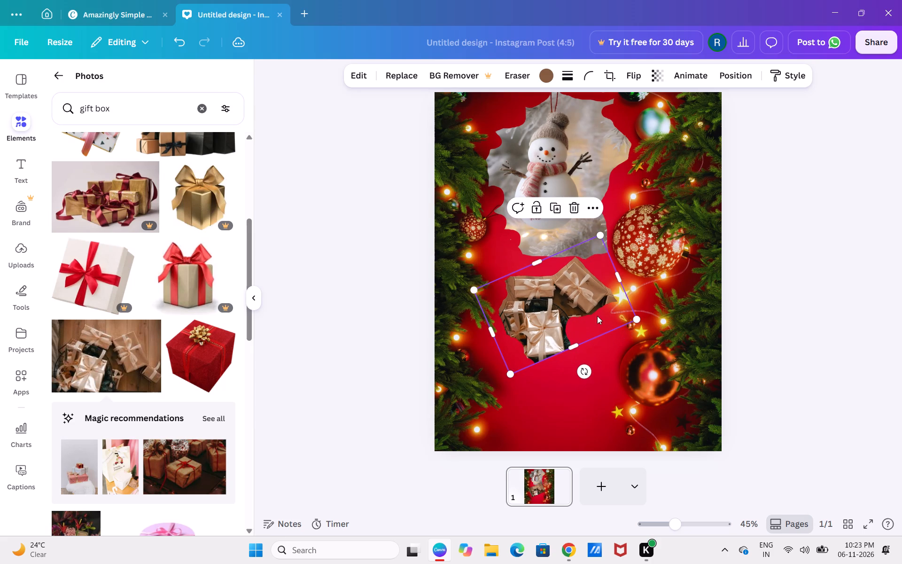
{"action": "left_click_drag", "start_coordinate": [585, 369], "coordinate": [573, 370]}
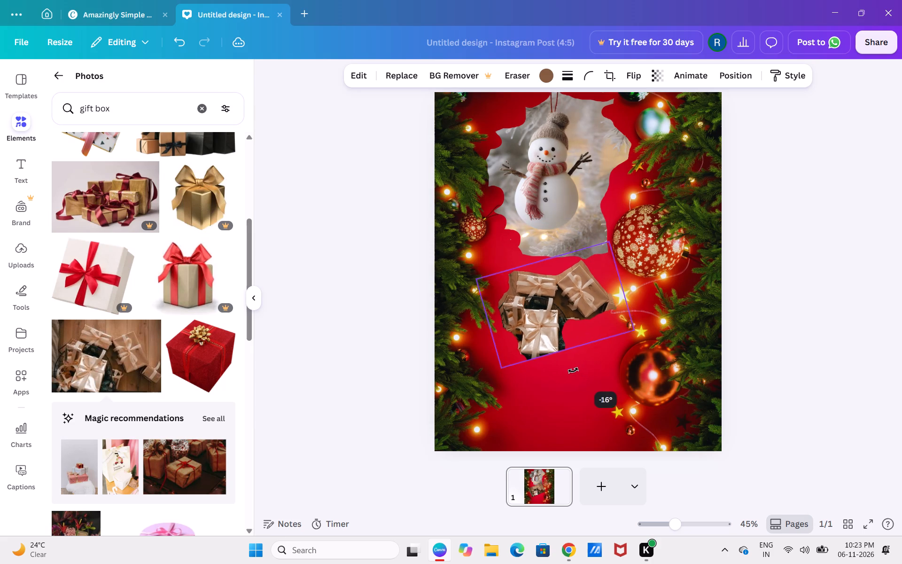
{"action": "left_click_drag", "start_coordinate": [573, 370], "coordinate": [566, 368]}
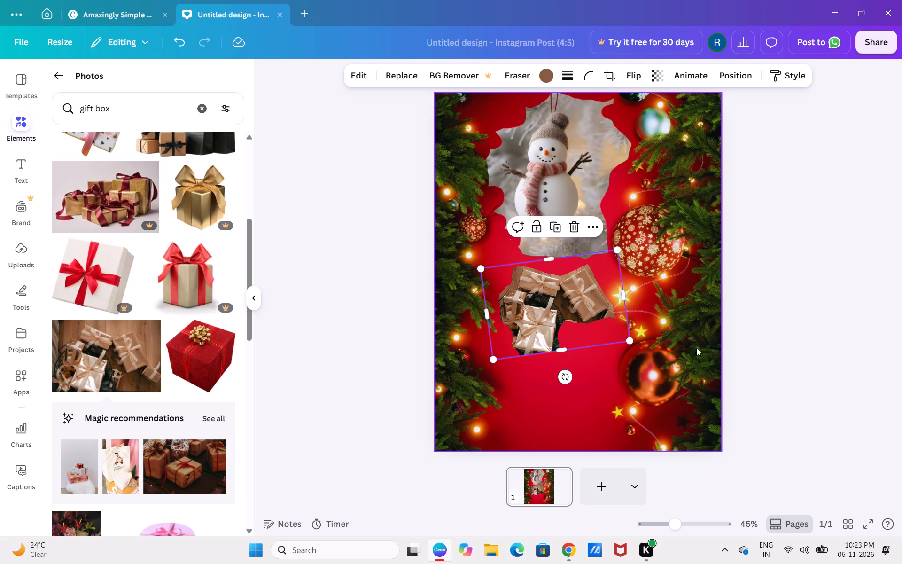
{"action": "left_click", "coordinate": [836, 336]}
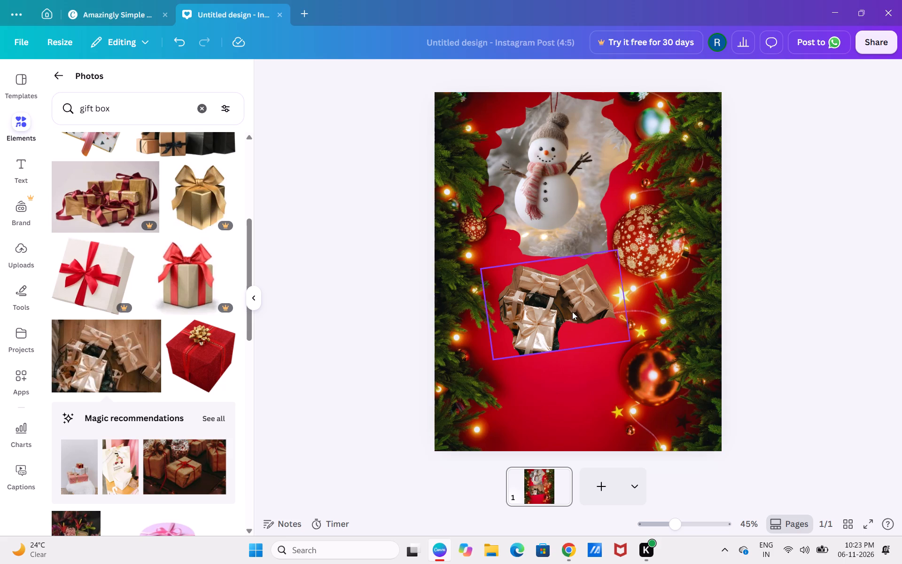
Take the gift-box cutout off the page.
{"action": "left_click_drag", "start_coordinate": [553, 298], "coordinate": [301, 285]}
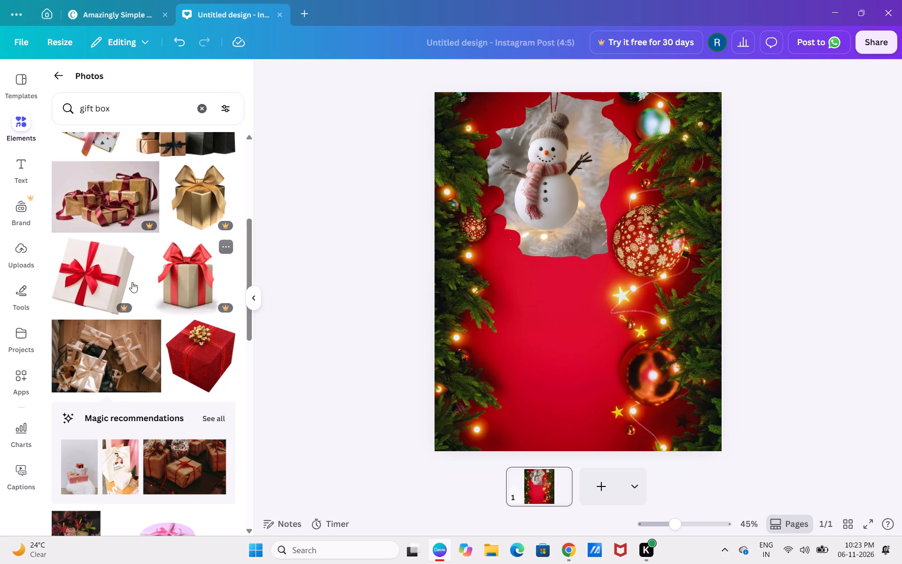
Look further through the gift box photo results for another picture.
{"action": "scroll", "coordinate": [104, 313], "scroll_direction": "down", "scroll_amount": 3}
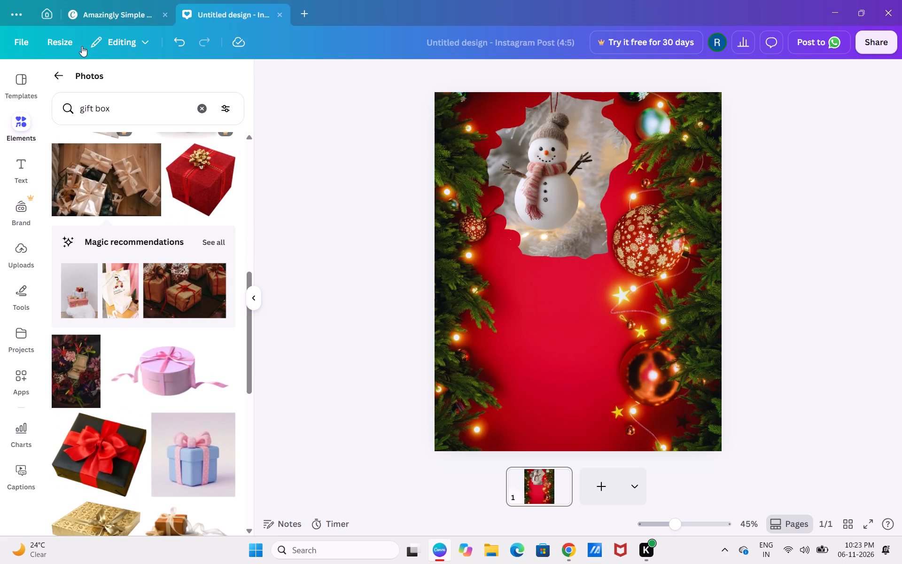
Add the snowman graphic with the black top hat and red scarf from the full recommended elements list to the page.
{"action": "left_click", "coordinate": [55, 70]}
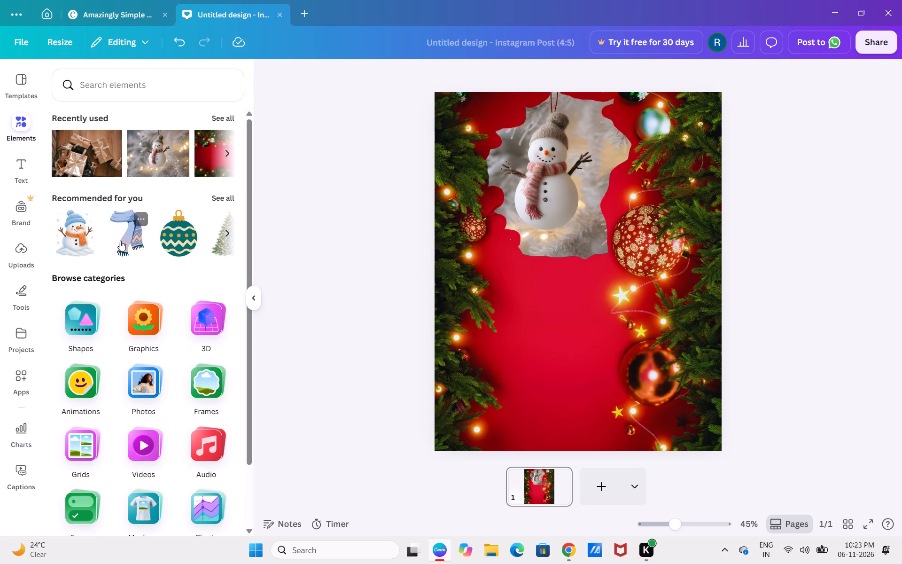
{"action": "left_click_drag", "start_coordinate": [121, 241], "coordinate": [525, 312]}
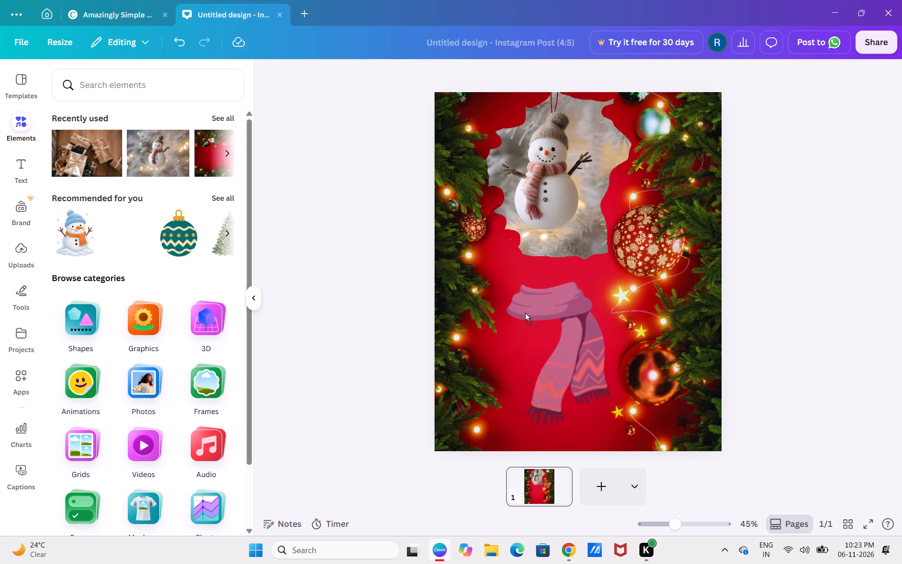
{"action": "left_click_drag", "start_coordinate": [525, 312], "coordinate": [125, 235]}
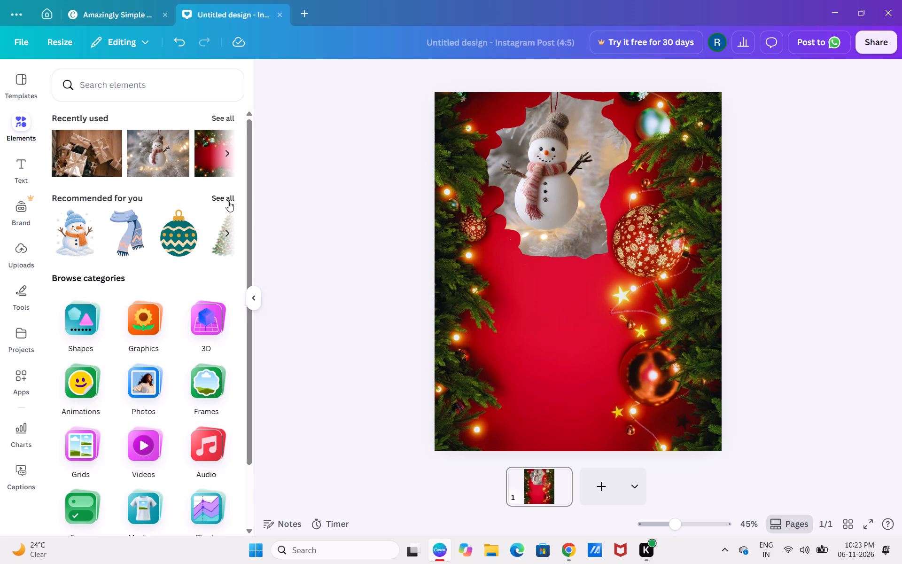
{"action": "left_click", "coordinate": [228, 201]}
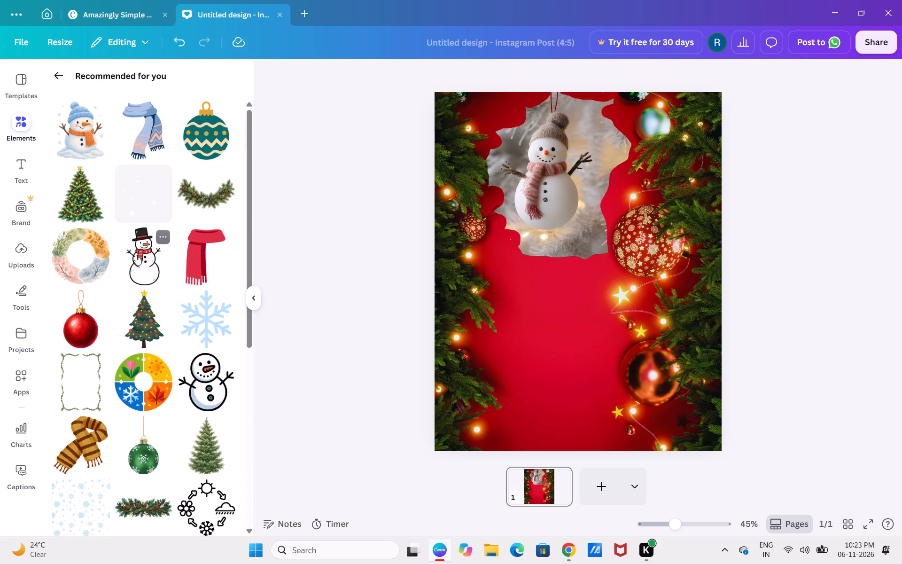
{"action": "left_click_drag", "start_coordinate": [138, 255], "coordinate": [519, 298]}
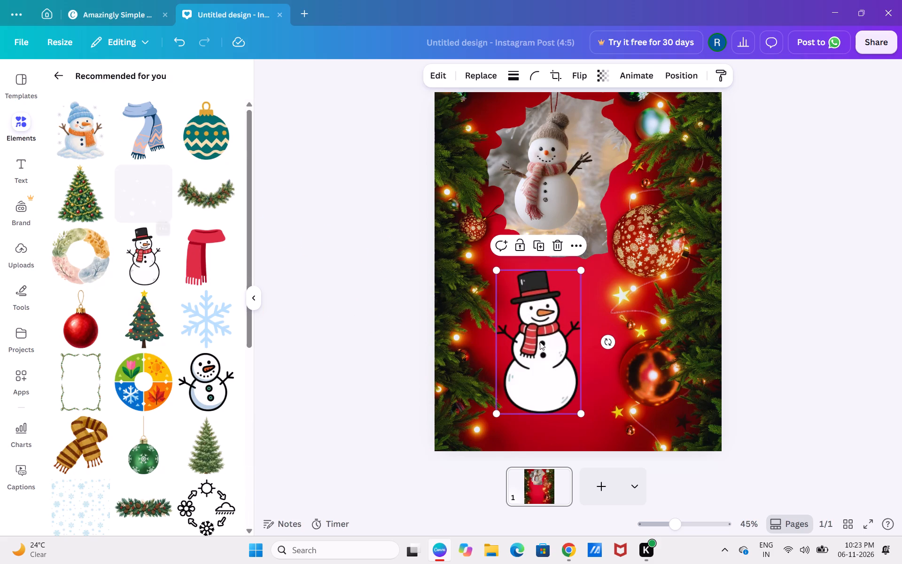
Shrink the top-hat snowman graphic to a small accent in the page's lower red area.
{"action": "left_click_drag", "start_coordinate": [581, 409], "coordinate": [527, 307]}
{"action": "left_click_drag", "start_coordinate": [512, 296], "coordinate": [626, 419]}
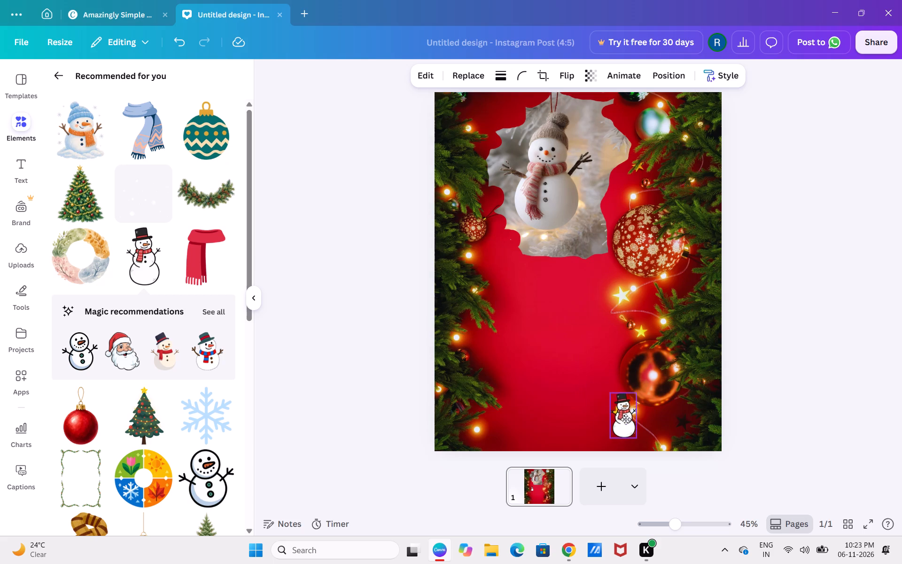
{"action": "left_click_drag", "start_coordinate": [626, 419], "coordinate": [576, 379]}
{"action": "left_click_drag", "start_coordinate": [587, 393], "coordinate": [576, 374]}
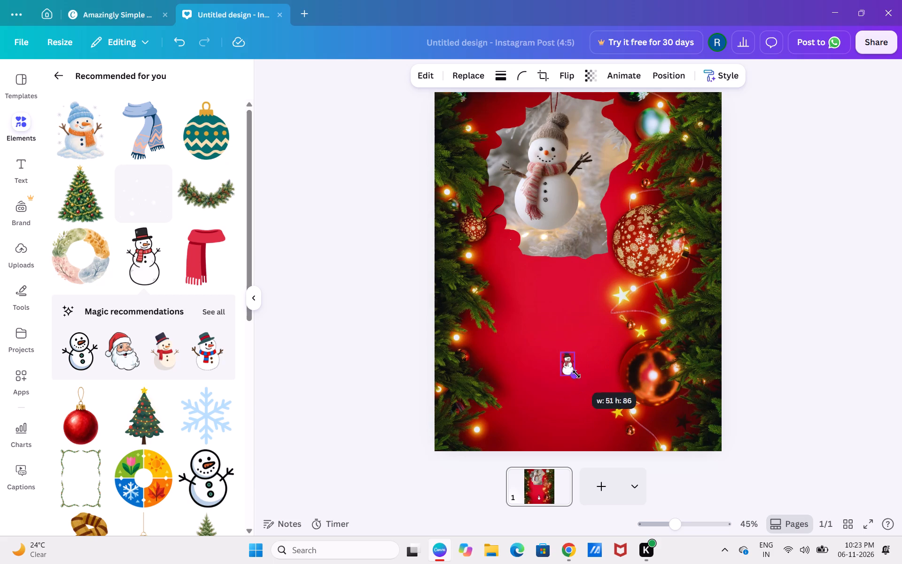
{"action": "left_click_drag", "start_coordinate": [576, 374], "coordinate": [580, 376]}
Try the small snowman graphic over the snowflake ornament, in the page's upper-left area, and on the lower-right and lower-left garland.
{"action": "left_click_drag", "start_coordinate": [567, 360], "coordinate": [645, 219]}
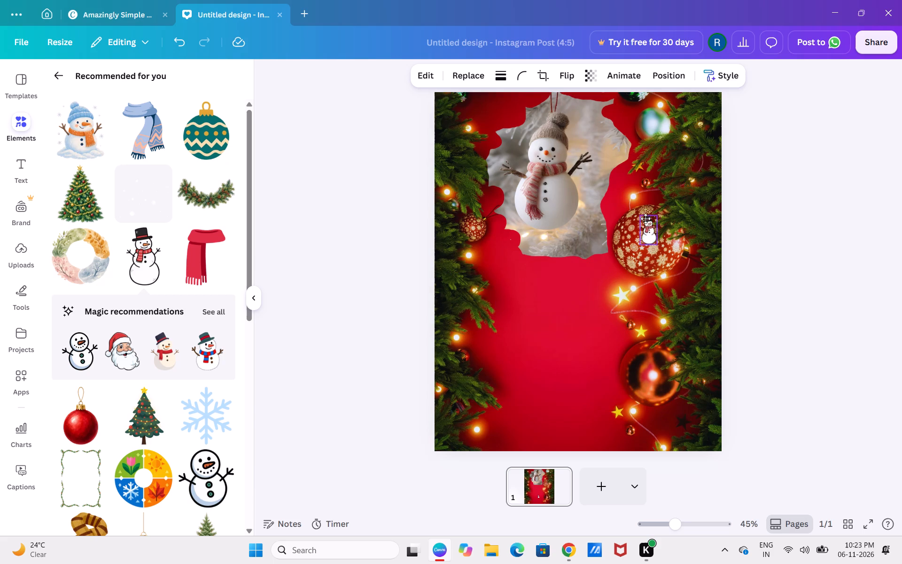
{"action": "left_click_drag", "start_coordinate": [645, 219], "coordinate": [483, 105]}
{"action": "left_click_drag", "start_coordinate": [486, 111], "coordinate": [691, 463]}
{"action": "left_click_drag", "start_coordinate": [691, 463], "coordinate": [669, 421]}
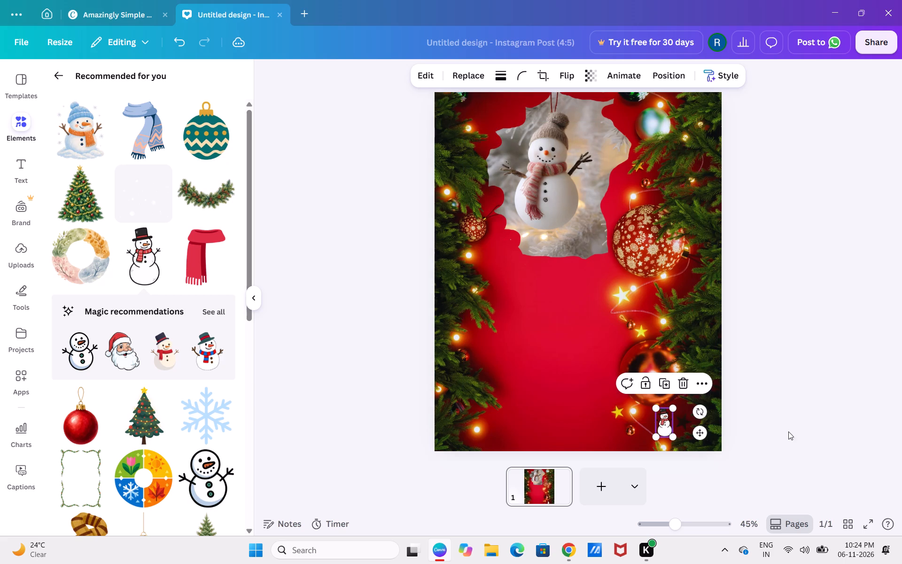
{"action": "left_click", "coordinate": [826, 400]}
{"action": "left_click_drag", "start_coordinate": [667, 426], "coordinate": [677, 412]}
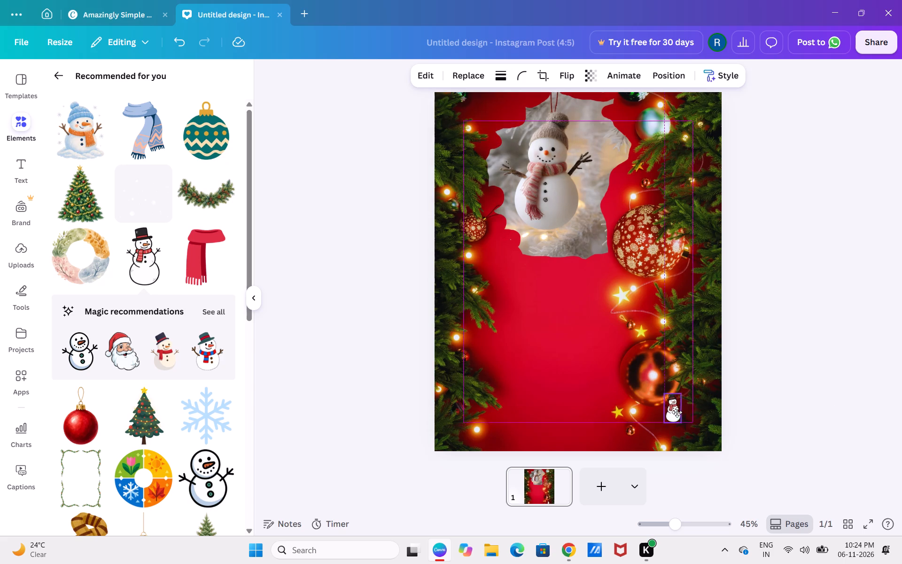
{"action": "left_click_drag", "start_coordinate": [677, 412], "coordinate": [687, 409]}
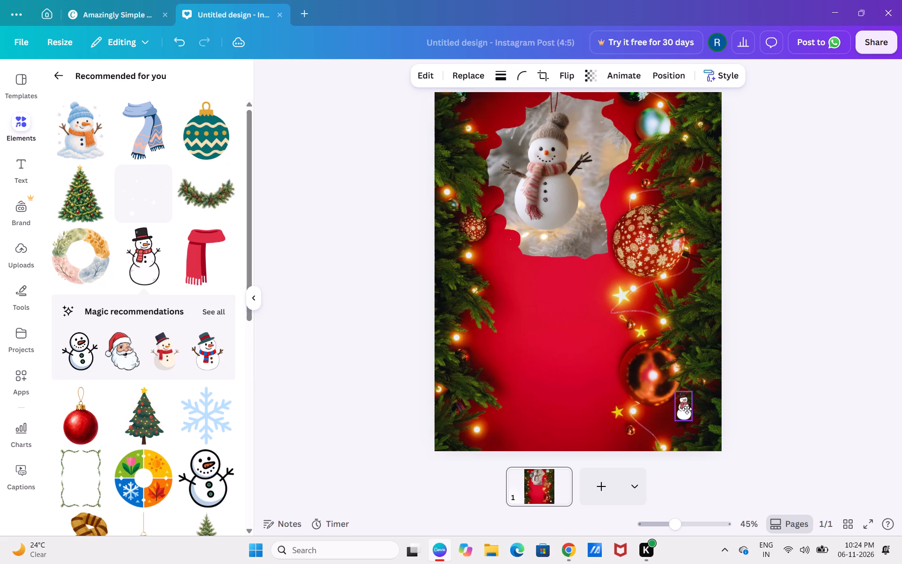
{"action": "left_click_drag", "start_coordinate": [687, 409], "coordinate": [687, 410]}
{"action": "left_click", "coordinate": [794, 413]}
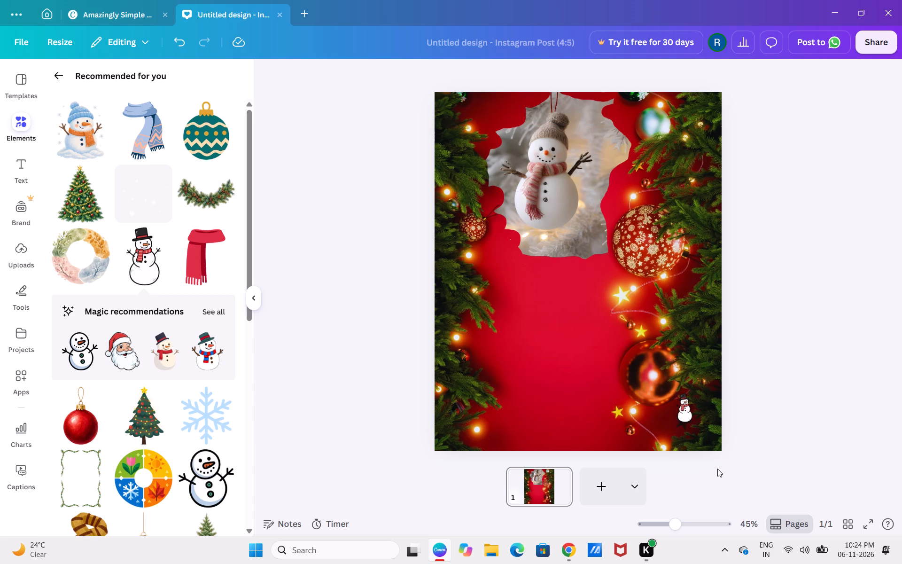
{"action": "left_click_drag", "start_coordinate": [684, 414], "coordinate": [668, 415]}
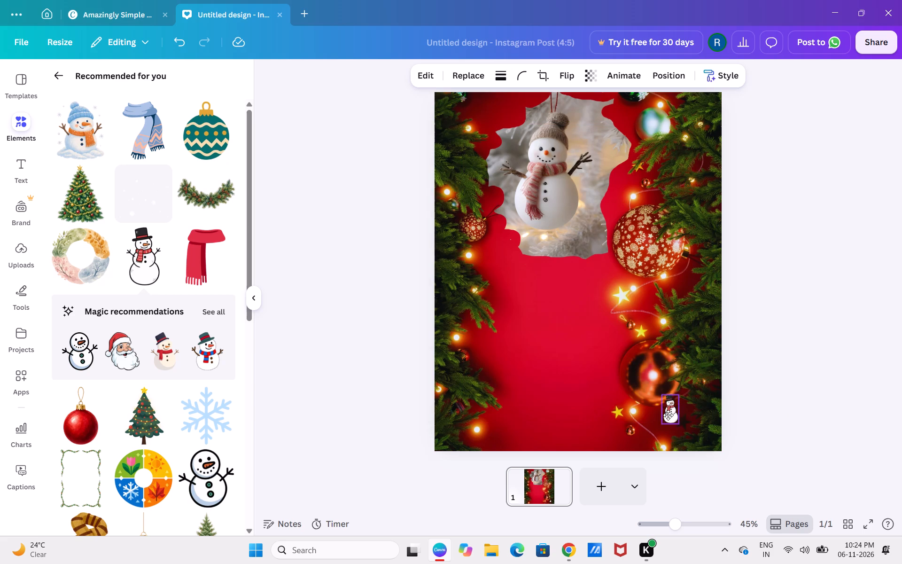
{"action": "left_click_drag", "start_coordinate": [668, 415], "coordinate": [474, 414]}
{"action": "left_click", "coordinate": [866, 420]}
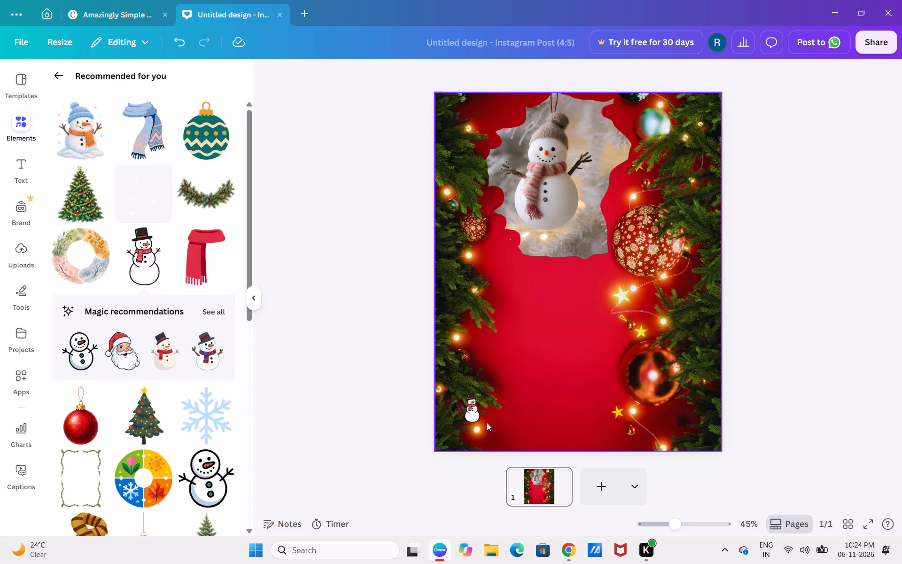
Try the small top-hat snowman at the page's bottom centre and upper-right garland, and remove it from the page.
{"action": "left_click_drag", "start_coordinate": [476, 410], "coordinate": [573, 422]}
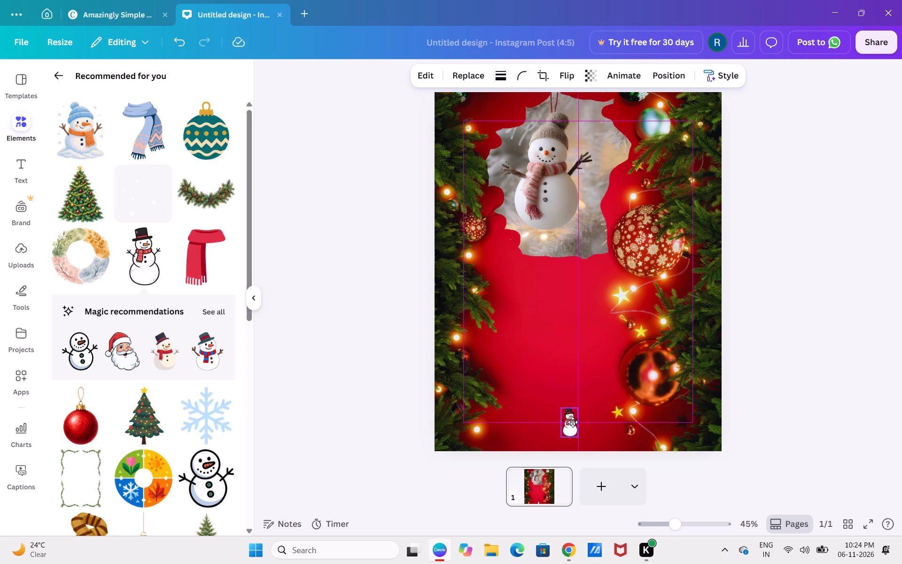
{"action": "left_click_drag", "start_coordinate": [573, 422], "coordinate": [645, 189]}
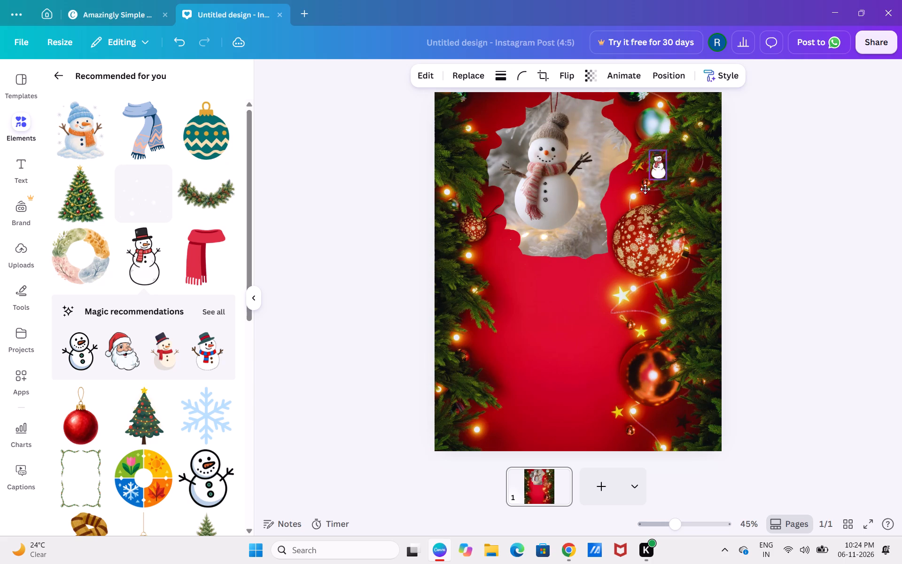
{"action": "left_click_drag", "start_coordinate": [645, 189], "coordinate": [194, 392]}
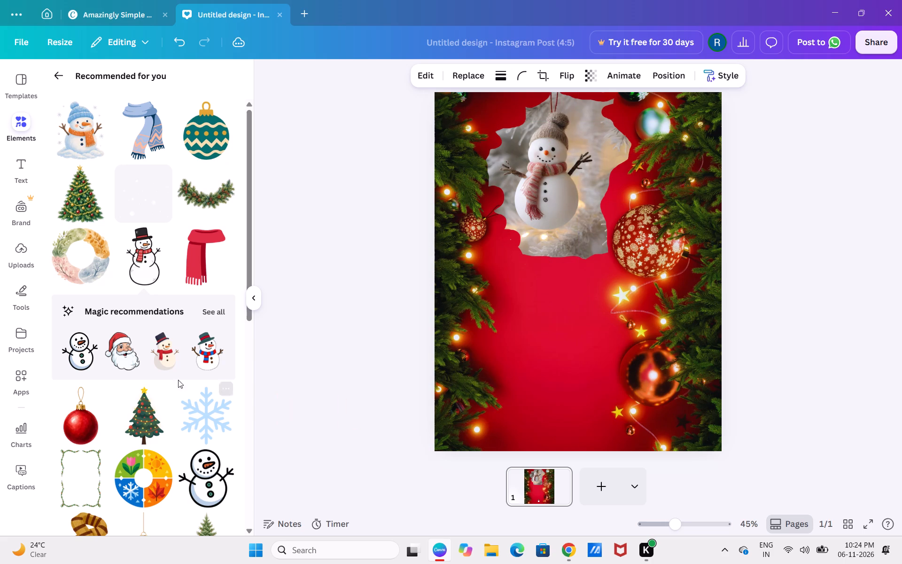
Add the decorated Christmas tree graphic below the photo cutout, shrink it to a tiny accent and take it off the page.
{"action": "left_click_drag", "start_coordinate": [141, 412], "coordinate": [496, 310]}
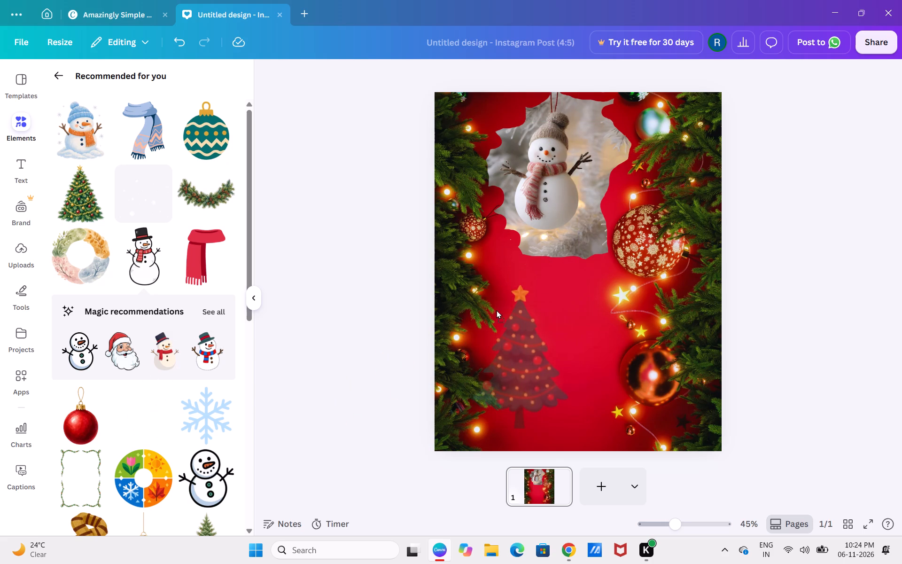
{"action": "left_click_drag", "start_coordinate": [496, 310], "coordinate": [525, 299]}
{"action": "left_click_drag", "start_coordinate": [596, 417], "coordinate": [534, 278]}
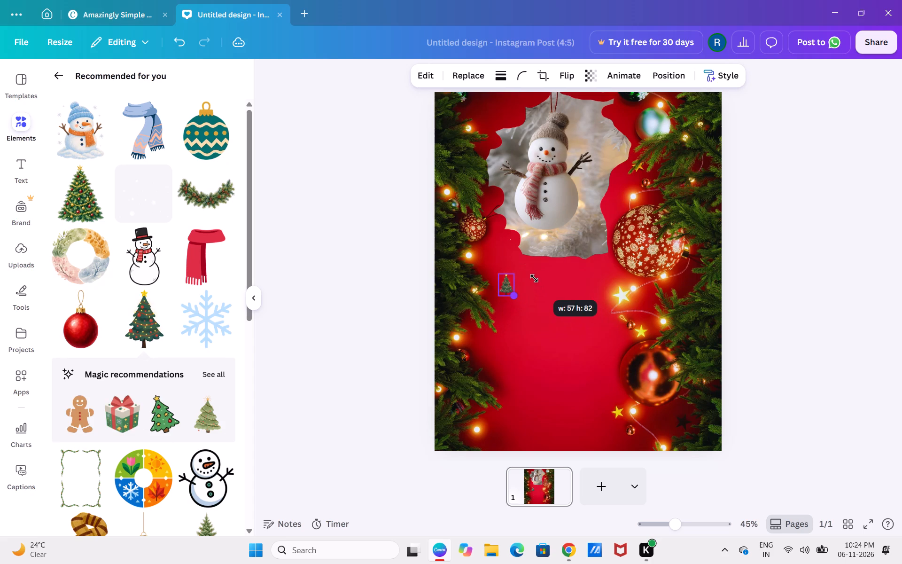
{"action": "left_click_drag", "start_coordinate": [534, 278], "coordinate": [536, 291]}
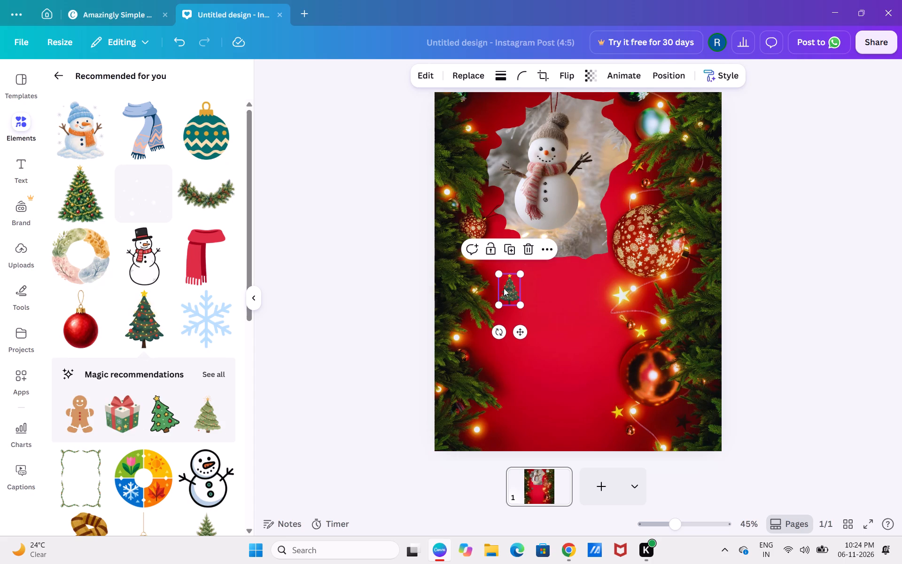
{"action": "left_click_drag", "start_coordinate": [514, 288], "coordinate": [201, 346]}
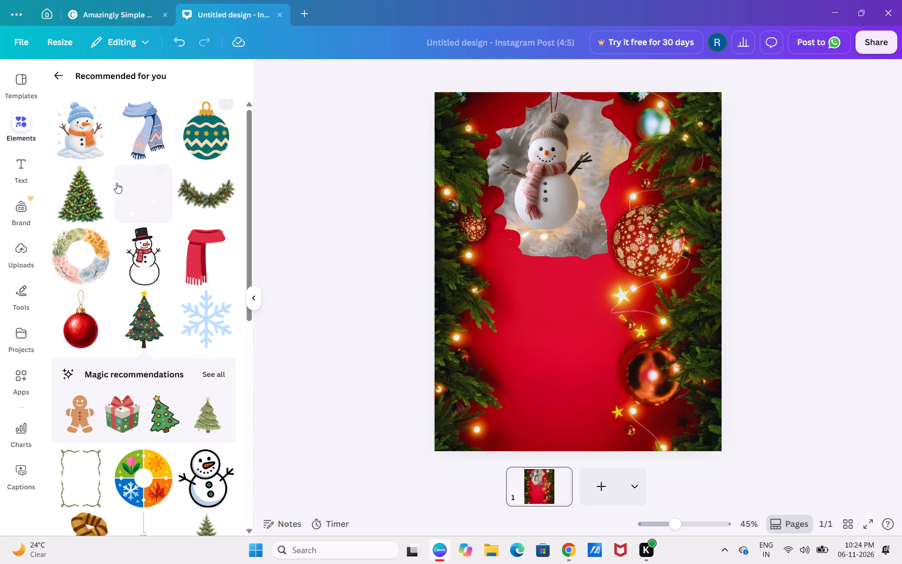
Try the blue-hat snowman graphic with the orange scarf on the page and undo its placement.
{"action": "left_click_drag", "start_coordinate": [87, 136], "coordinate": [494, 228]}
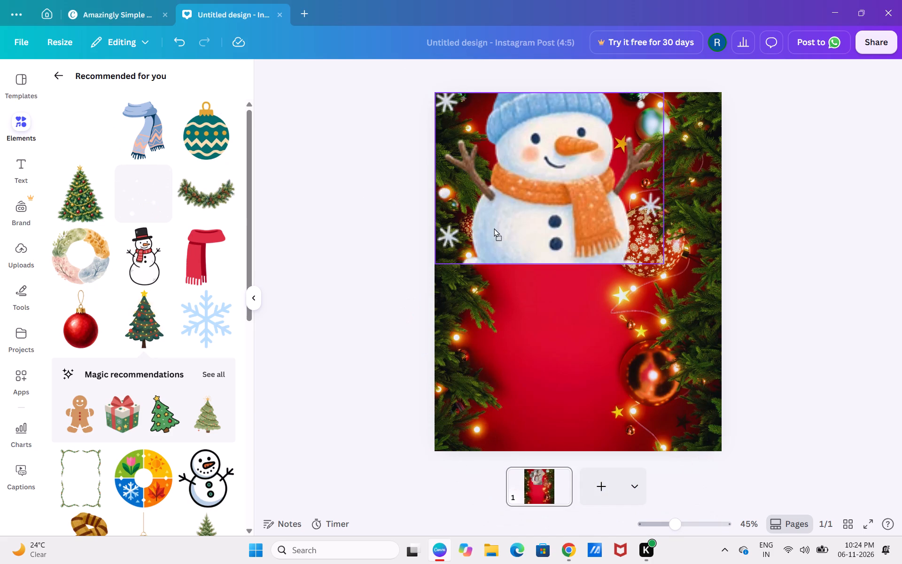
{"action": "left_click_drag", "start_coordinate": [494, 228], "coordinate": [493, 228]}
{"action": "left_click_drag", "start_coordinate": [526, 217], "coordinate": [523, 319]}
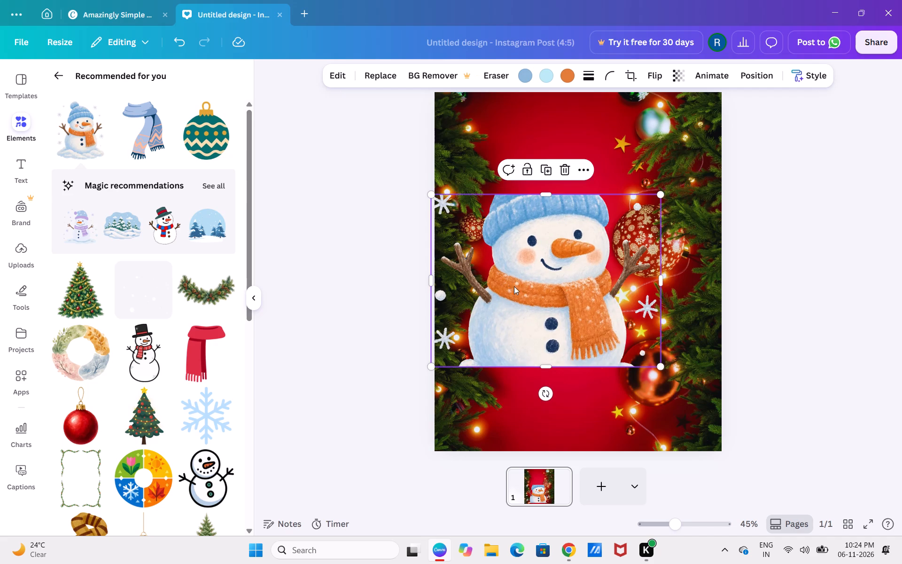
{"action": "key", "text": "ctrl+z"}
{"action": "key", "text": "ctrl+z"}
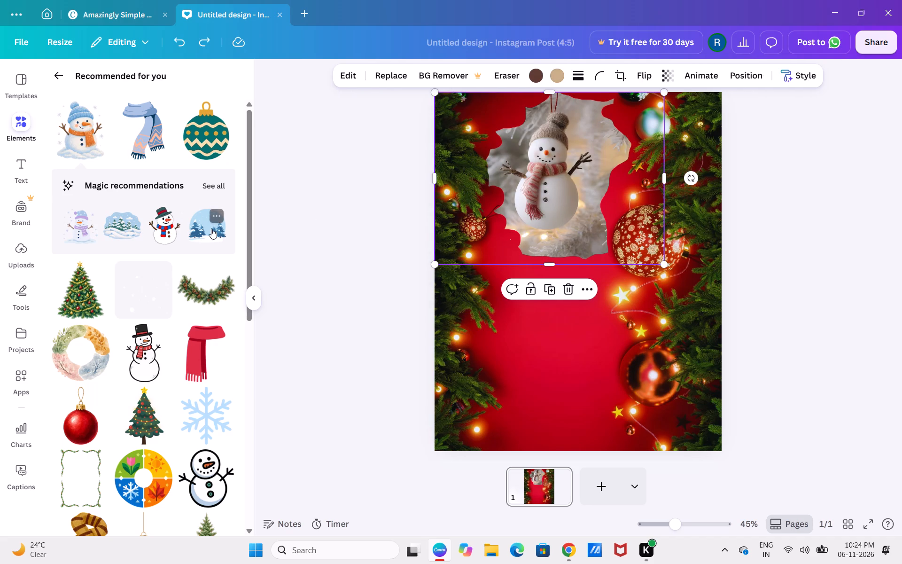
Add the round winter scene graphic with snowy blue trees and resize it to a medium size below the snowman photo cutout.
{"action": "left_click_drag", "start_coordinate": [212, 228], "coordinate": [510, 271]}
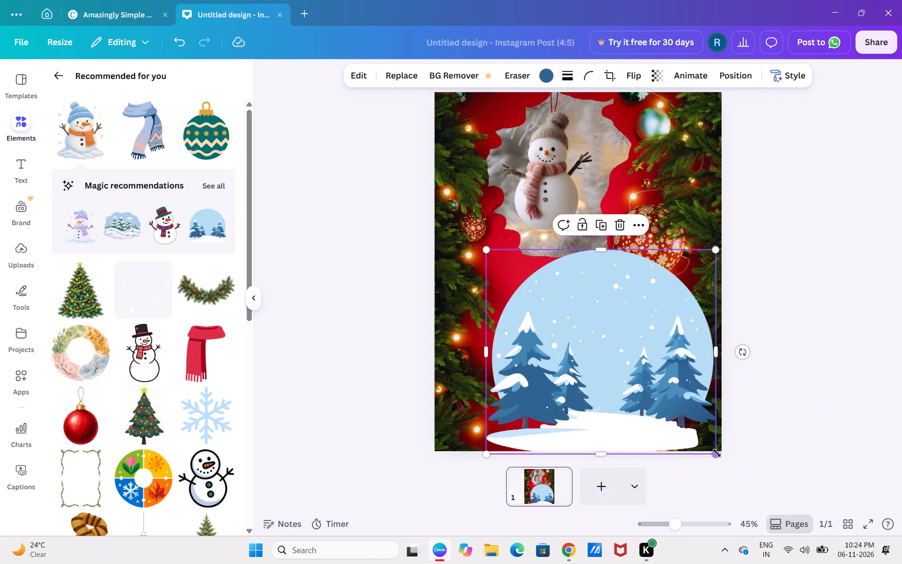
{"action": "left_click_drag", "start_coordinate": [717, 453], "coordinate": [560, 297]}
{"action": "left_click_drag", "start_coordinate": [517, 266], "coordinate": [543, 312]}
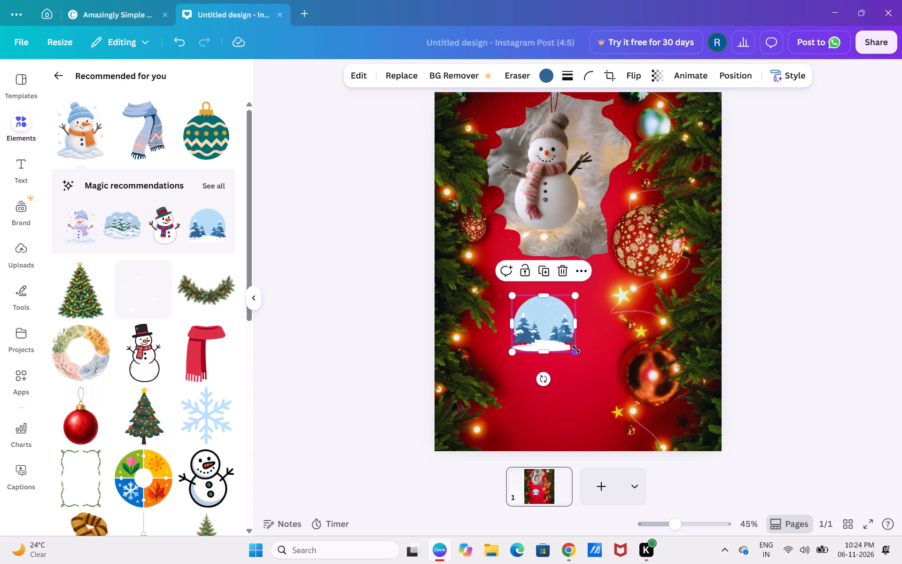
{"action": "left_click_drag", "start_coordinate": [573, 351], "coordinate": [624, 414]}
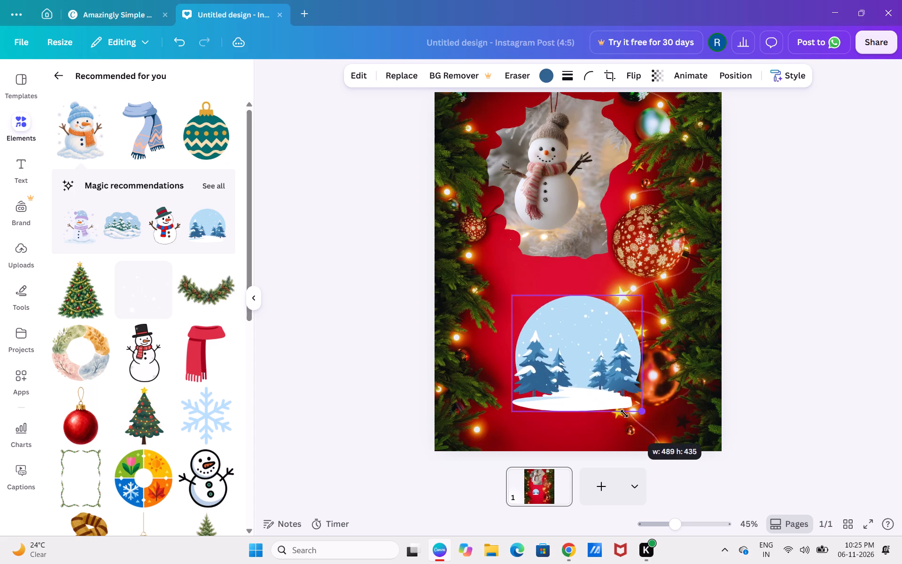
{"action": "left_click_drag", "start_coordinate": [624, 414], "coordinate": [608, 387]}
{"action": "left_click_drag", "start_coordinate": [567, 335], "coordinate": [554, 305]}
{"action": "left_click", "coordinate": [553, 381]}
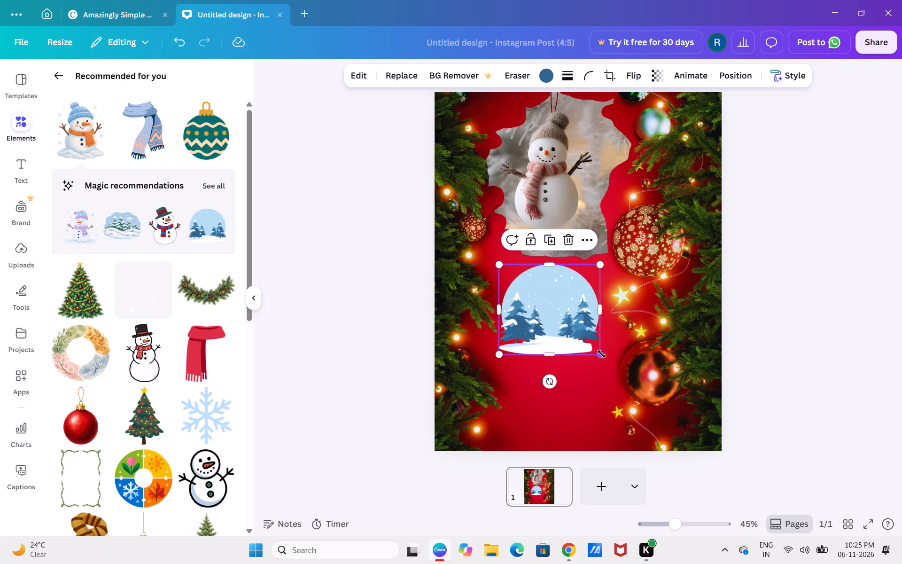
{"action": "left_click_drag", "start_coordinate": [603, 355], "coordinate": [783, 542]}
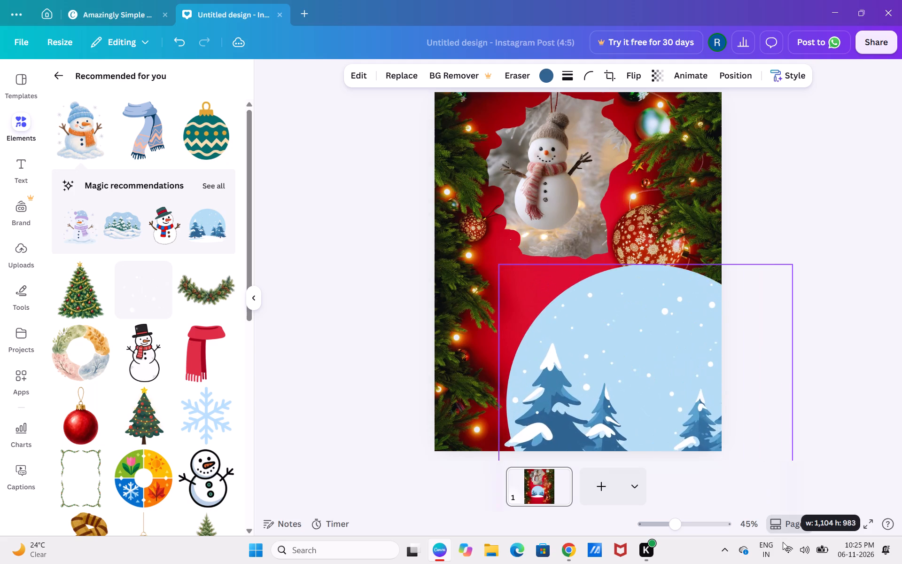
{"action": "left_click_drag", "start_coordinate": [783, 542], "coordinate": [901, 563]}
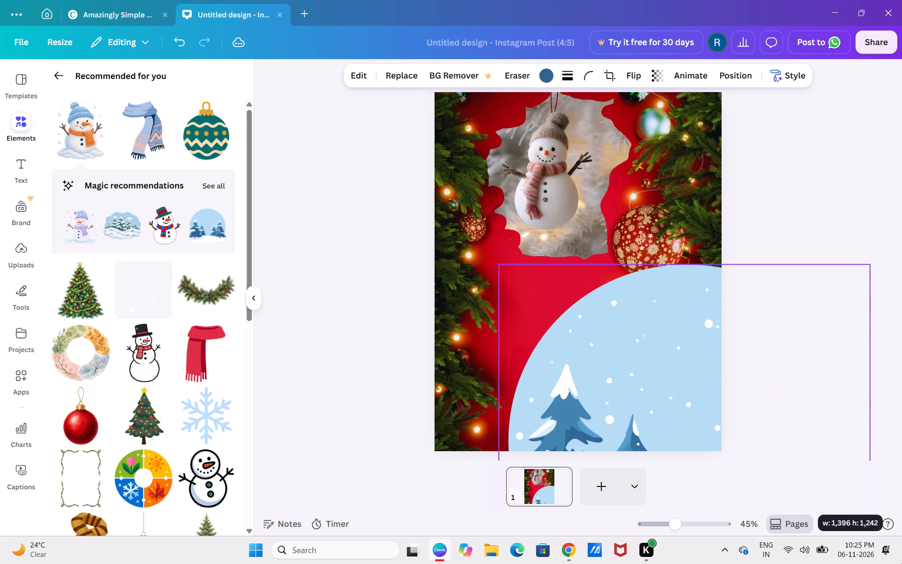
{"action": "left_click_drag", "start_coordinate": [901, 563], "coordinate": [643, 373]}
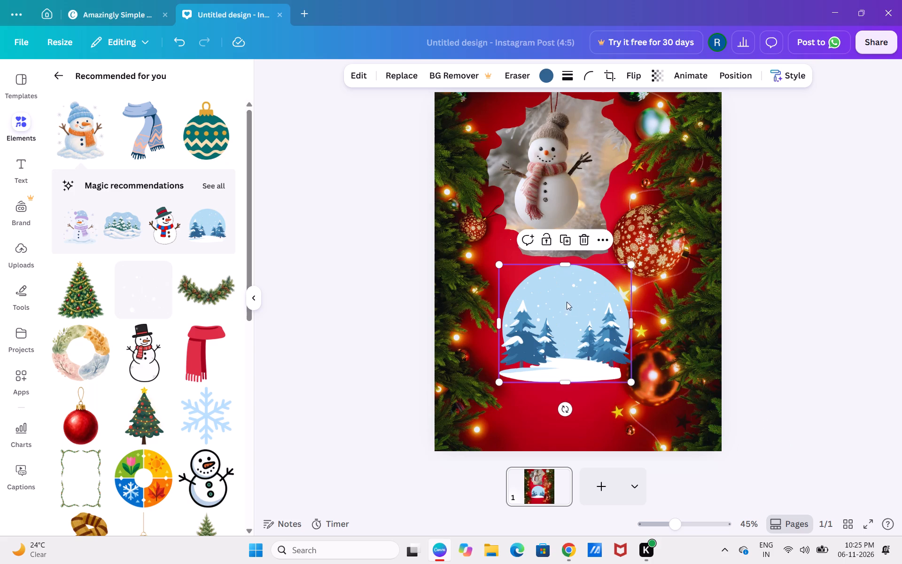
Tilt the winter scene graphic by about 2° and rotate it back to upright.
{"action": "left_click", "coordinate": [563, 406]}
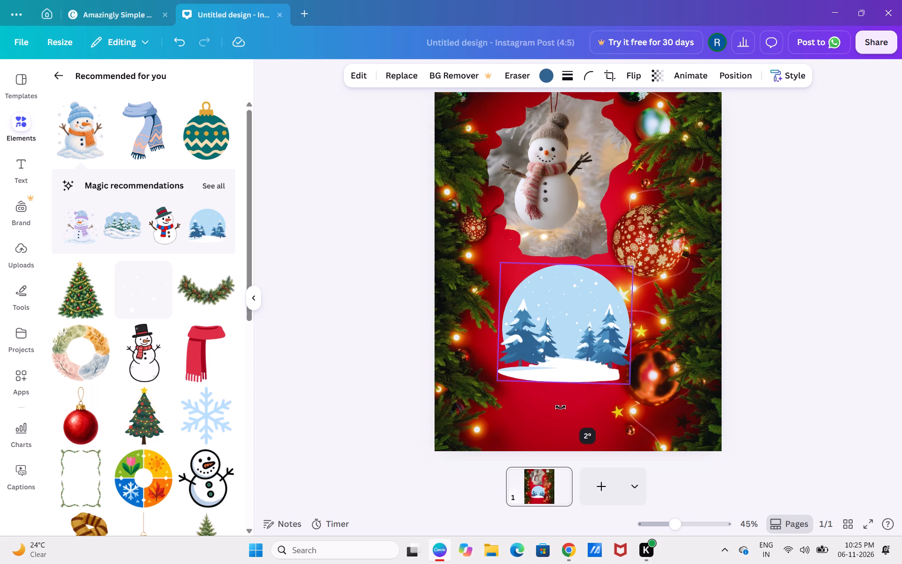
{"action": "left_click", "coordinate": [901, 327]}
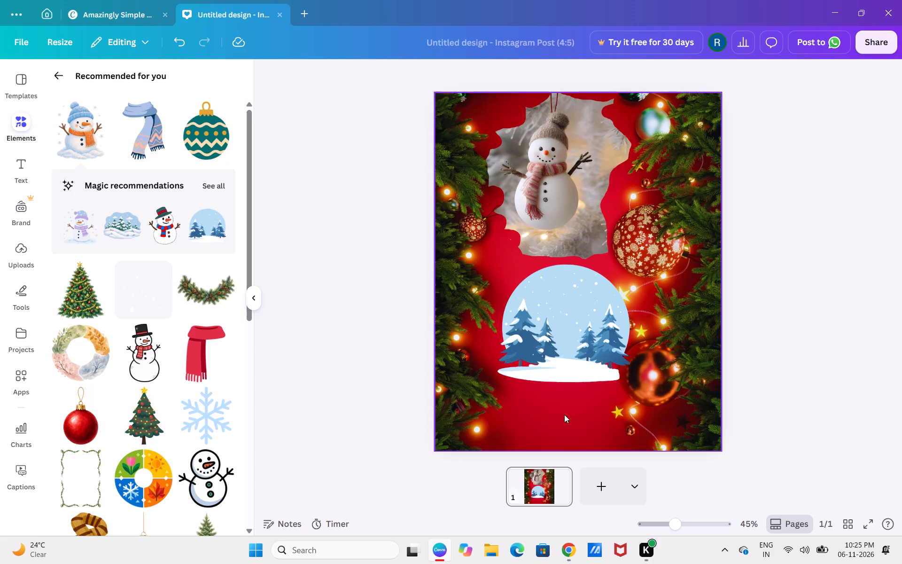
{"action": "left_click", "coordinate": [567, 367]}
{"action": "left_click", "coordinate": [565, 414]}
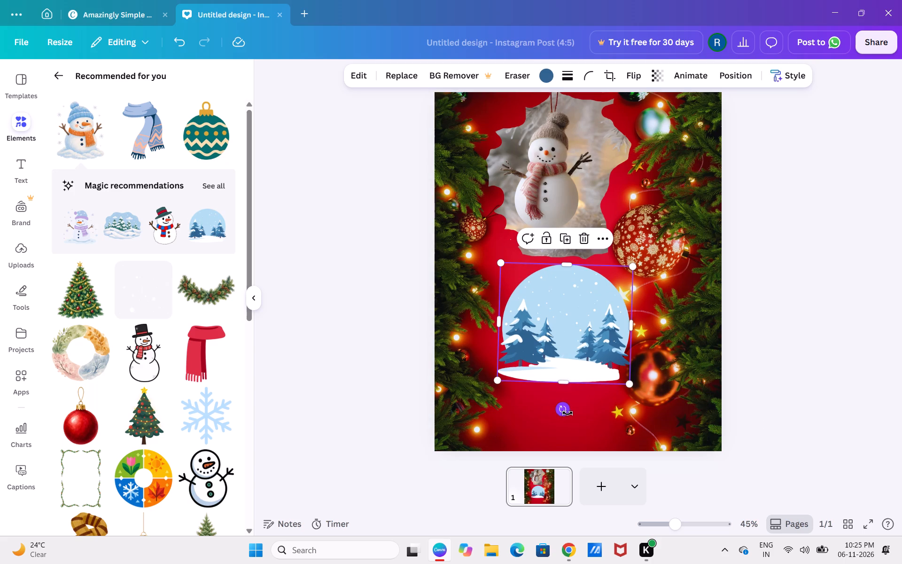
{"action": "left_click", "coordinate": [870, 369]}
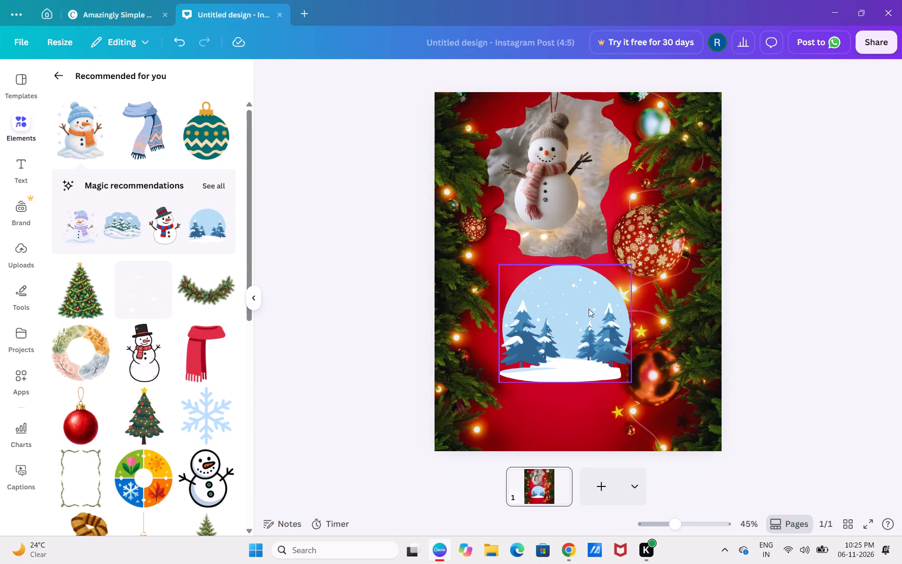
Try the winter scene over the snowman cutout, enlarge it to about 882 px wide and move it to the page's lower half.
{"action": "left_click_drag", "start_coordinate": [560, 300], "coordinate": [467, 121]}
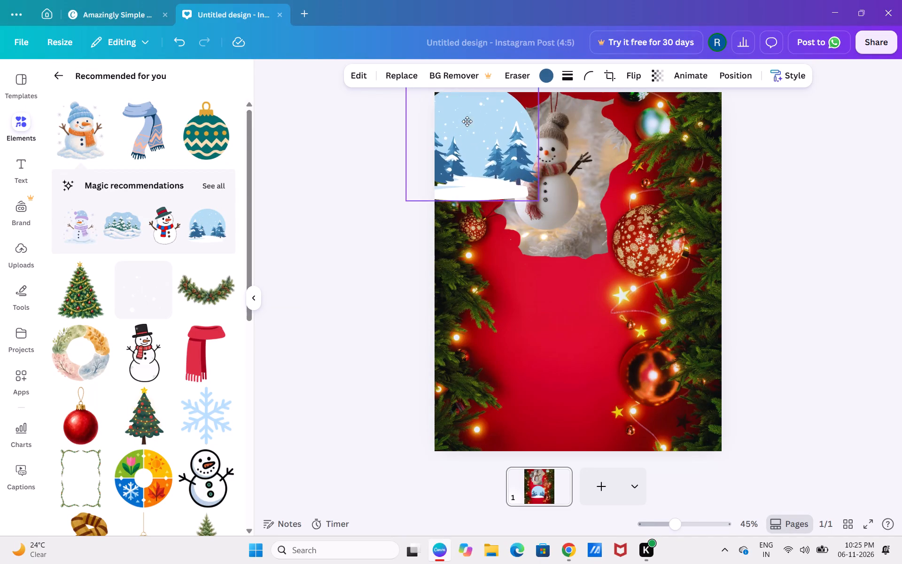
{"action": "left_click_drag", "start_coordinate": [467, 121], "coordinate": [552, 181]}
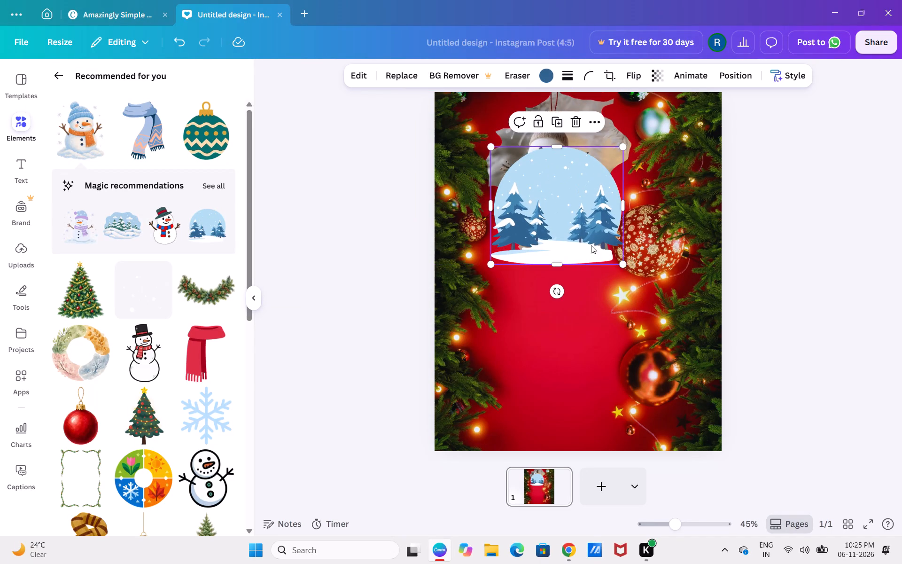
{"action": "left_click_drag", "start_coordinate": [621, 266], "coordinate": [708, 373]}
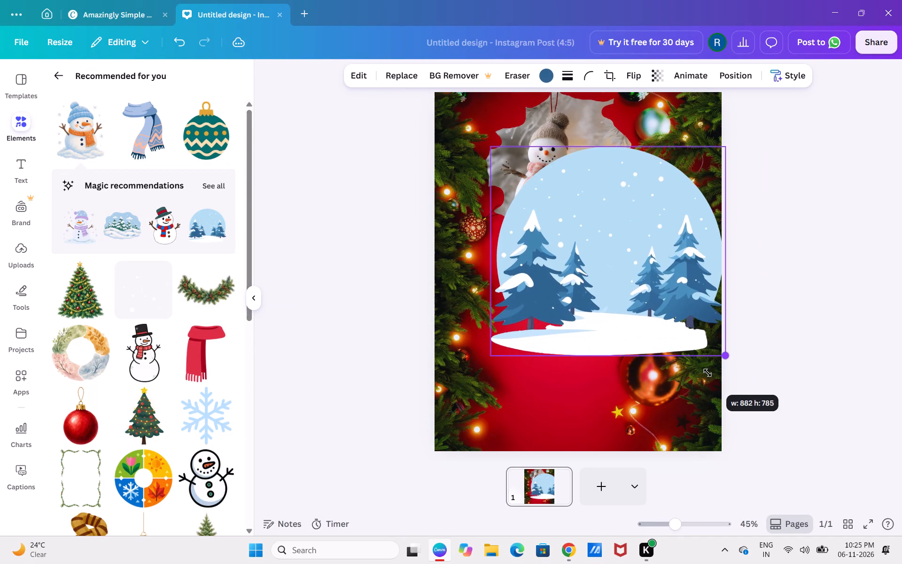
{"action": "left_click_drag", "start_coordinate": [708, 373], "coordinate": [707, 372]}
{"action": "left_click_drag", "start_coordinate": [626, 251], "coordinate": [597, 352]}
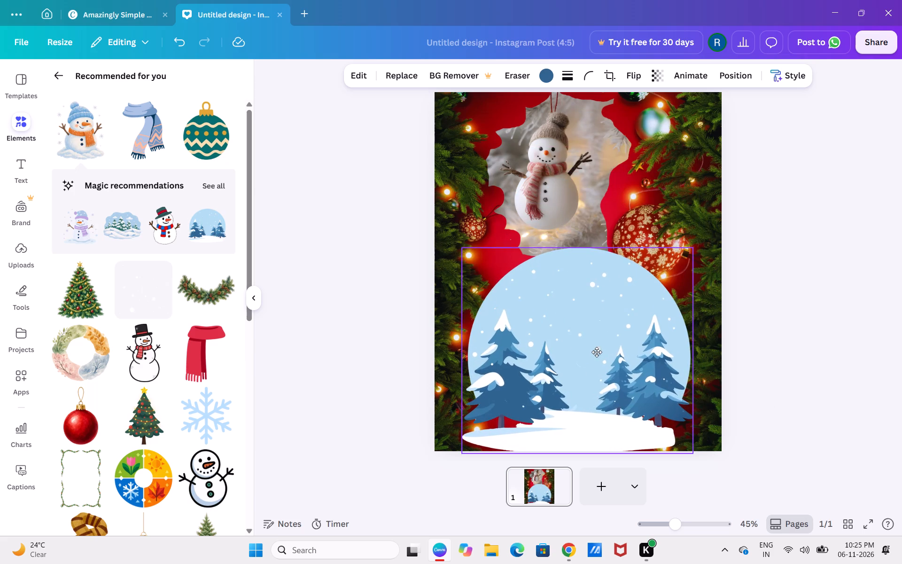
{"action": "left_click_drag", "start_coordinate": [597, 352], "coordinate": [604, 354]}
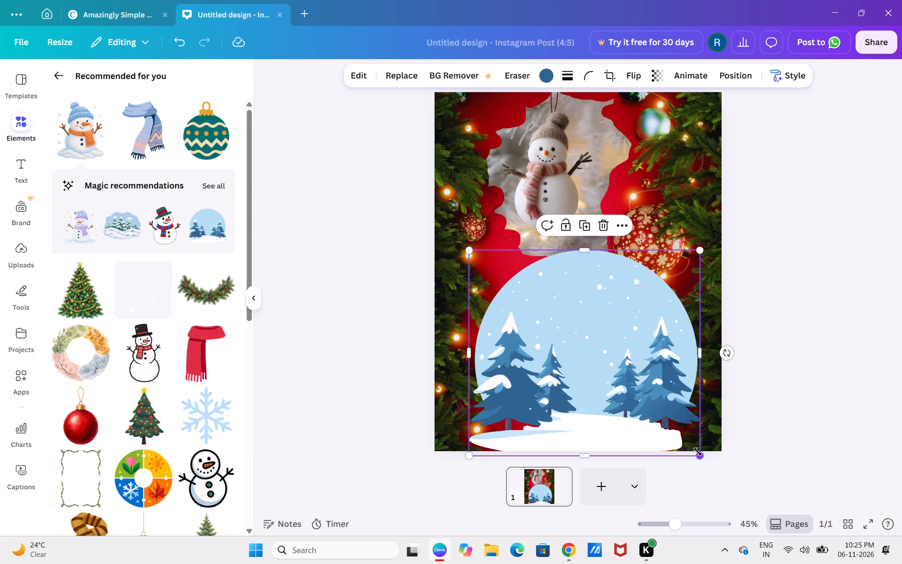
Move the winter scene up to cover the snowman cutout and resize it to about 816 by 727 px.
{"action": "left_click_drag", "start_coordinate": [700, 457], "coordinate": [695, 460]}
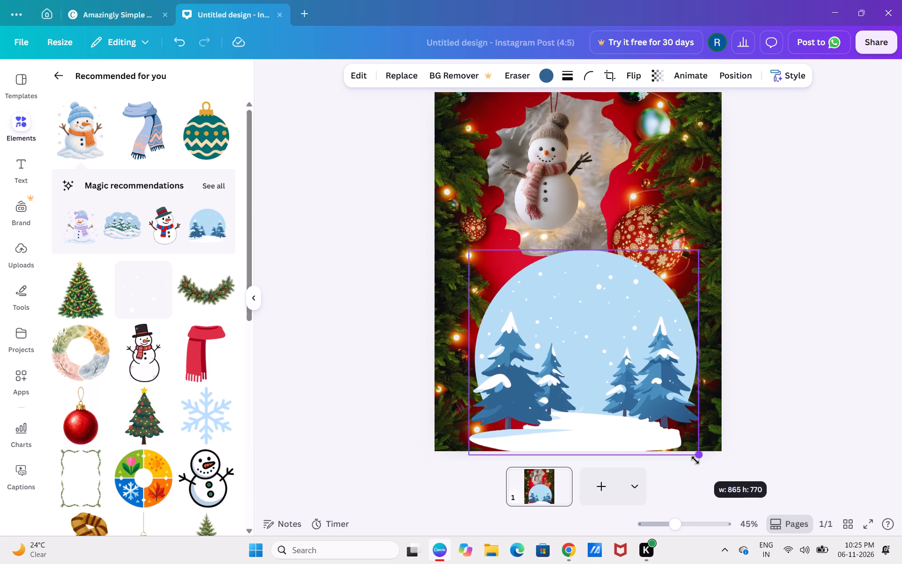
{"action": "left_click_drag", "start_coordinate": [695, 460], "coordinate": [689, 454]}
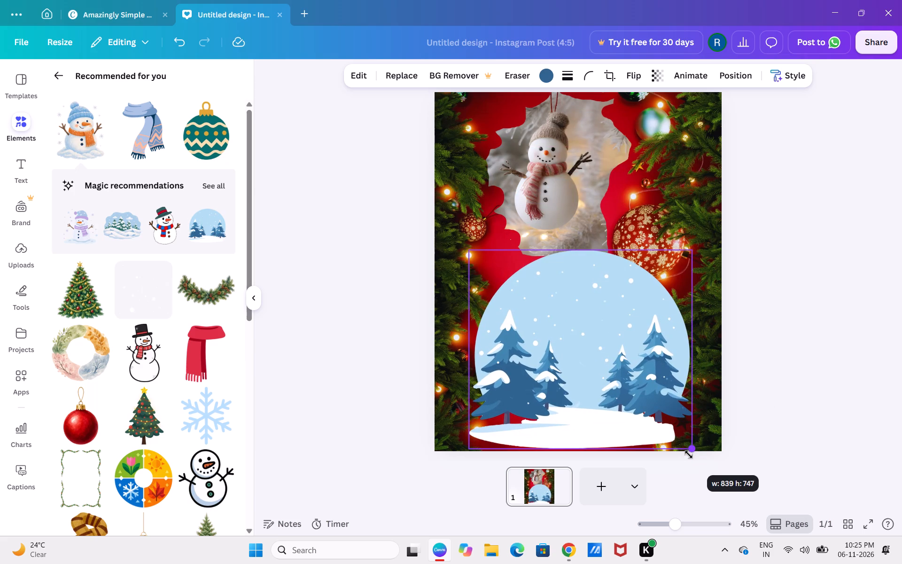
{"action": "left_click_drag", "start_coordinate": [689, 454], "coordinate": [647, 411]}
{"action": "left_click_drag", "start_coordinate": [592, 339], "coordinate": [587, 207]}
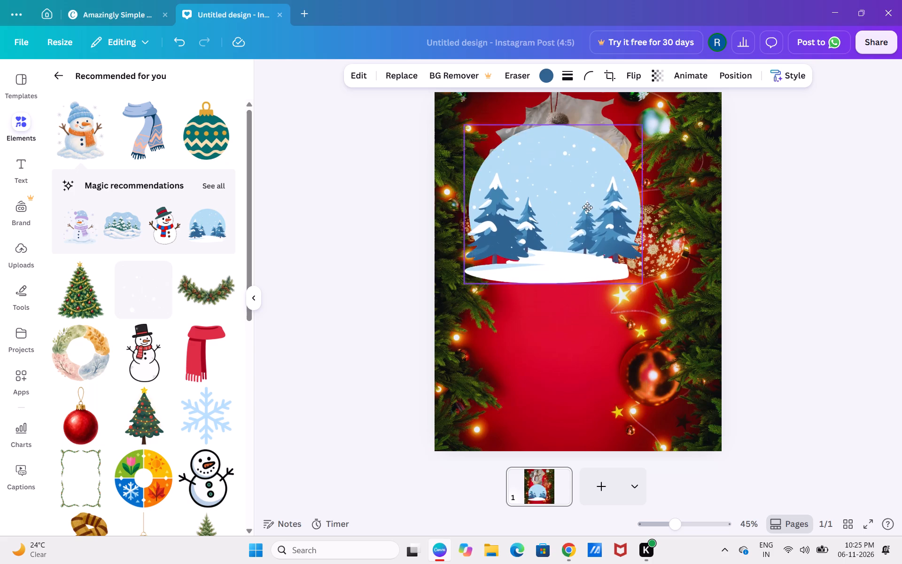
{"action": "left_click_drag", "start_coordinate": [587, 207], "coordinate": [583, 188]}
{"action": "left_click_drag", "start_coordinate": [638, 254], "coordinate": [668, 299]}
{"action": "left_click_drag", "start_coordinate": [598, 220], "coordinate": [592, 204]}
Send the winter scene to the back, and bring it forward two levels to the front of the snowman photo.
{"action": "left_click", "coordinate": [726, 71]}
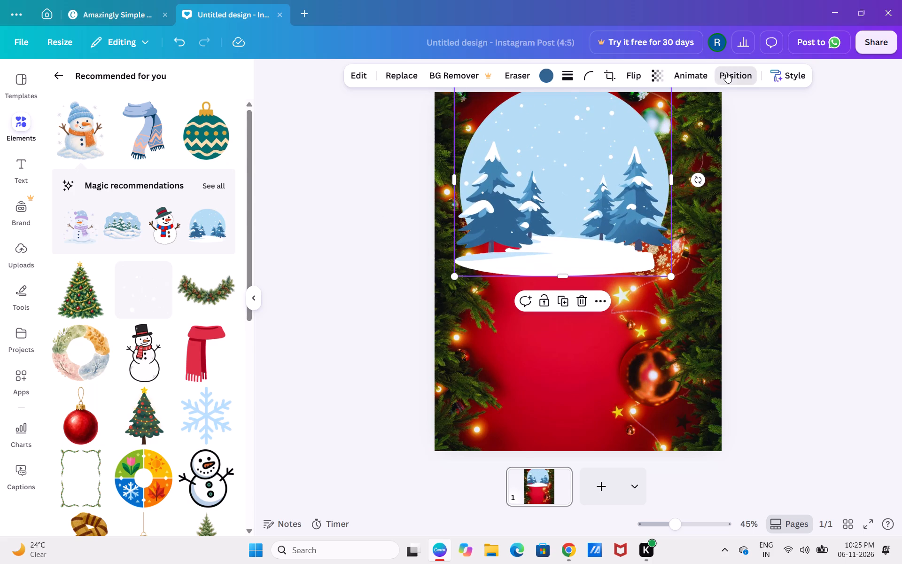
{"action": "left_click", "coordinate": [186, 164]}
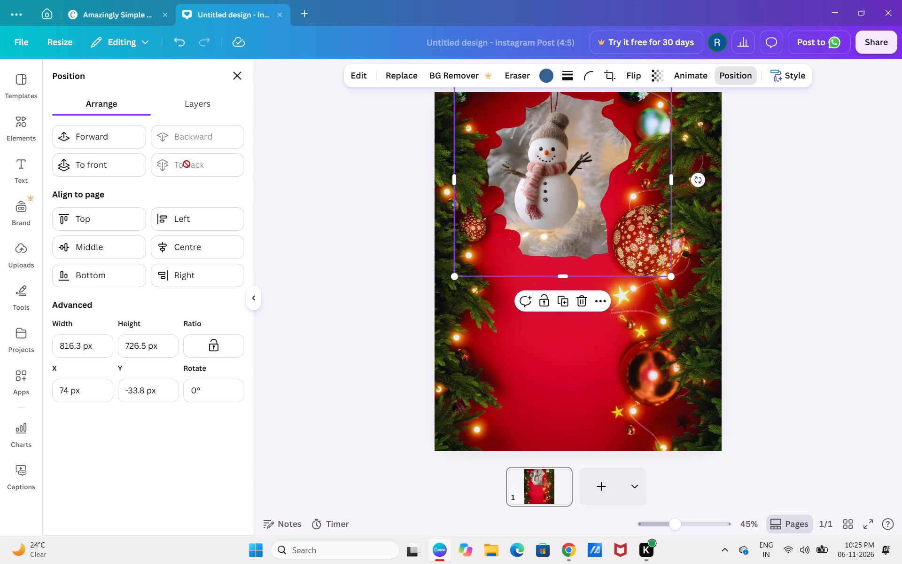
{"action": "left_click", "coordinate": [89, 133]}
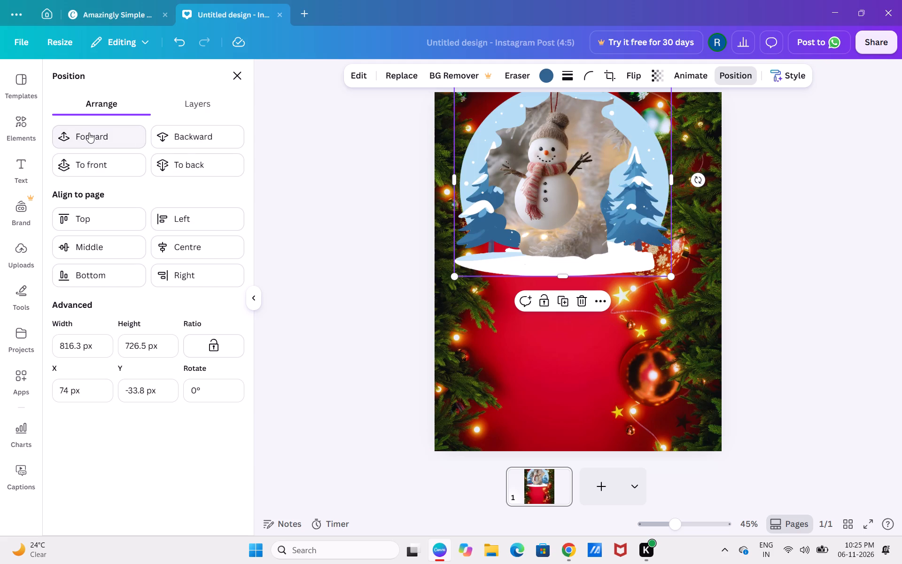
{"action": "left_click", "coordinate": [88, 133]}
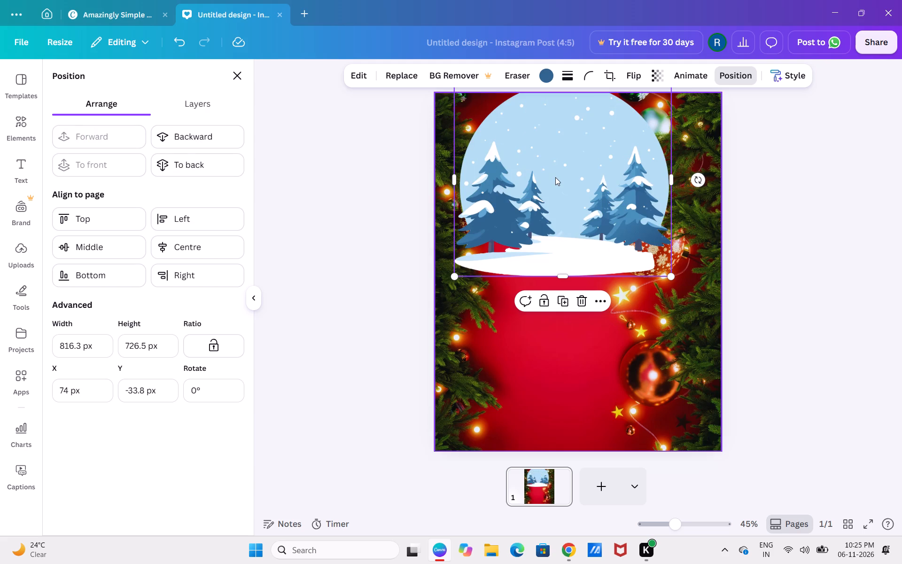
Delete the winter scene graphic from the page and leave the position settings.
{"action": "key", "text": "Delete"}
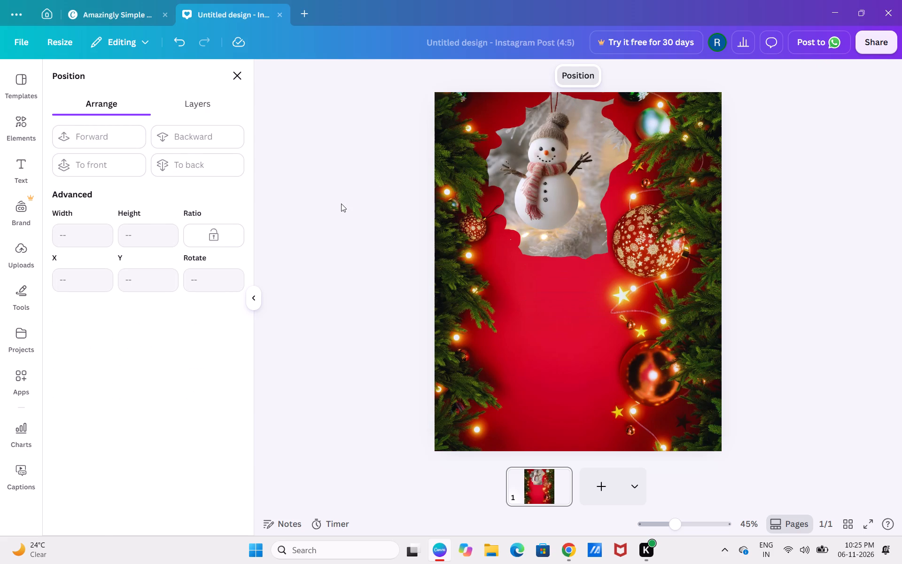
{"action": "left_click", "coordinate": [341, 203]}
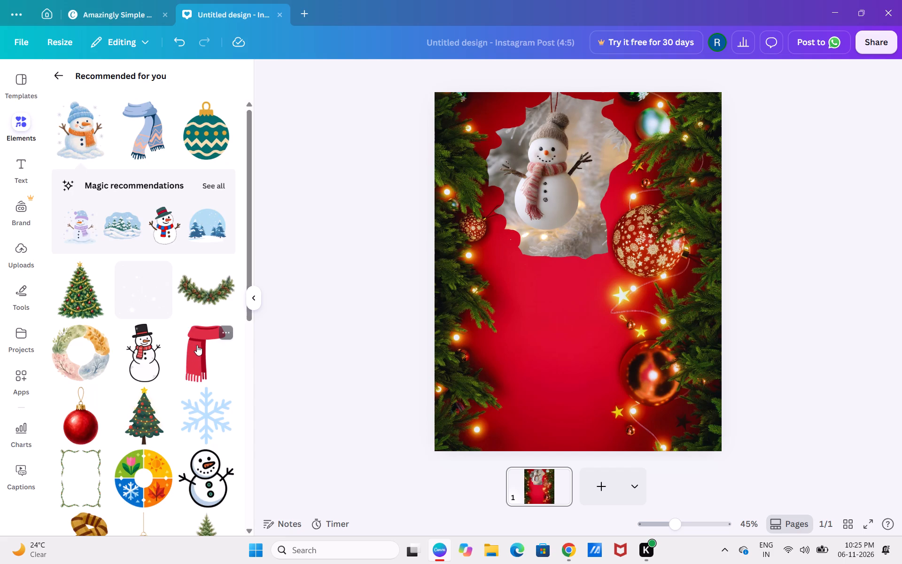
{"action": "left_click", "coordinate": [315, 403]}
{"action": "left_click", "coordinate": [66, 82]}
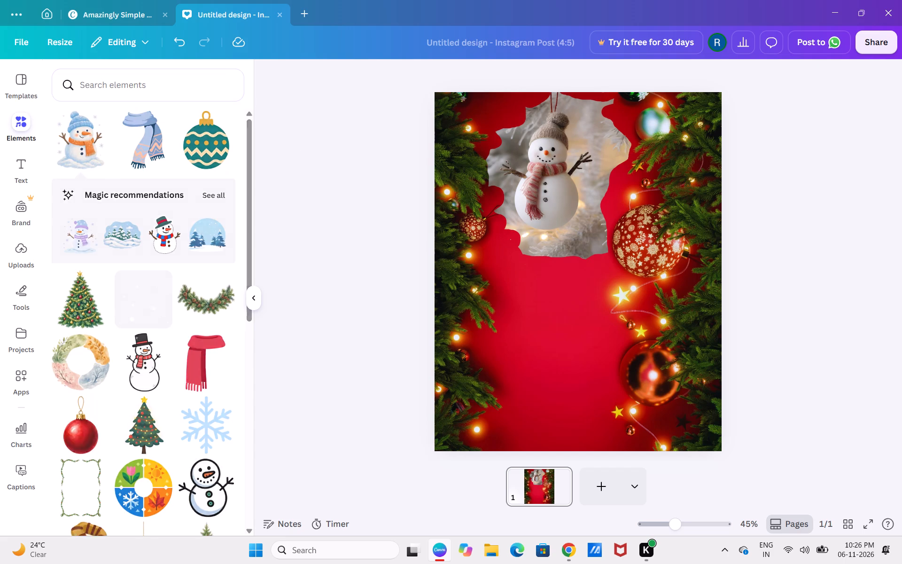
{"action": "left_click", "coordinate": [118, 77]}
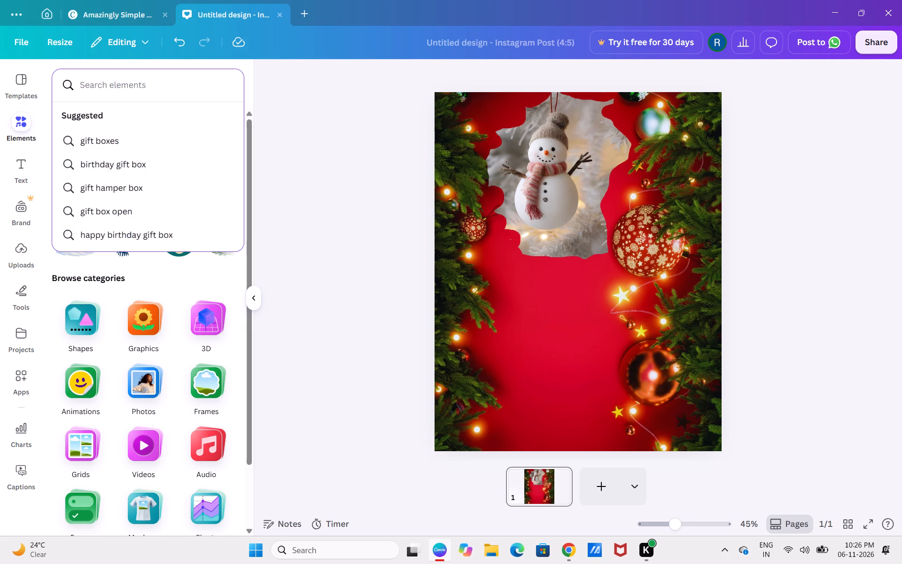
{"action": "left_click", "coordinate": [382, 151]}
Add a text box to the page and replace its placeholder text with "Merry christmas".
{"action": "left_click", "coordinate": [26, 167]}
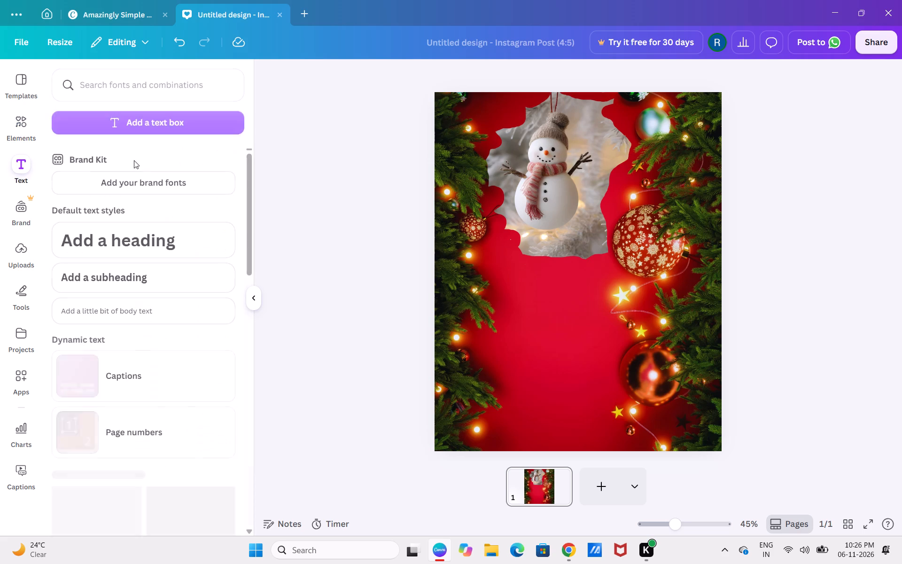
{"action": "left_click", "coordinate": [153, 121]}
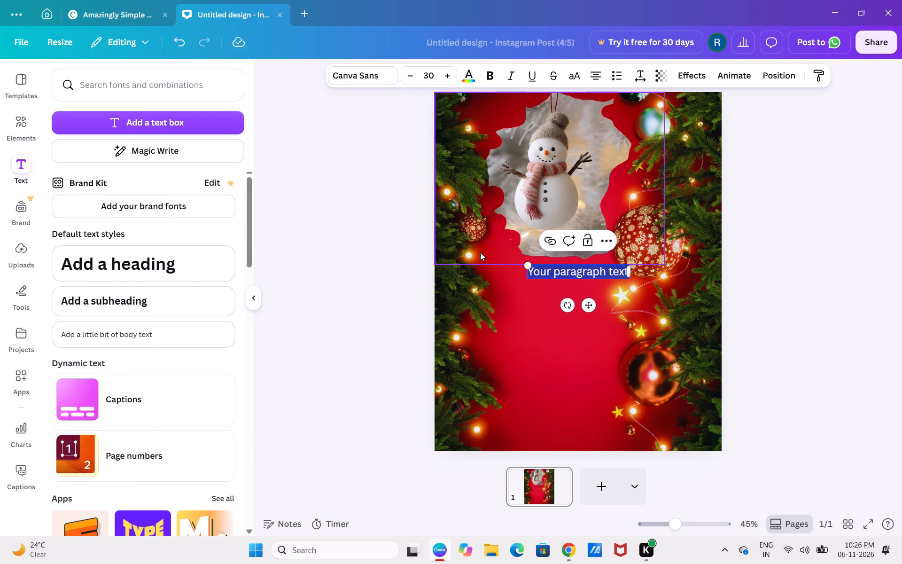
{"action": "left_click", "coordinate": [584, 269]}
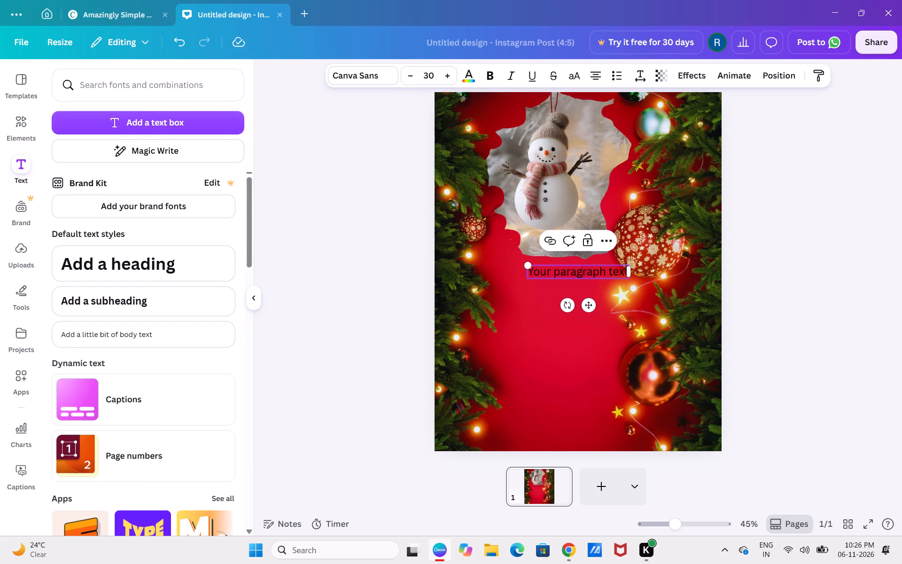
{"action": "double_click", "coordinate": [592, 272]}
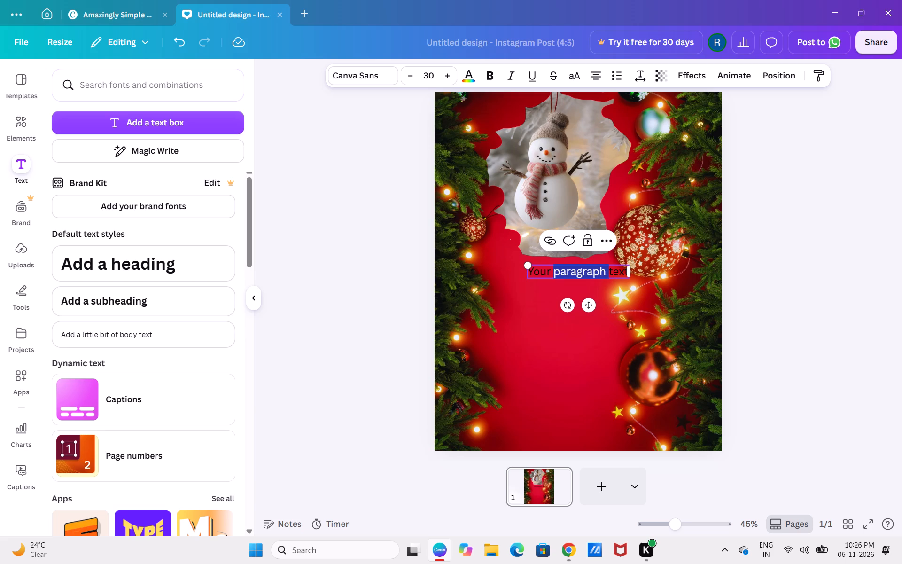
{"action": "key", "text": "ctrl+a"}
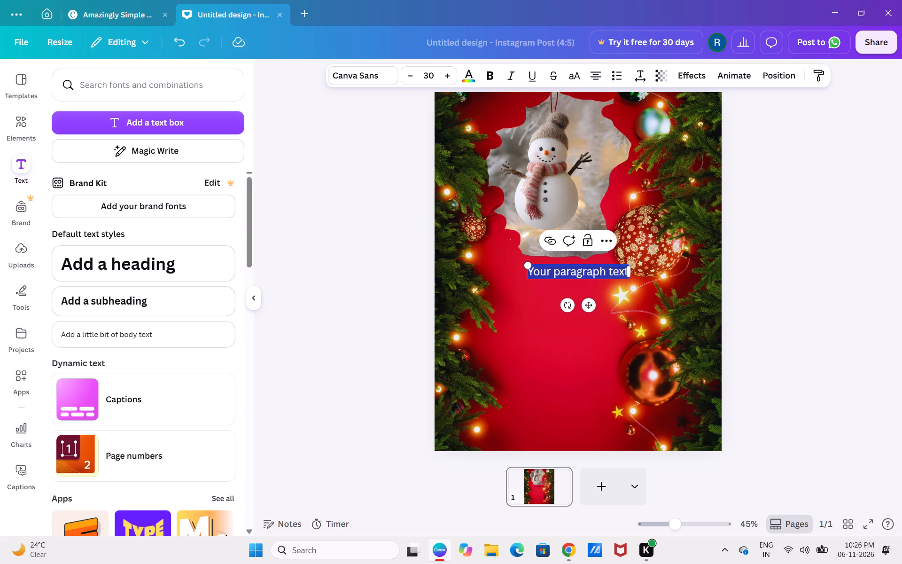
{"action": "key", "text": "shift+m"}
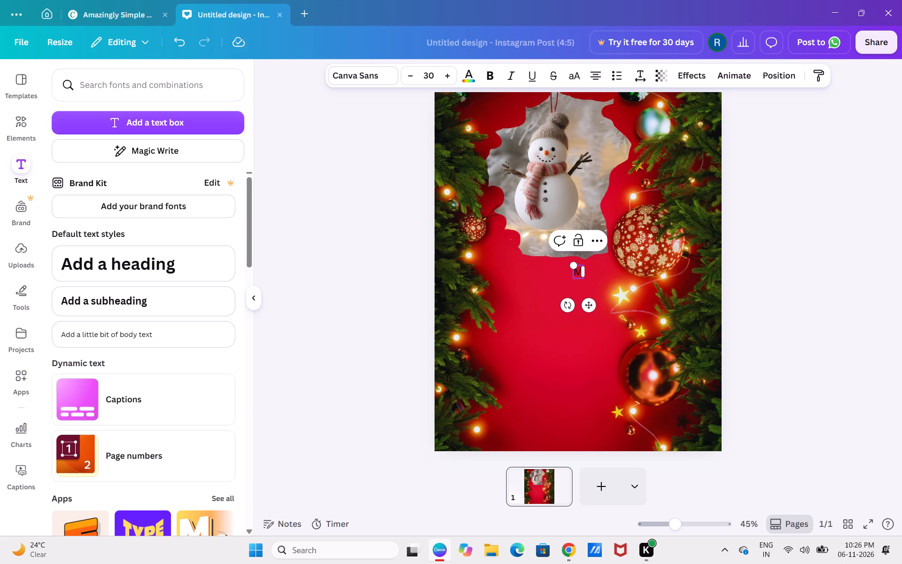
{"action": "key", "text": "w"}
{"action": "key", "text": "BackSpace"}
{"action": "type", "text": "erry"}
{"action": "key", "text": "space"}
{"action": "type", "text": "chris"}
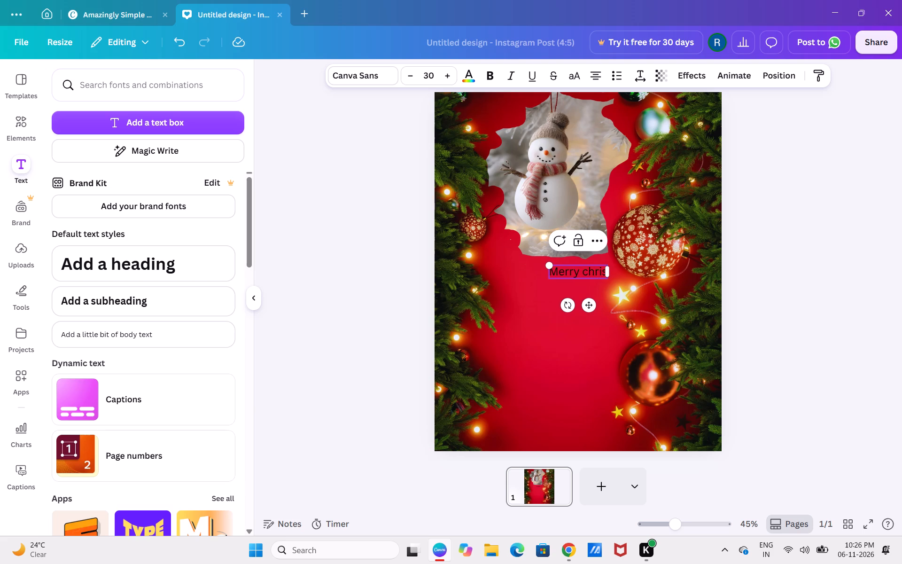
{"action": "type", "text": "tmas"}
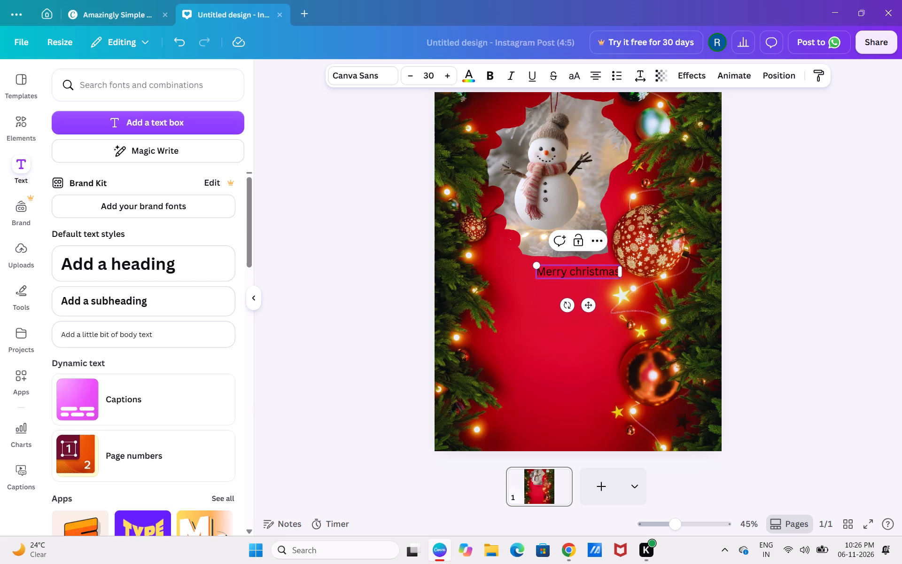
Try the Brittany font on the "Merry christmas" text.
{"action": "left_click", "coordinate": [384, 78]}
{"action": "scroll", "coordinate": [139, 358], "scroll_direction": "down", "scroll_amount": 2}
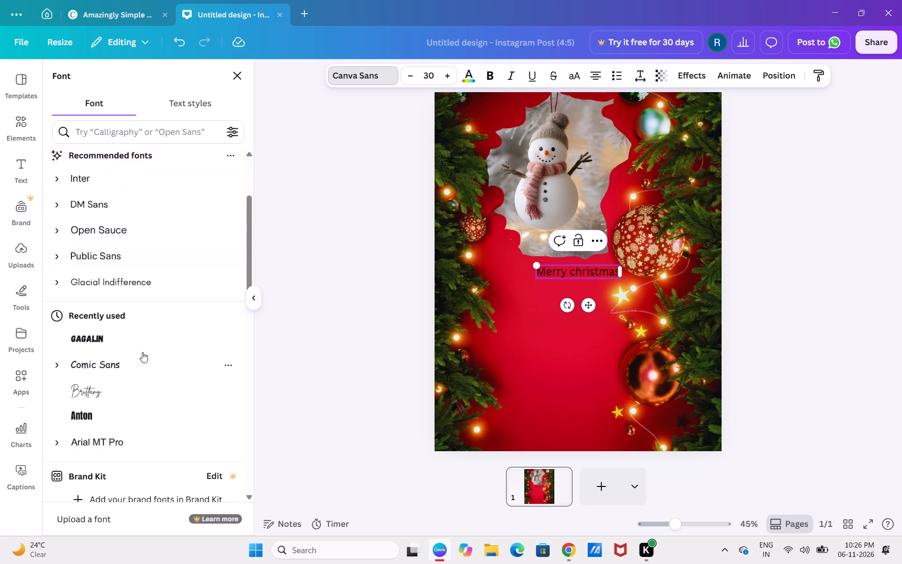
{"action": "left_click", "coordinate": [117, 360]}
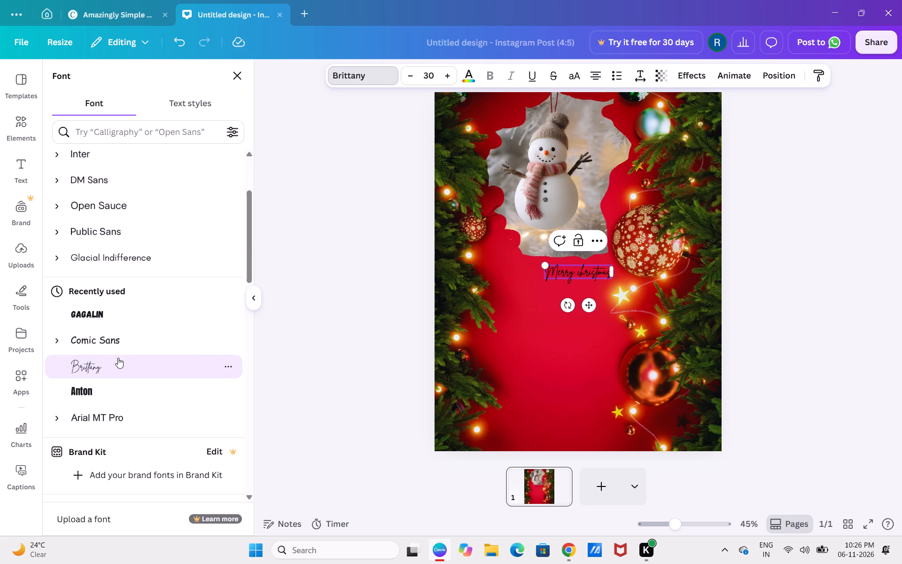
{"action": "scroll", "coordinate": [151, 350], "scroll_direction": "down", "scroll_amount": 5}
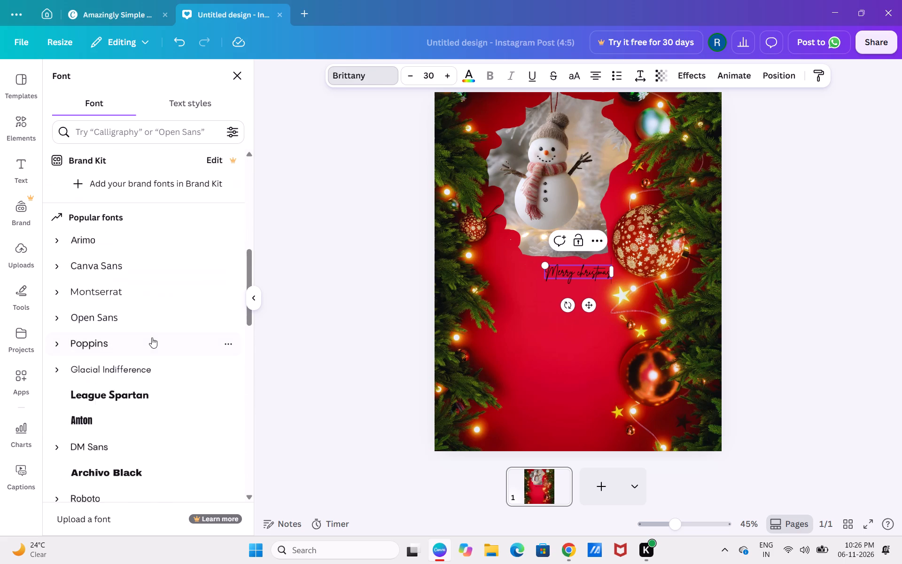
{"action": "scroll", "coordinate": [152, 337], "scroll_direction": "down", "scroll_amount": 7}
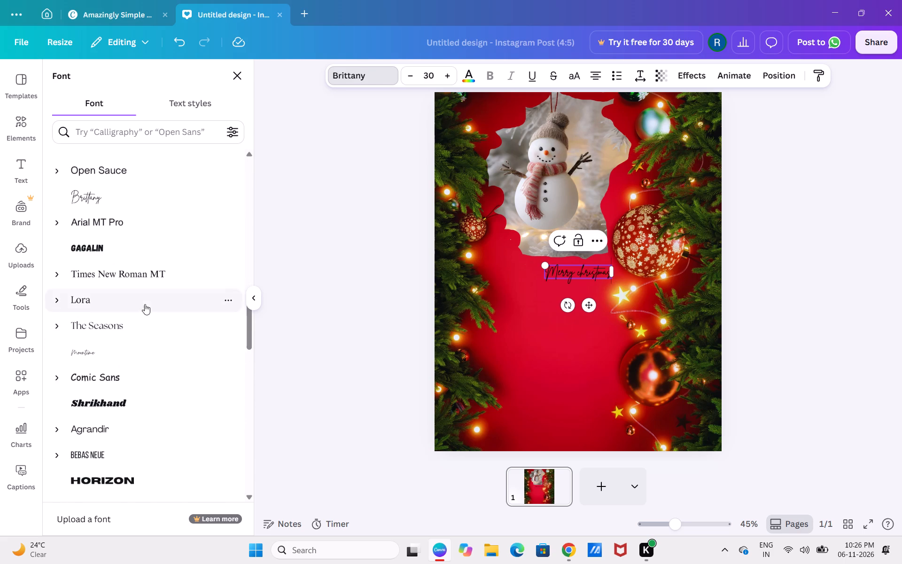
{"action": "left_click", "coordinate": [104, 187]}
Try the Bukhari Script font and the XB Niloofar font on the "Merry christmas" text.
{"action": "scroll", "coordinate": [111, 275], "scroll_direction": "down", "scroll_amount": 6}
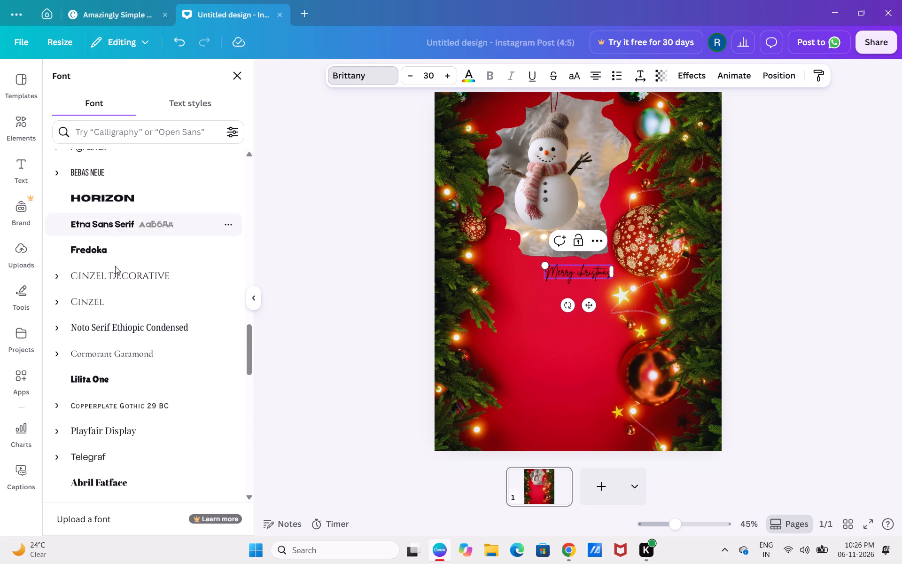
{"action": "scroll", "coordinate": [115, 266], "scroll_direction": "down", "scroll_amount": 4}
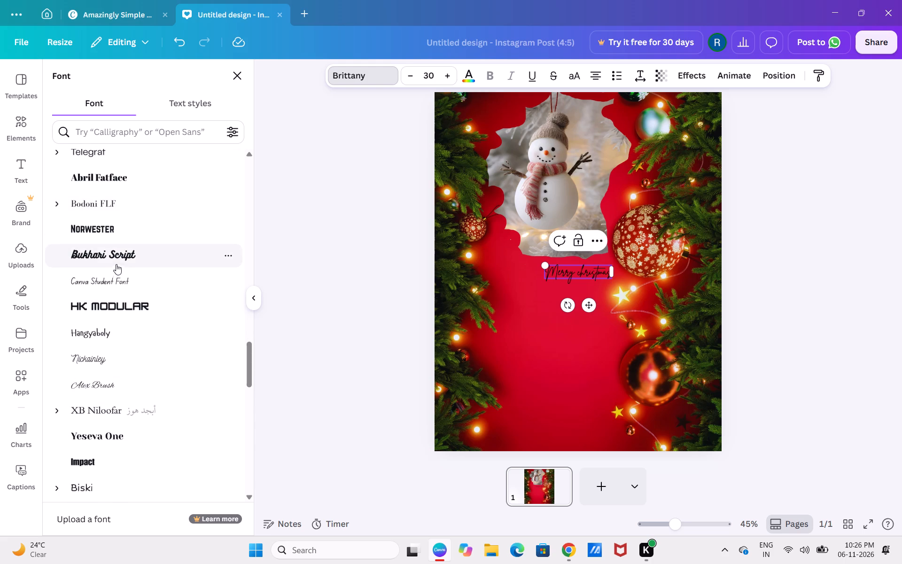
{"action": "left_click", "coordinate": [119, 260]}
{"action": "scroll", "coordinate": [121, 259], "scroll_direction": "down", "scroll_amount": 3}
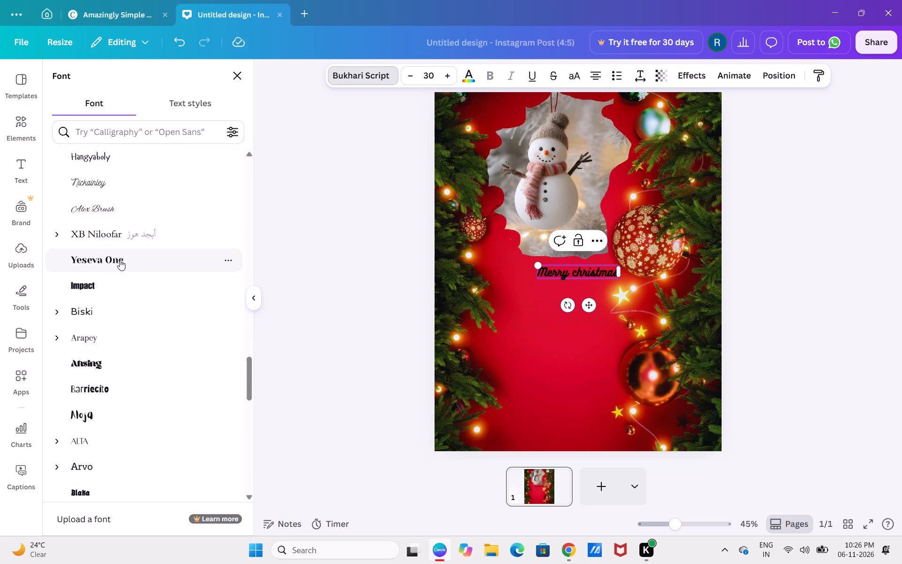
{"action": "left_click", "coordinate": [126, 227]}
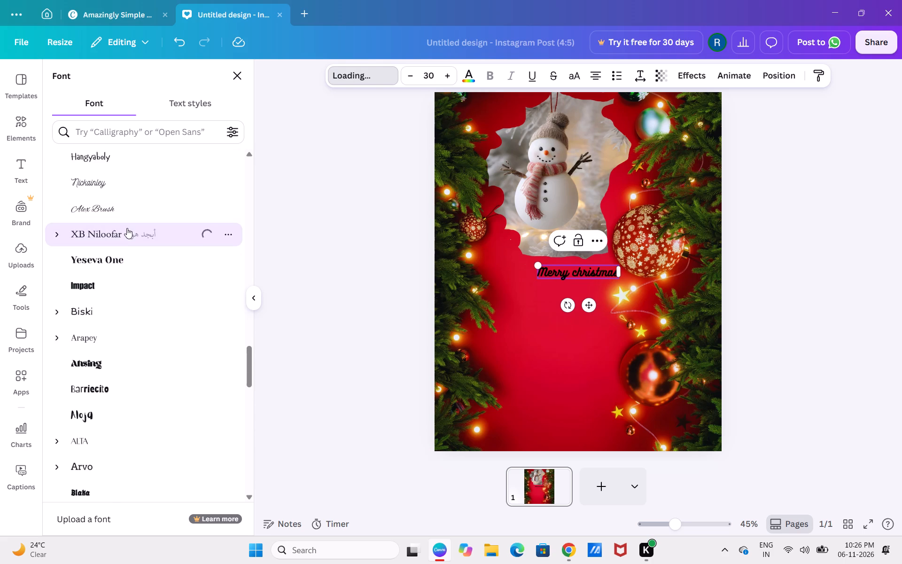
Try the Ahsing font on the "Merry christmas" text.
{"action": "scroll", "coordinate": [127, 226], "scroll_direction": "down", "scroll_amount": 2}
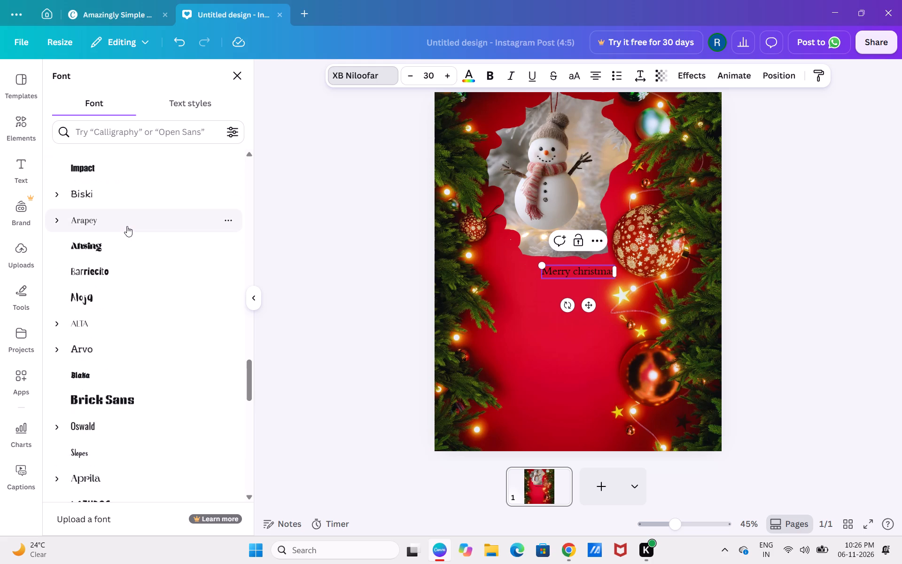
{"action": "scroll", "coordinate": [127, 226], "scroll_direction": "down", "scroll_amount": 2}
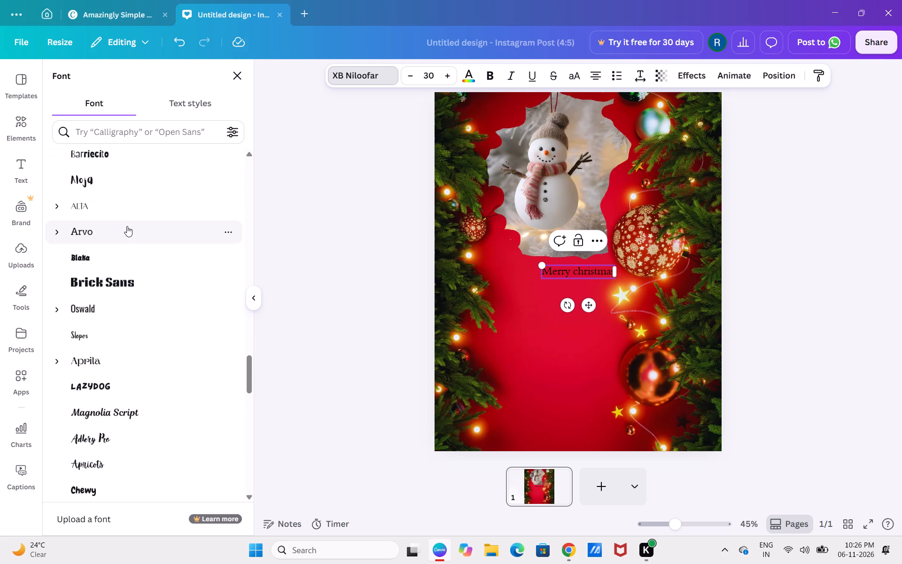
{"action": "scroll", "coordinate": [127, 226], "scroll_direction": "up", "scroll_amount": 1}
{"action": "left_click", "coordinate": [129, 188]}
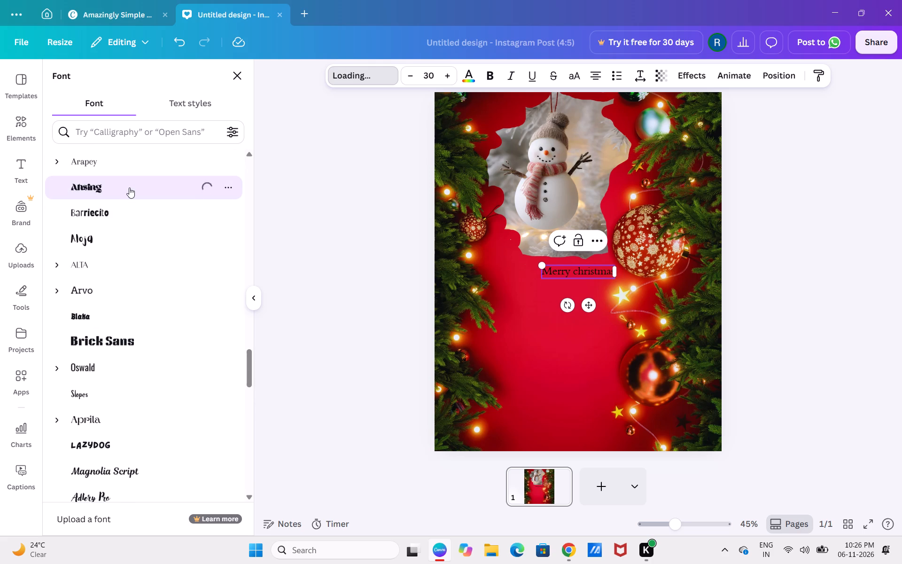
Set the font of the "Merry christmas" text to Apricots.
{"action": "scroll", "coordinate": [129, 188], "scroll_direction": "down", "scroll_amount": 4}
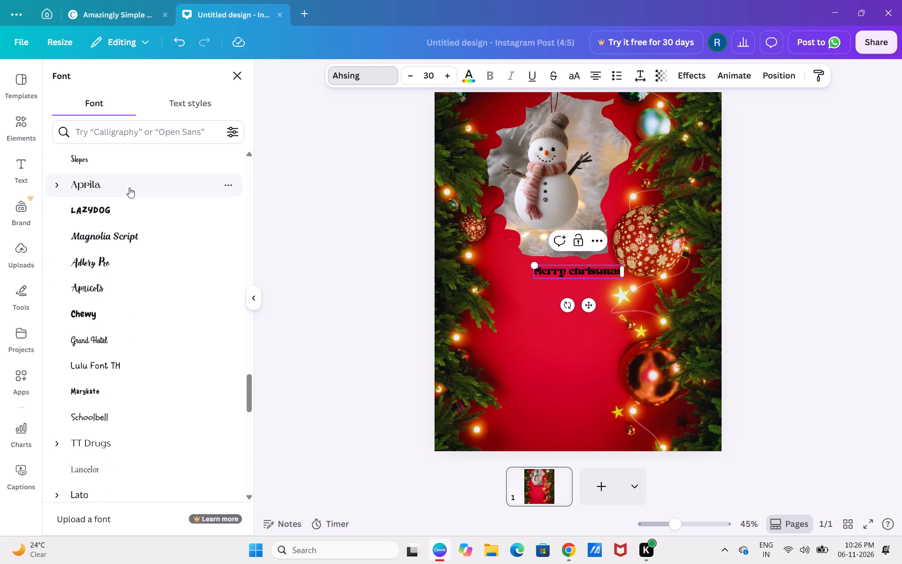
{"action": "left_click", "coordinate": [82, 282]}
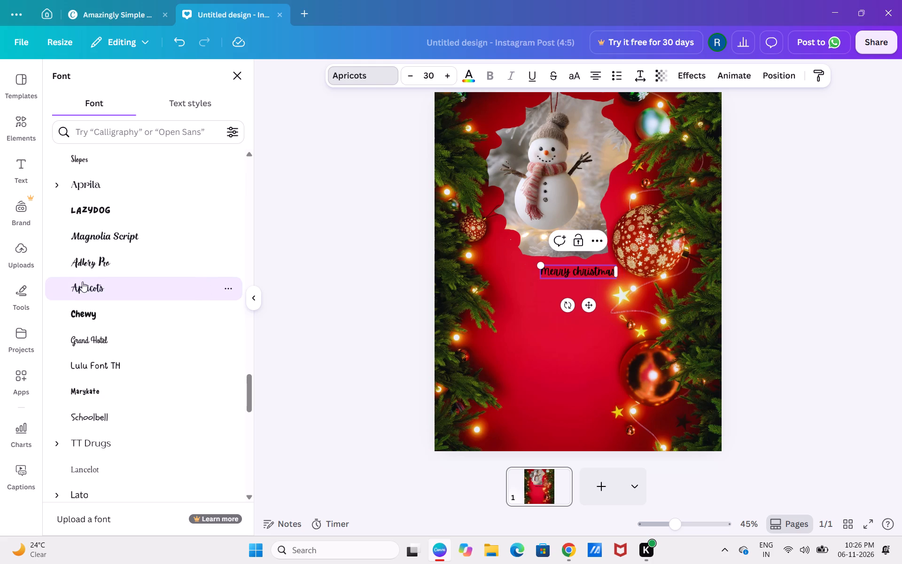
Look through the rest of the font list for alternative styles for the "Merry christmas" greeting.
{"action": "scroll", "coordinate": [82, 282], "scroll_direction": "down", "scroll_amount": 3}
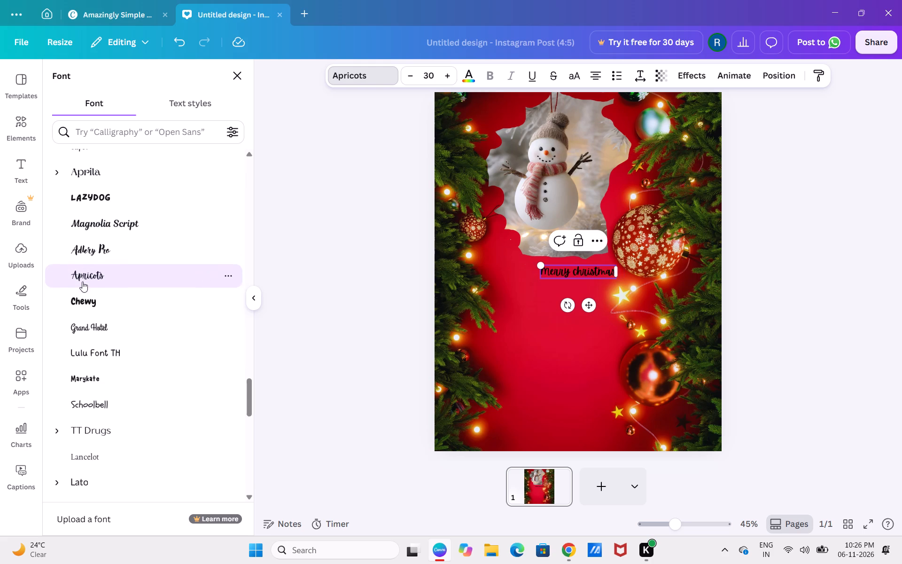
{"action": "scroll", "coordinate": [82, 282], "scroll_direction": "down", "scroll_amount": 3}
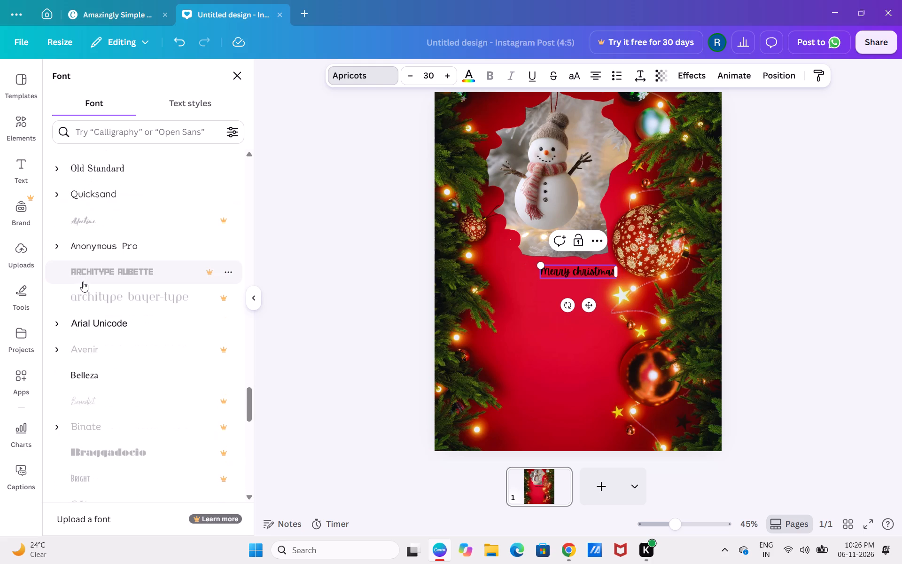
{"action": "scroll", "coordinate": [83, 282], "scroll_direction": "down", "scroll_amount": 5}
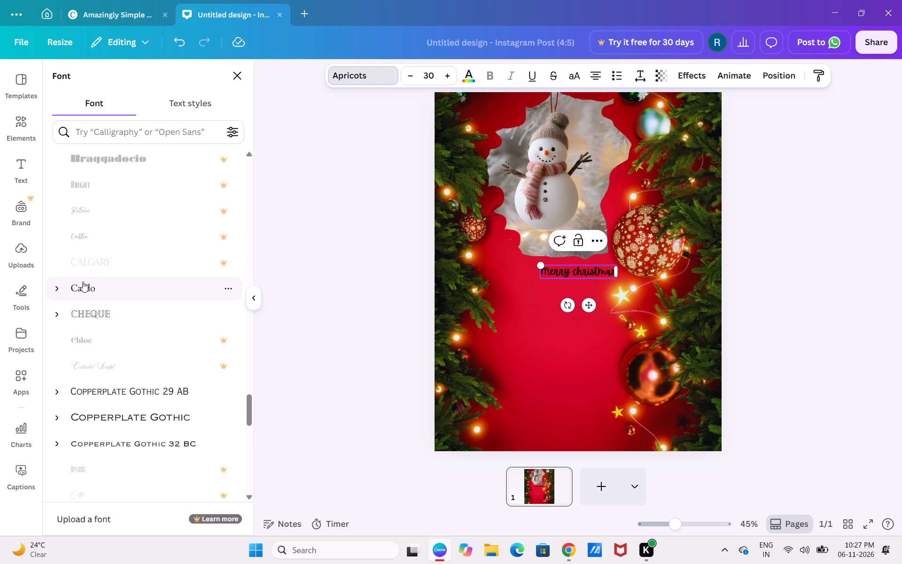
{"action": "scroll", "coordinate": [83, 282], "scroll_direction": "down", "scroll_amount": 8}
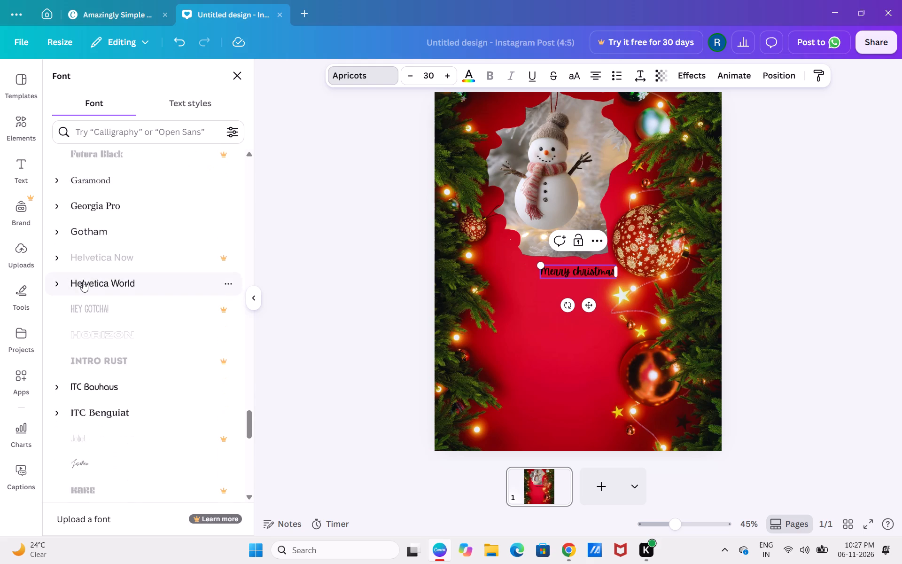
{"action": "scroll", "coordinate": [83, 282], "scroll_direction": "down", "scroll_amount": 5}
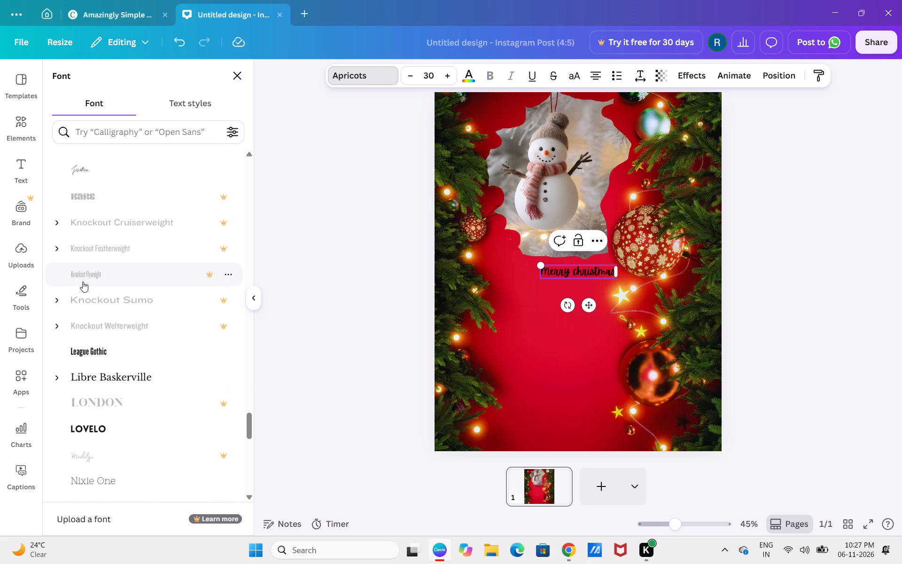
{"action": "scroll", "coordinate": [83, 282], "scroll_direction": "up", "scroll_amount": 16}
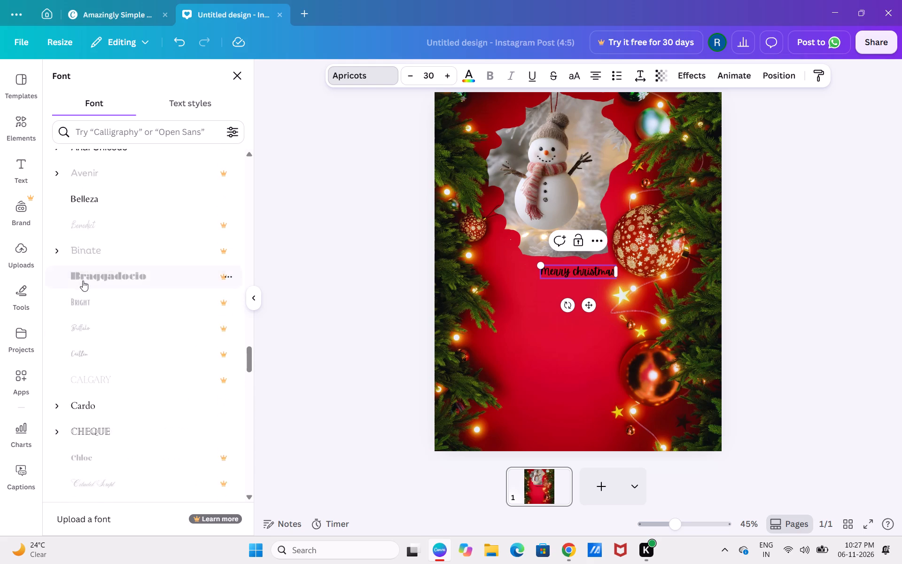
{"action": "scroll", "coordinate": [83, 281], "scroll_direction": "up", "scroll_amount": 10}
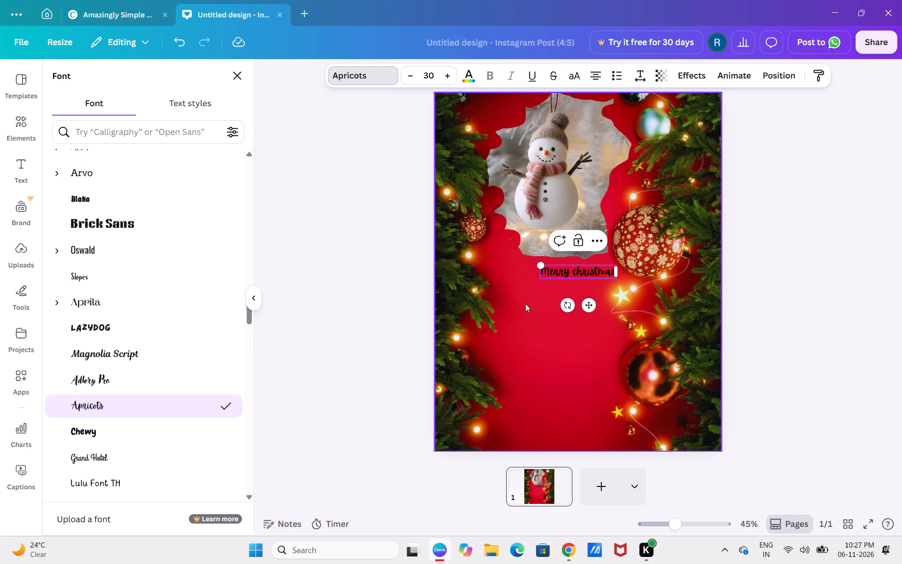
Enlarge the "Merry christmas" text to size 52.5 and move it down onto the red area below the snowman cutout.
{"action": "left_click_drag", "start_coordinate": [540, 265], "coordinate": [492, 207]}
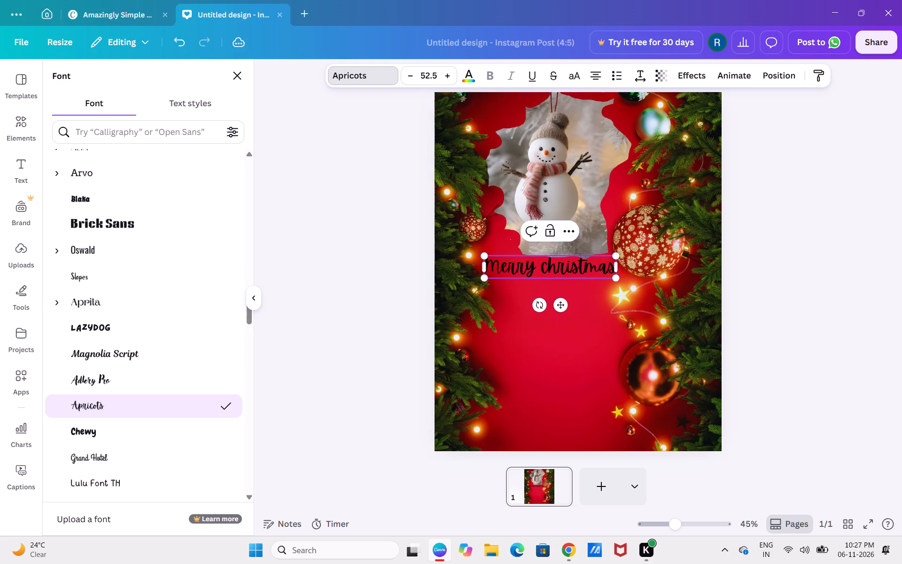
{"action": "left_click_drag", "start_coordinate": [540, 271], "coordinate": [546, 299]}
{"action": "left_click", "coordinate": [638, 323]}
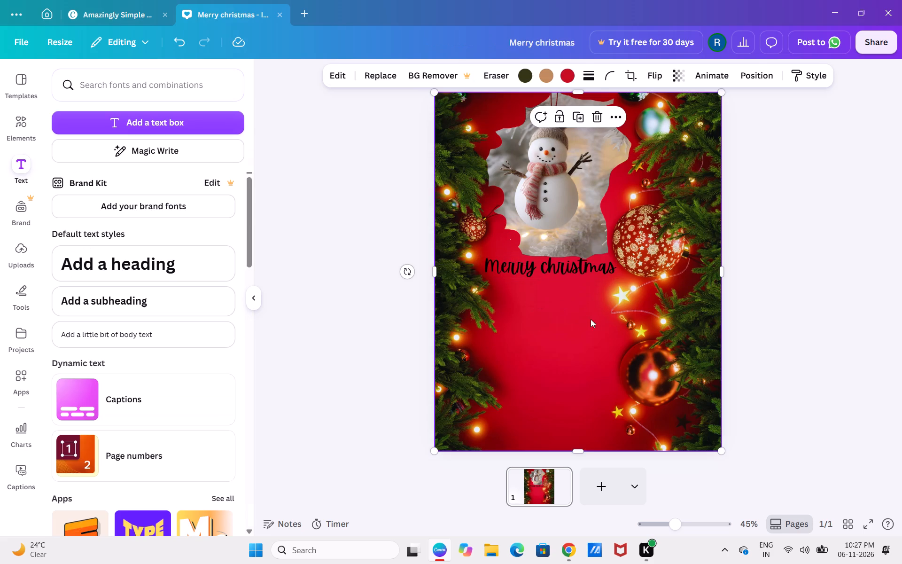
{"action": "left_click", "coordinate": [547, 269]}
{"action": "left_click_drag", "start_coordinate": [558, 304], "coordinate": [572, 340]}
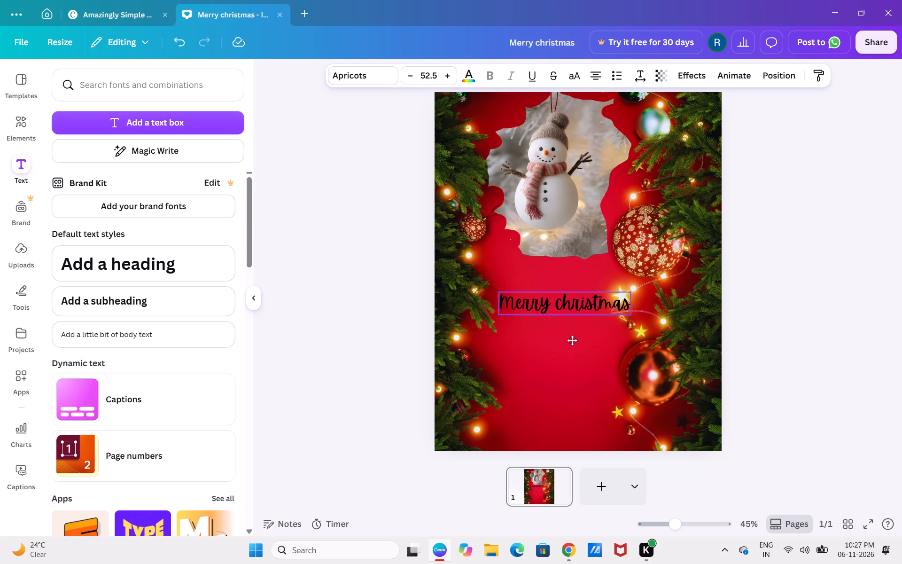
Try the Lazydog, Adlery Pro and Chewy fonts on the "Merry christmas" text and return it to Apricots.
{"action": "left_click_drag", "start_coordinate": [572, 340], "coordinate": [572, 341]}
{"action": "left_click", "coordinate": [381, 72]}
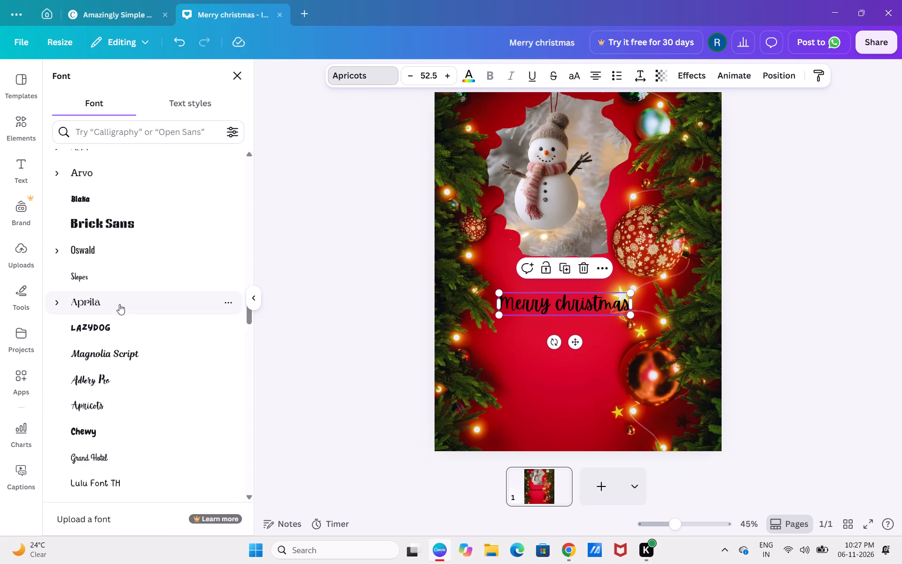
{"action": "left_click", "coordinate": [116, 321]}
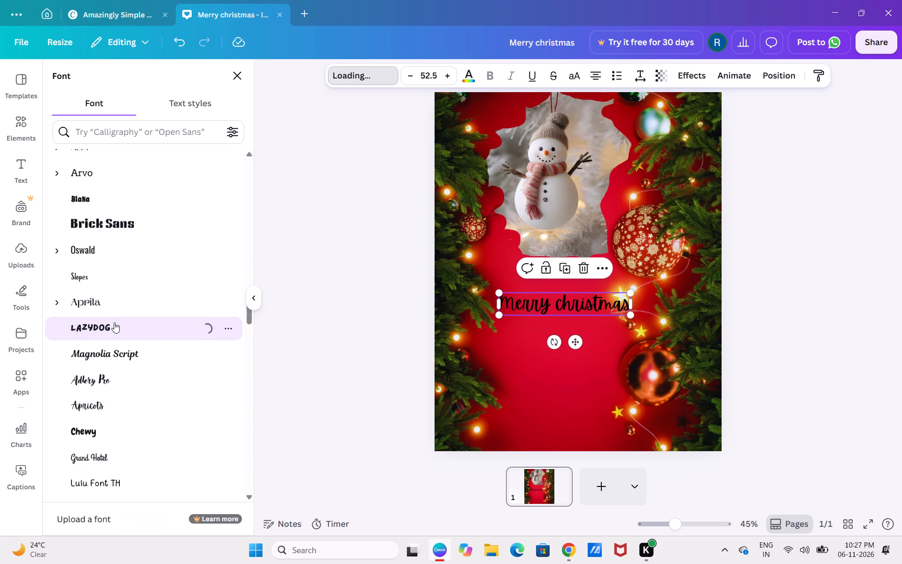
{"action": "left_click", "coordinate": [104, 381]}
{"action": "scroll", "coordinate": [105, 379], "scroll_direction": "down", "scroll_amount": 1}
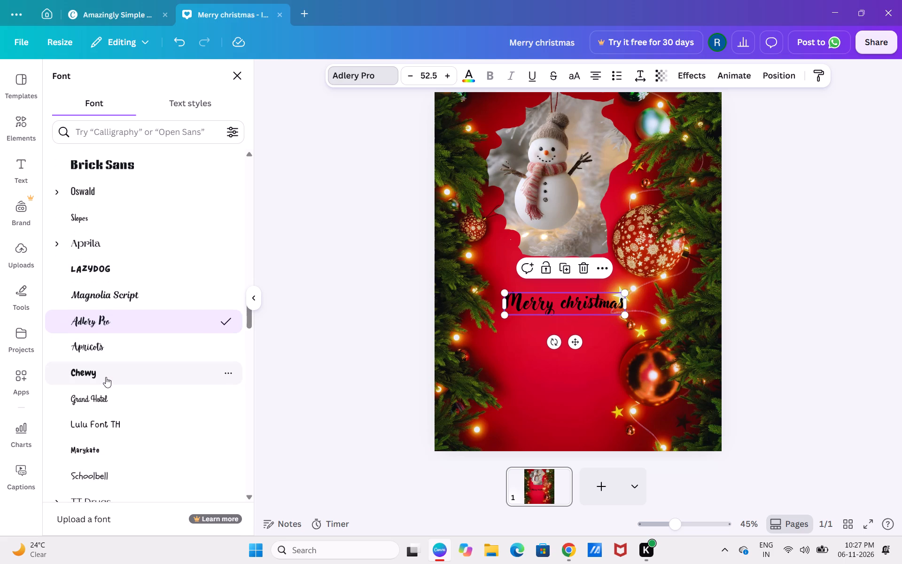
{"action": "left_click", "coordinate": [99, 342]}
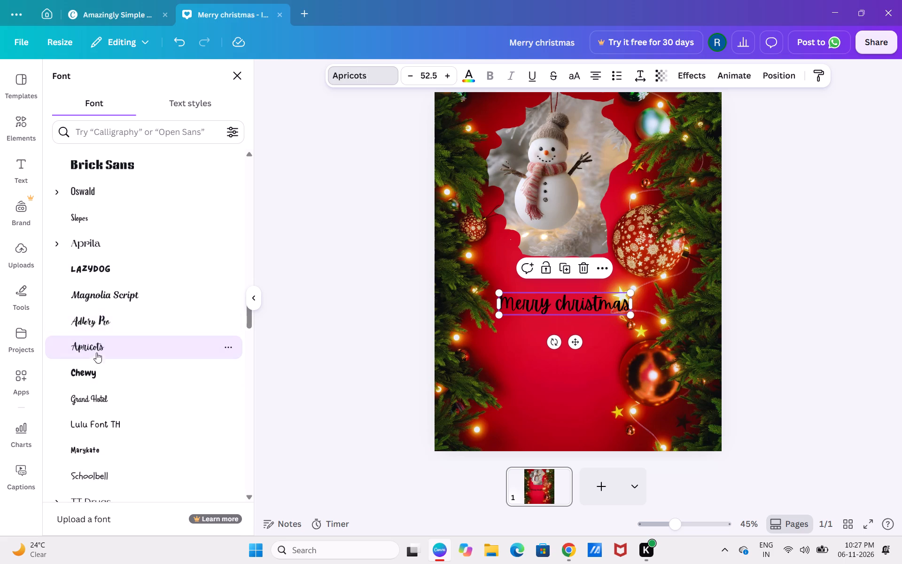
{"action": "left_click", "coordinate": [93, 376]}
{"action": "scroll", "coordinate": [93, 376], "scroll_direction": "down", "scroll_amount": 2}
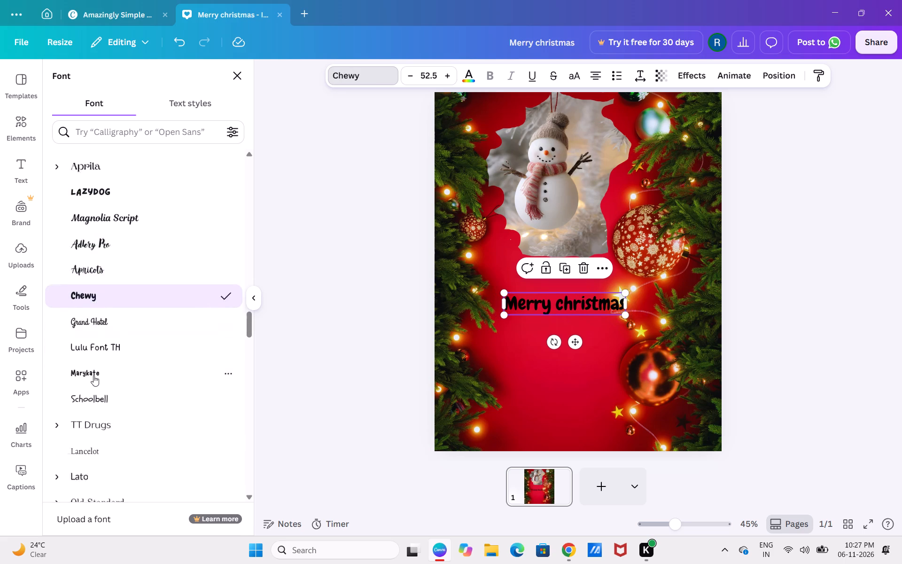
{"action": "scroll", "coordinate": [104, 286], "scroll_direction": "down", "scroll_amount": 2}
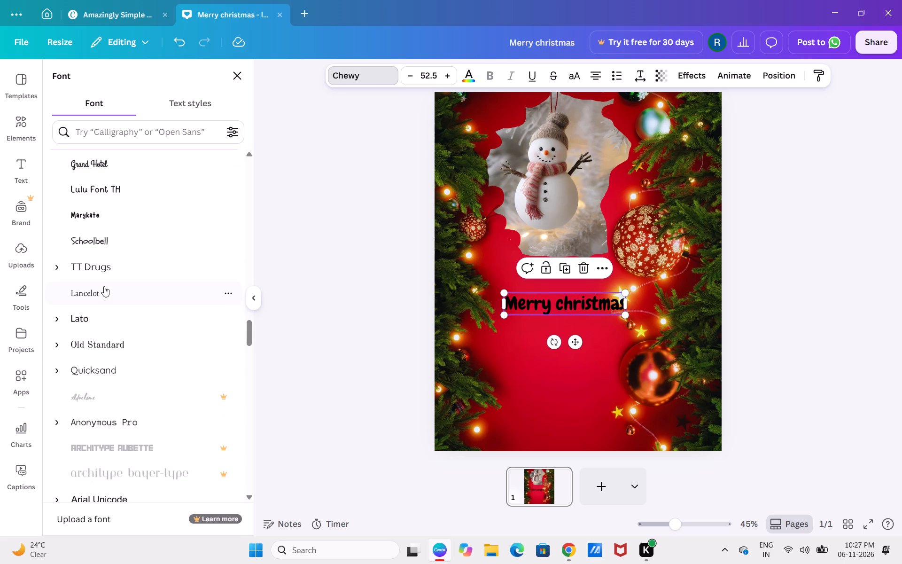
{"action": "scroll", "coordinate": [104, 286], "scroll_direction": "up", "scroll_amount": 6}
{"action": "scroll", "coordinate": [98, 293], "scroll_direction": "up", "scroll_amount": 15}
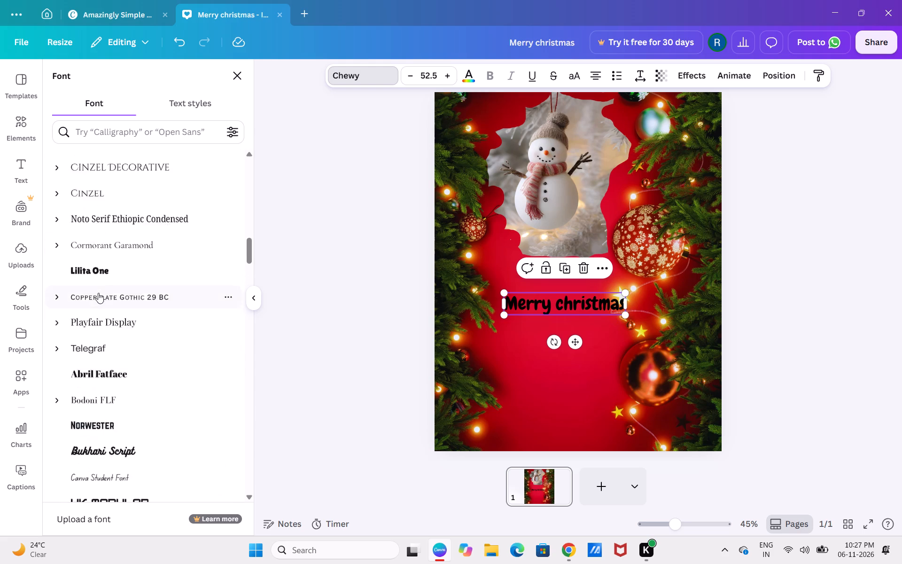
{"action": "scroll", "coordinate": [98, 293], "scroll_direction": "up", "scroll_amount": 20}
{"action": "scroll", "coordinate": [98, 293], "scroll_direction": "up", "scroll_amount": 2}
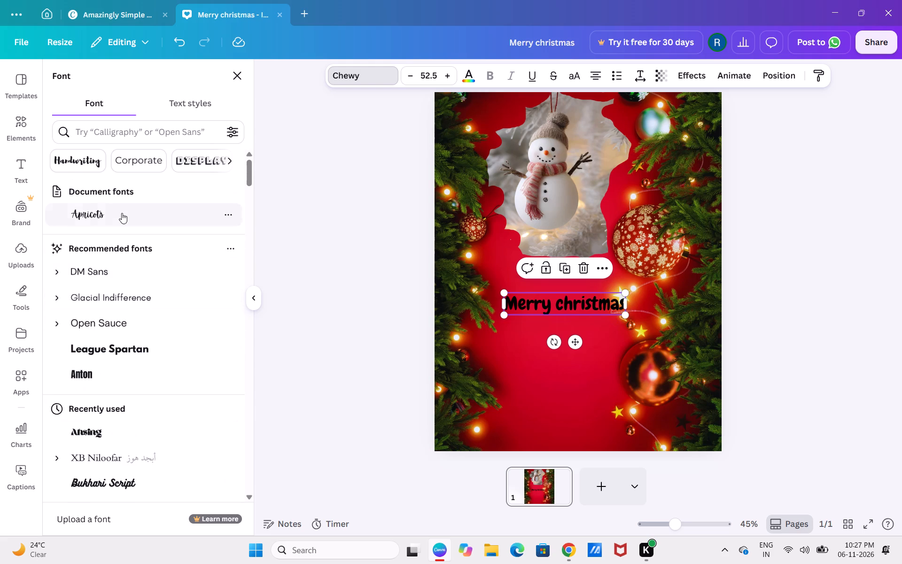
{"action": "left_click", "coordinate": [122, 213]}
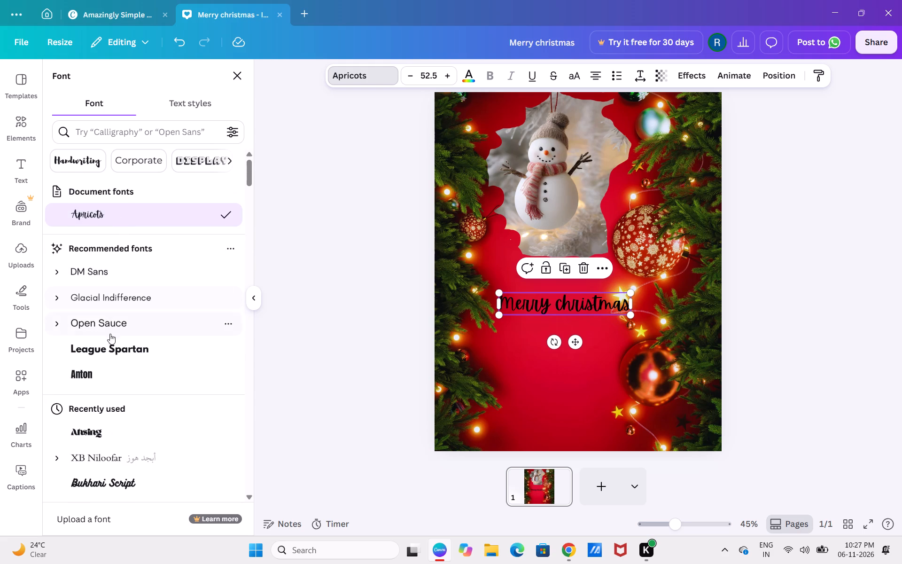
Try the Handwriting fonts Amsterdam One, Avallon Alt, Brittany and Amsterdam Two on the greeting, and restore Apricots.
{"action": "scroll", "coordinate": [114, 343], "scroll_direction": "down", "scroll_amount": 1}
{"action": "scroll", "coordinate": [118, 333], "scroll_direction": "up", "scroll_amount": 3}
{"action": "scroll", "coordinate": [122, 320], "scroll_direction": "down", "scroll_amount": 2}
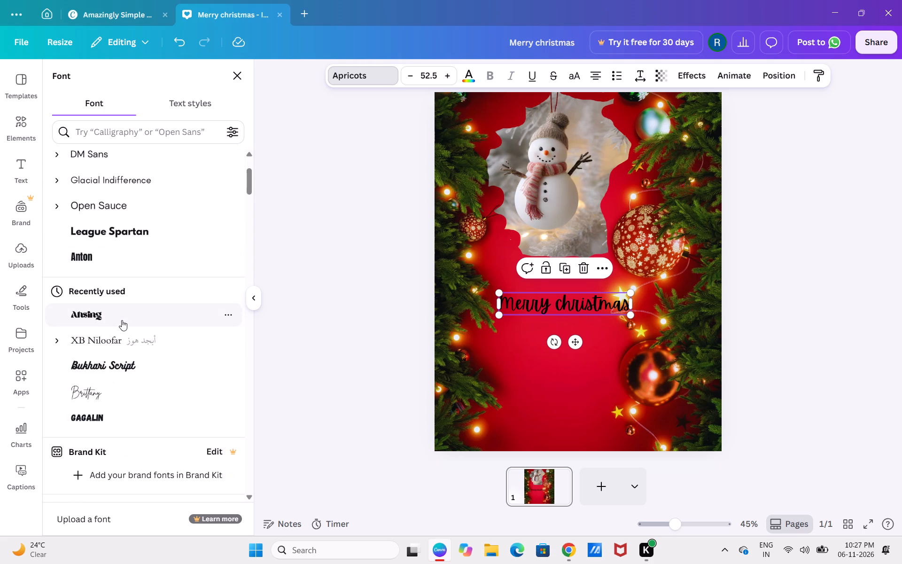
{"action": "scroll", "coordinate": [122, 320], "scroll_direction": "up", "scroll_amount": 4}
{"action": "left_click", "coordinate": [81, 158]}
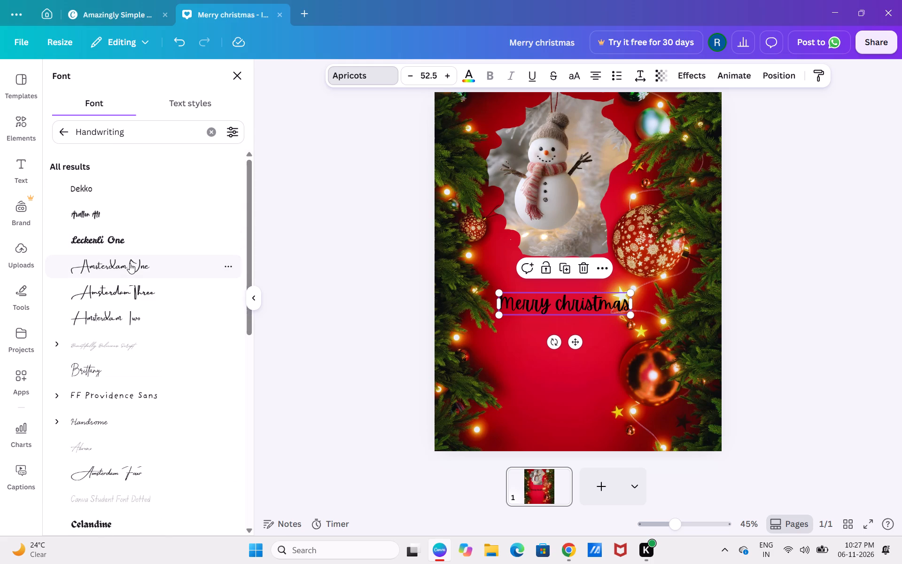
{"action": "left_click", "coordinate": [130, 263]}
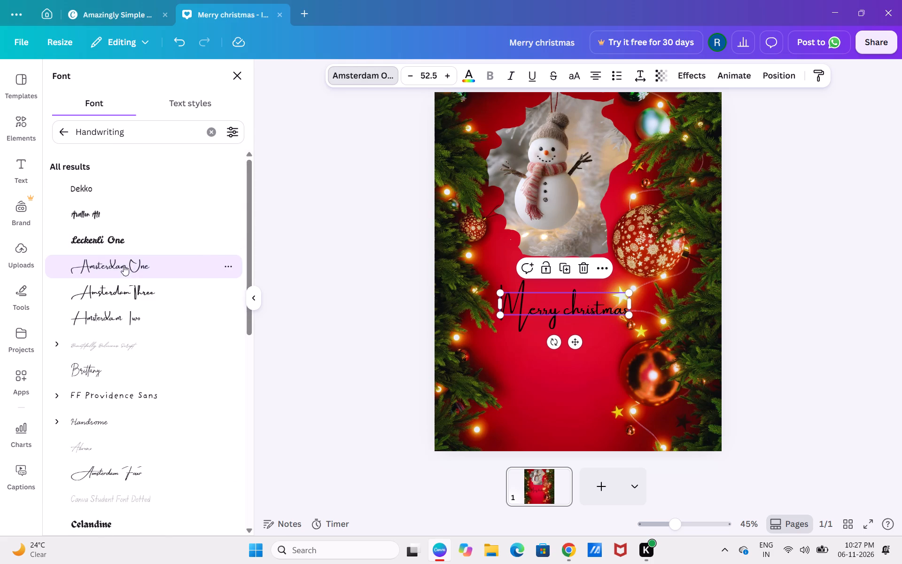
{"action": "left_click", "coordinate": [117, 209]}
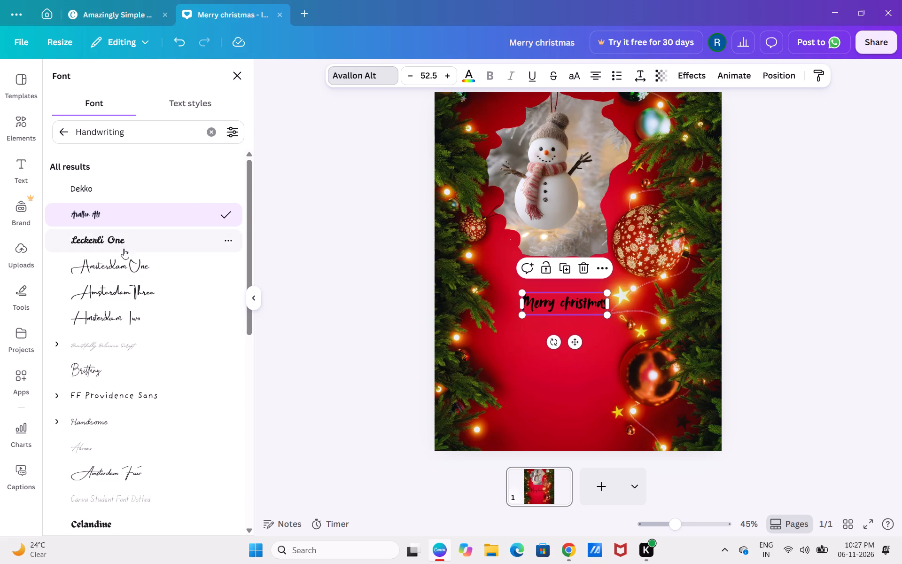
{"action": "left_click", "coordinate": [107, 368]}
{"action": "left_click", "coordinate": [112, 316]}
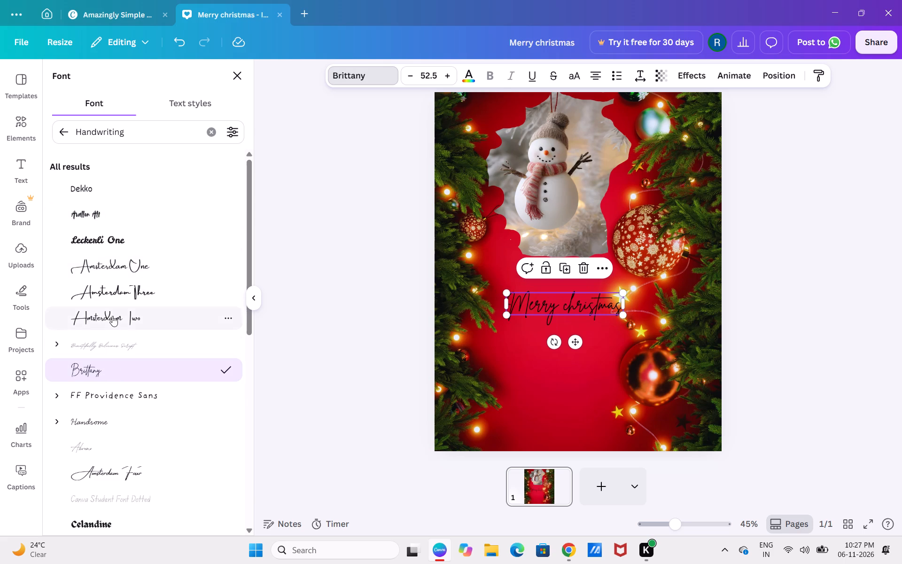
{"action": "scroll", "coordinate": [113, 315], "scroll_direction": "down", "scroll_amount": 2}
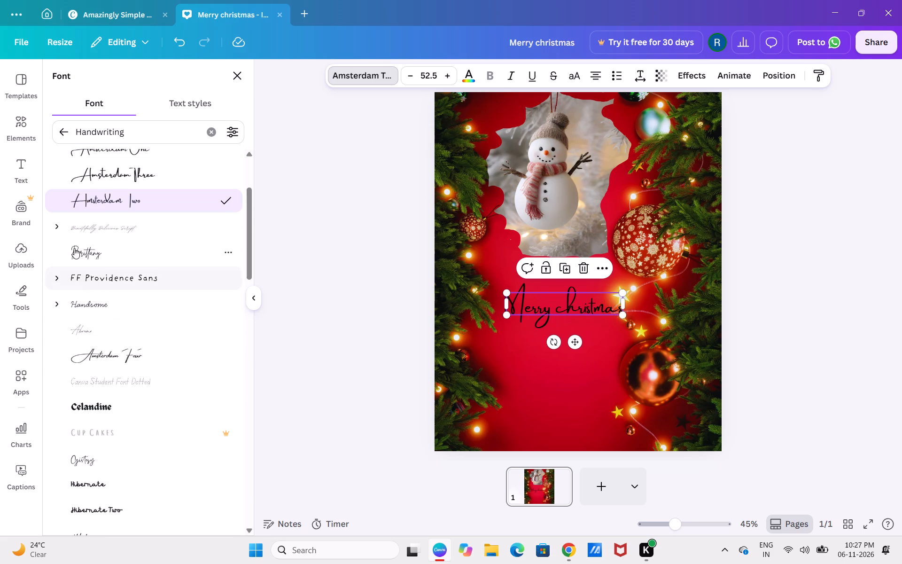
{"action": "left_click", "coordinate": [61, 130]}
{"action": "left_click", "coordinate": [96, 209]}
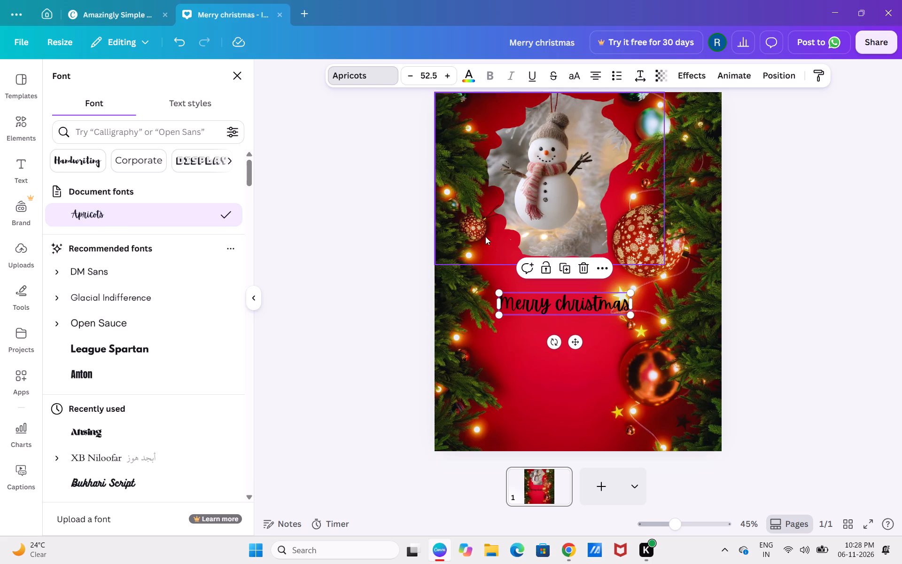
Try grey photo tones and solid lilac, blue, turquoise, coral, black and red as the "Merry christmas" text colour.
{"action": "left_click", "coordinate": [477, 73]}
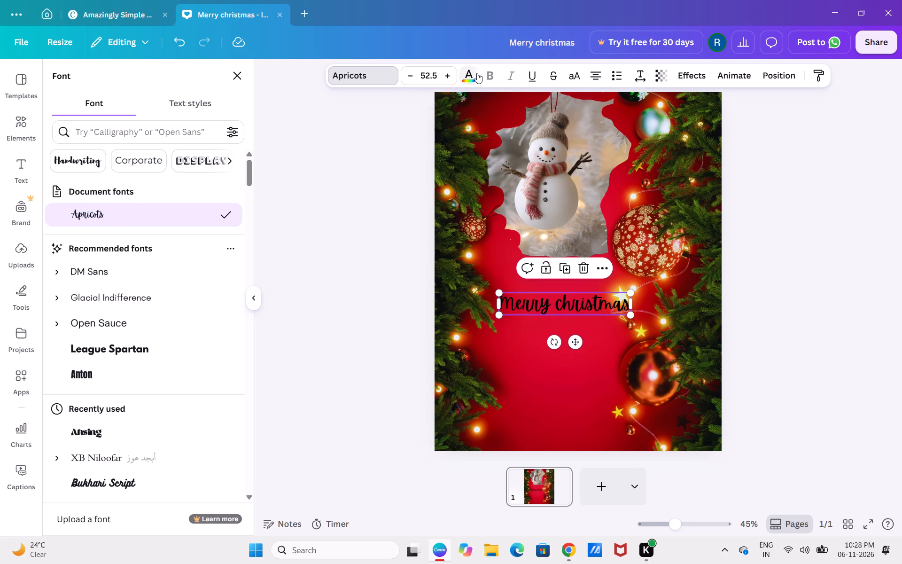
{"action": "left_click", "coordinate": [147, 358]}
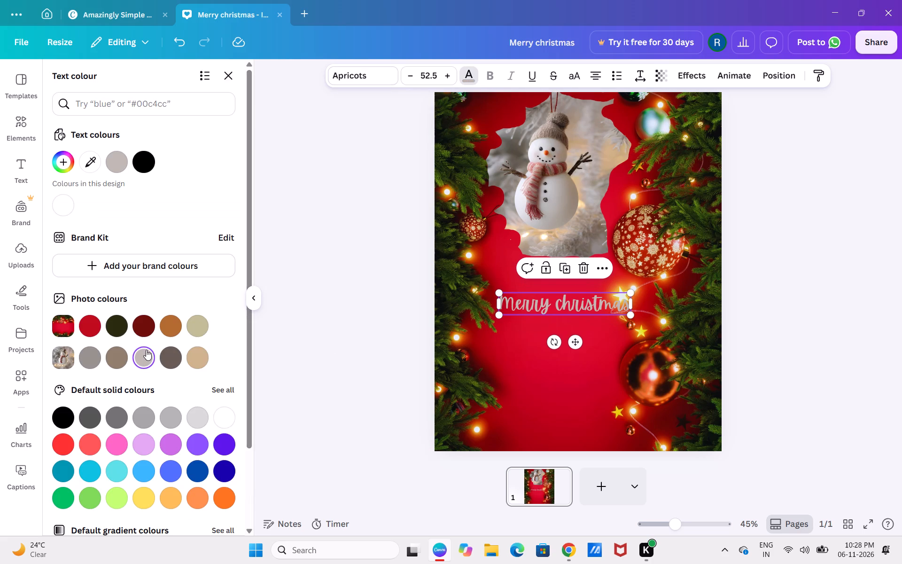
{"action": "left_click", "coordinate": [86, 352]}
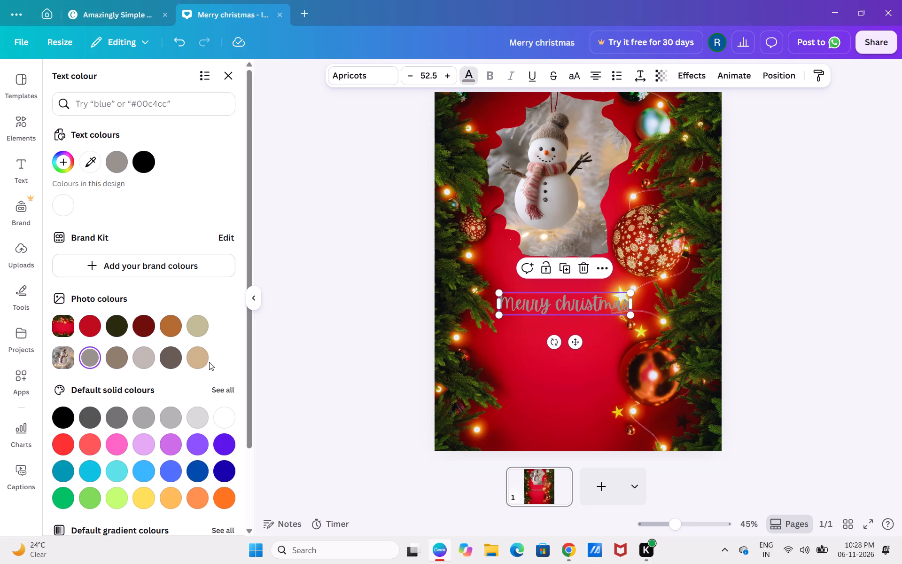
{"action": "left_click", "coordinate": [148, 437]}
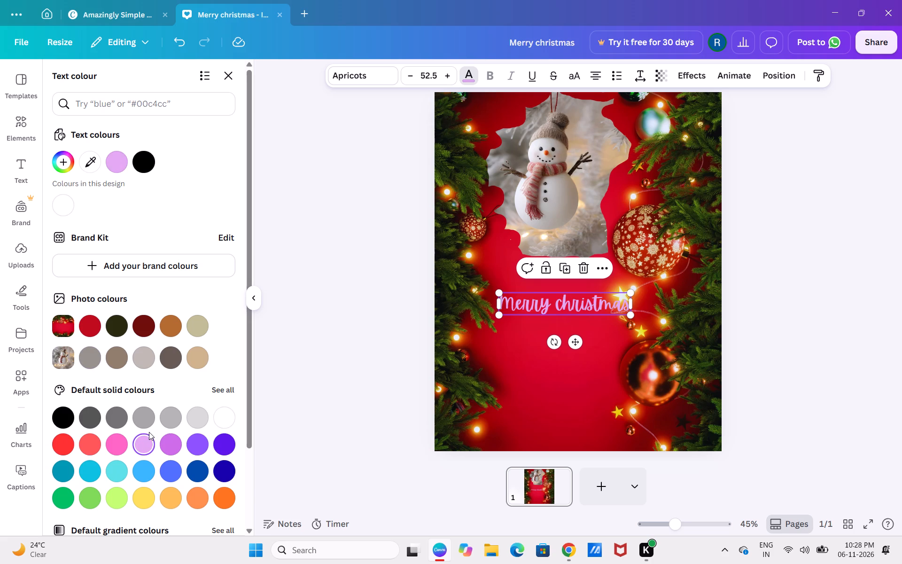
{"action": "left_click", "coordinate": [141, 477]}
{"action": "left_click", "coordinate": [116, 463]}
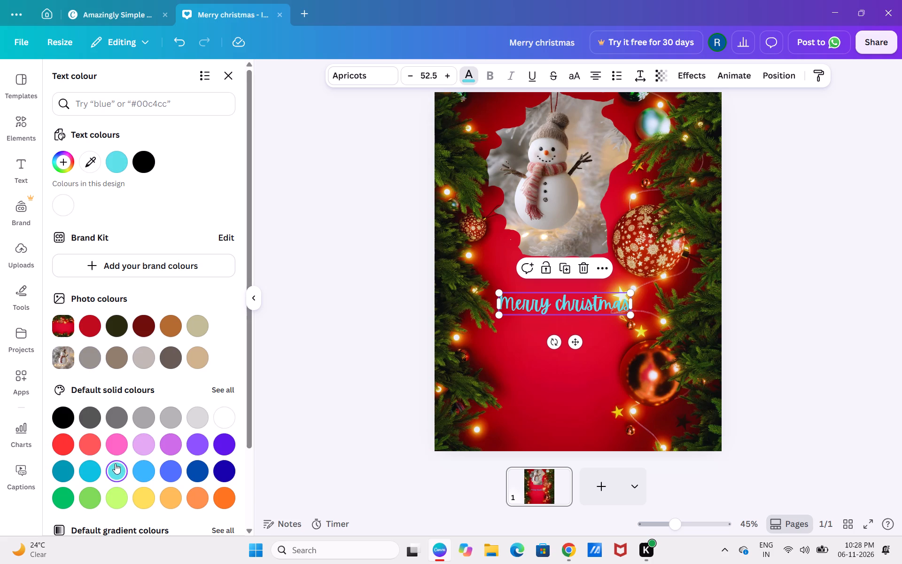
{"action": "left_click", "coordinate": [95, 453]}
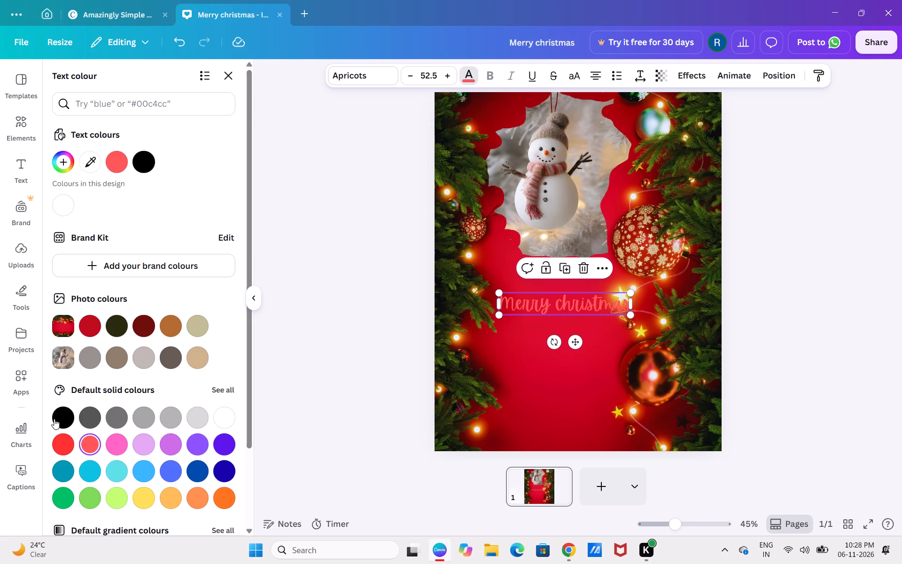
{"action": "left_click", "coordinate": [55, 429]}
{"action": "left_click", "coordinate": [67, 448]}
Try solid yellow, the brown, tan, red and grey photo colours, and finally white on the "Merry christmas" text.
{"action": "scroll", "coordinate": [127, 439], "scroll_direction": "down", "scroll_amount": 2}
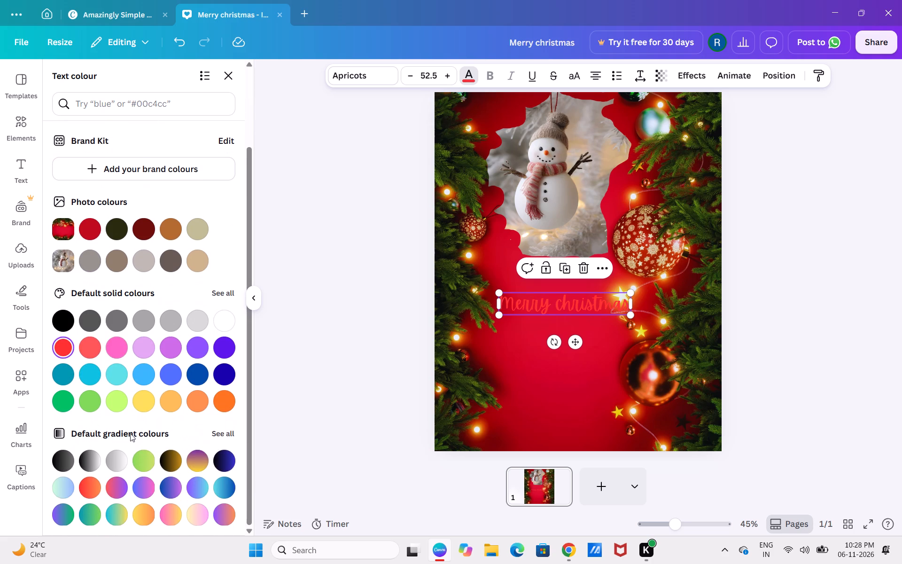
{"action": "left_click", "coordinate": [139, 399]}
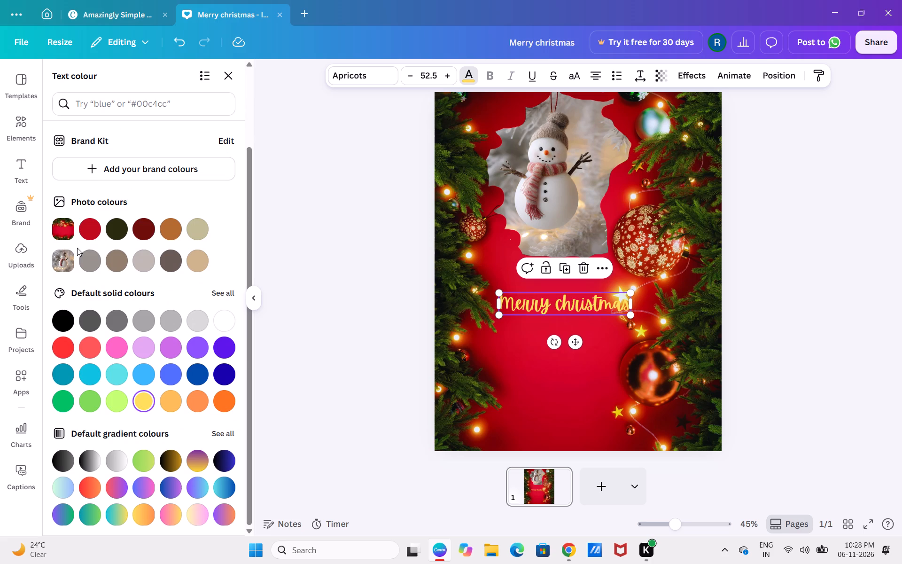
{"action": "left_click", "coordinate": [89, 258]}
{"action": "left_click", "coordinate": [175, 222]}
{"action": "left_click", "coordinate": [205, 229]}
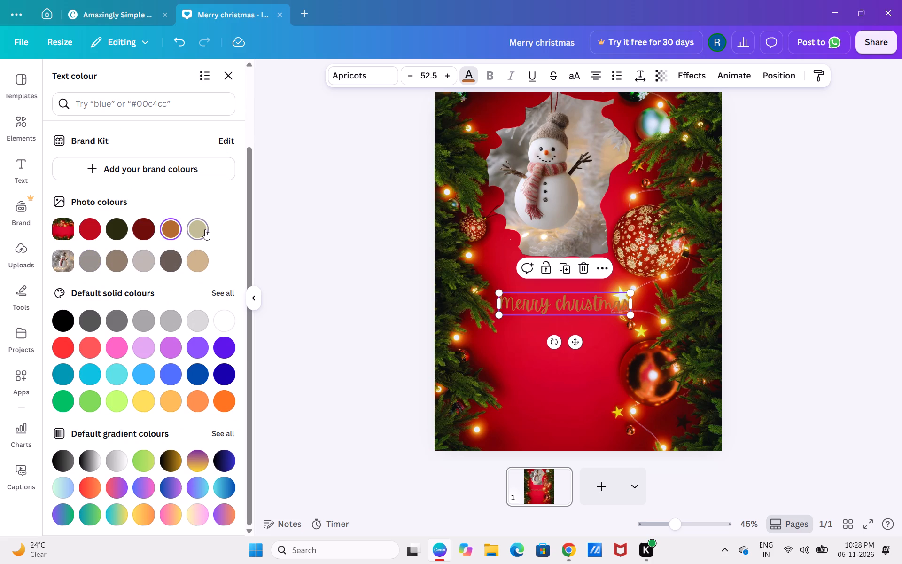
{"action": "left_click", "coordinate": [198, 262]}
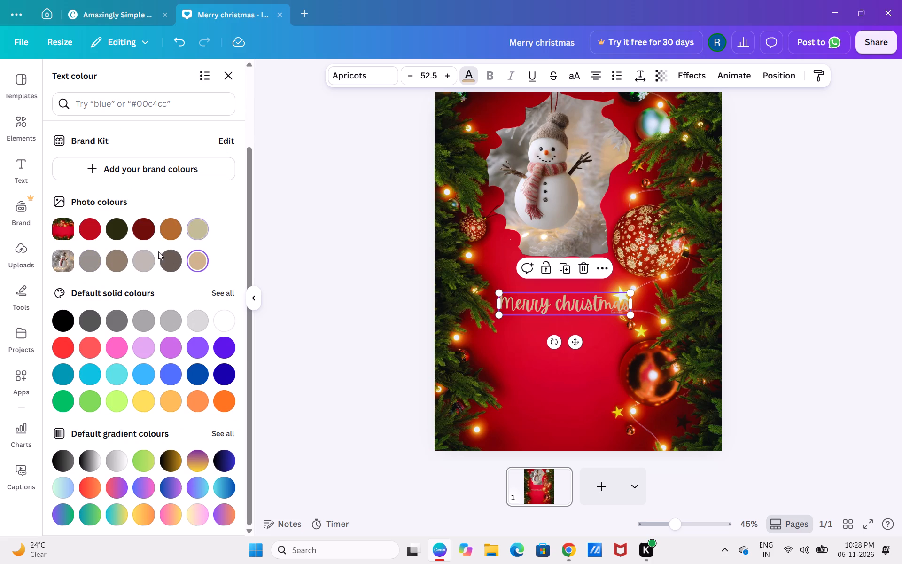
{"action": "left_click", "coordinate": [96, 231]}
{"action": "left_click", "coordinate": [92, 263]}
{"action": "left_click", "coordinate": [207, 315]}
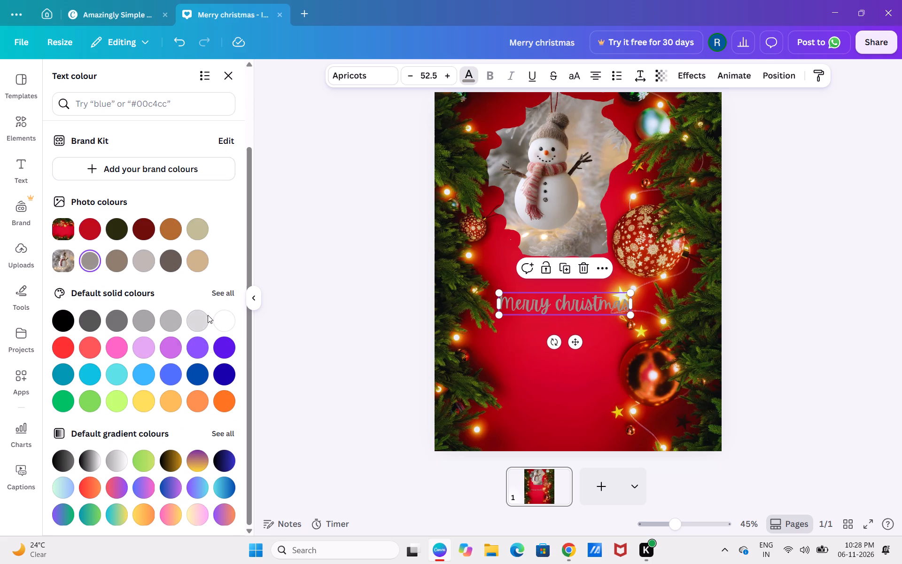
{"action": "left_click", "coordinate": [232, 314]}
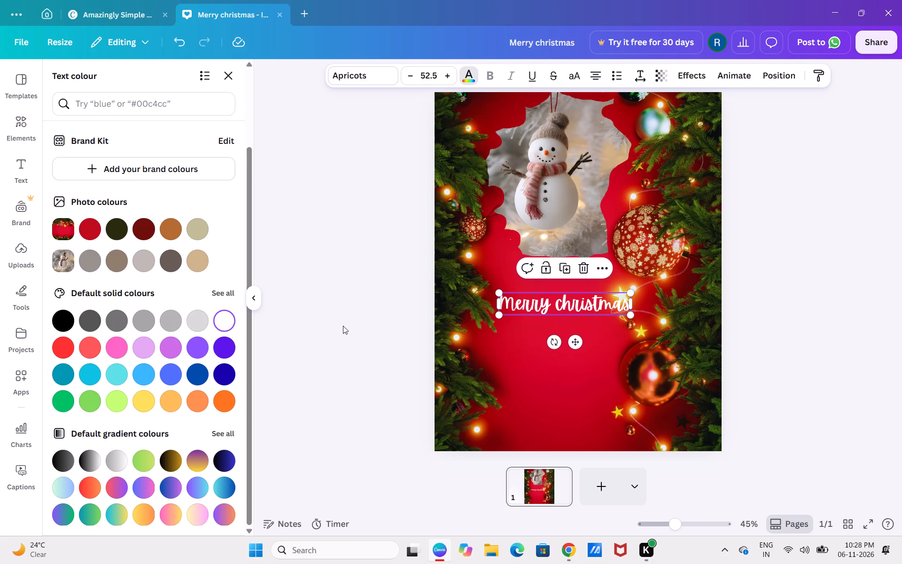
Compare pale yellow and cream shades from the full default solid colours on the greeting and colour it light peach.
{"action": "scroll", "coordinate": [160, 434], "scroll_direction": "down", "scroll_amount": 2}
{"action": "scroll", "coordinate": [117, 404], "scroll_direction": "down", "scroll_amount": 2}
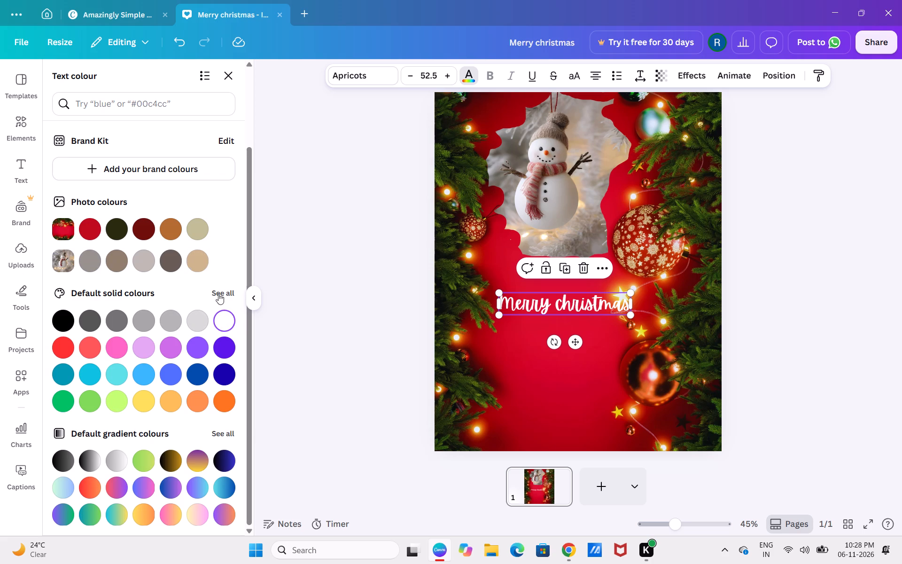
{"action": "left_click", "coordinate": [220, 290]}
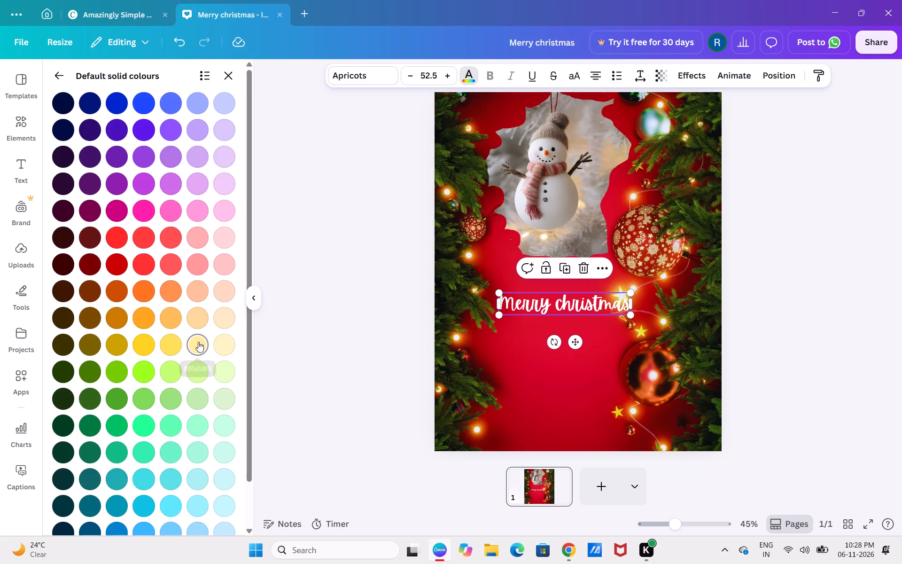
{"action": "left_click", "coordinate": [198, 342]}
{"action": "left_click", "coordinate": [225, 343]}
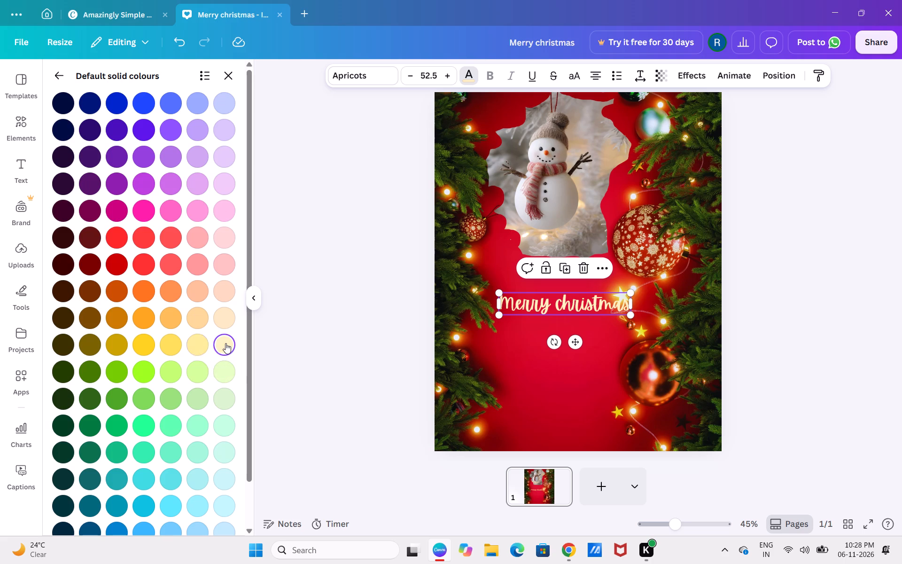
{"action": "left_click", "coordinate": [189, 350]}
{"action": "left_click", "coordinate": [201, 313]}
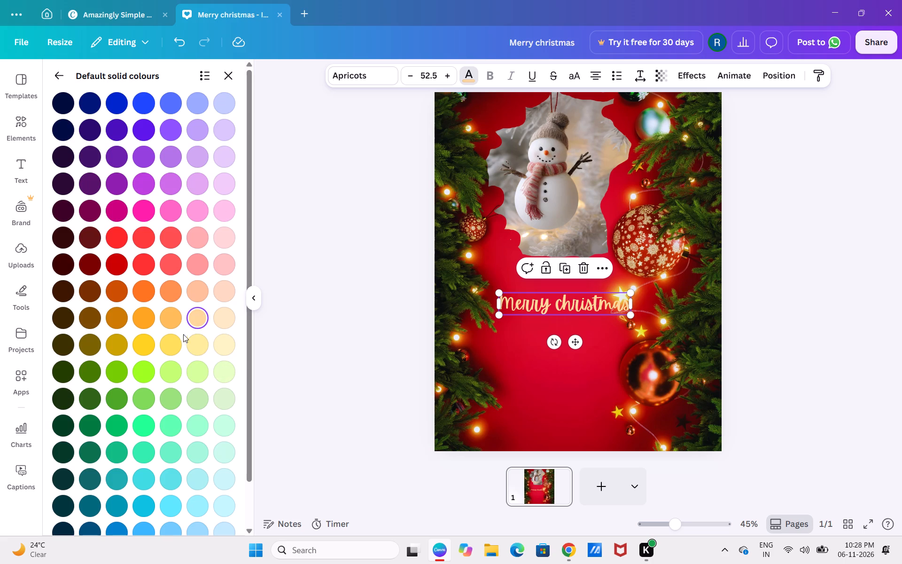
Rearrange the page with the "Merry christmas" greeting in the upper red area and the snowman cutout at the bottom.
{"action": "left_click", "coordinate": [371, 337]}
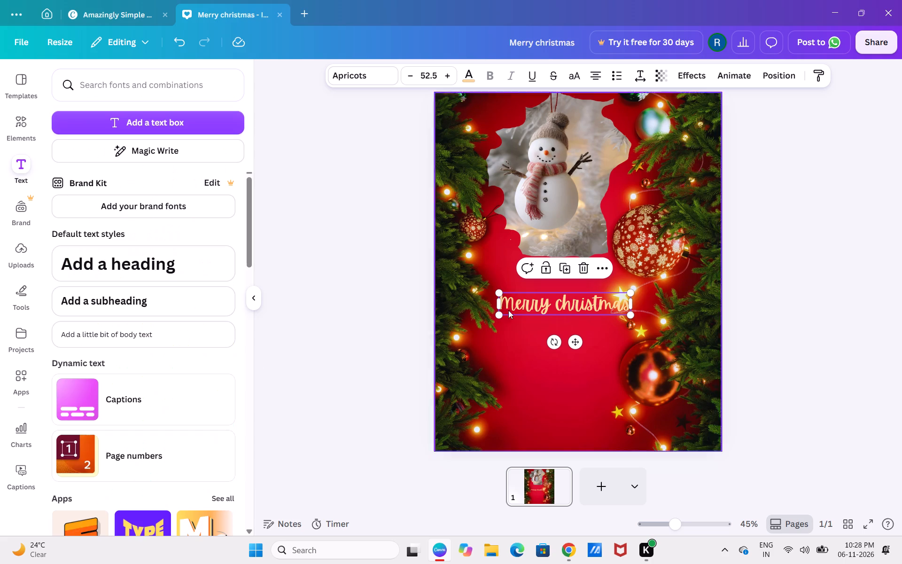
{"action": "left_click_drag", "start_coordinate": [555, 303], "coordinate": [548, 319]}
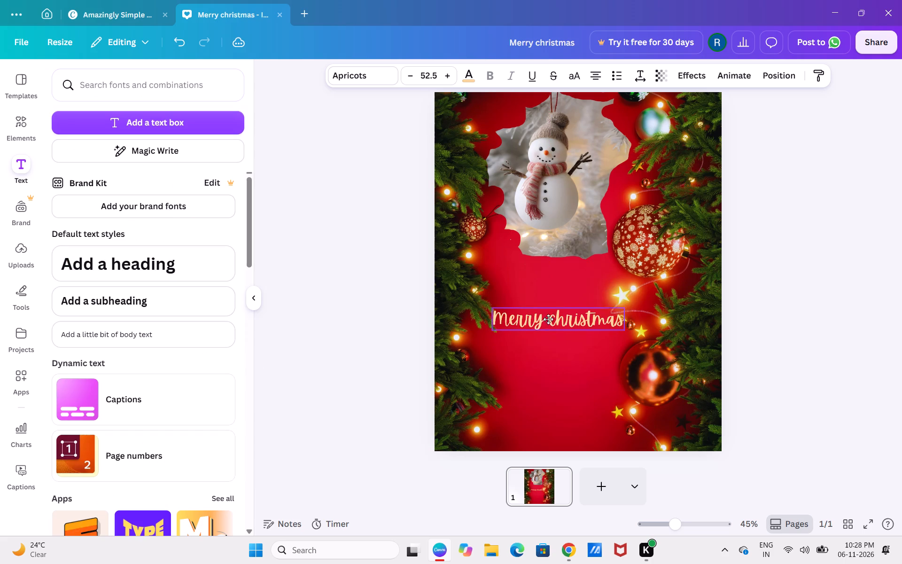
{"action": "left_click_drag", "start_coordinate": [548, 319], "coordinate": [544, 340]}
{"action": "left_click_drag", "start_coordinate": [530, 199], "coordinate": [535, 235]}
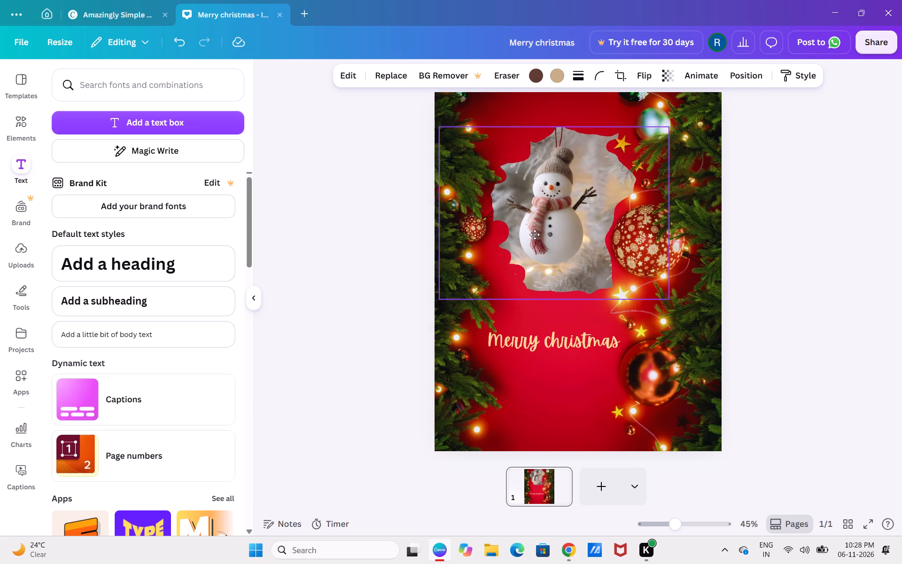
{"action": "left_click_drag", "start_coordinate": [535, 235], "coordinate": [528, 251]}
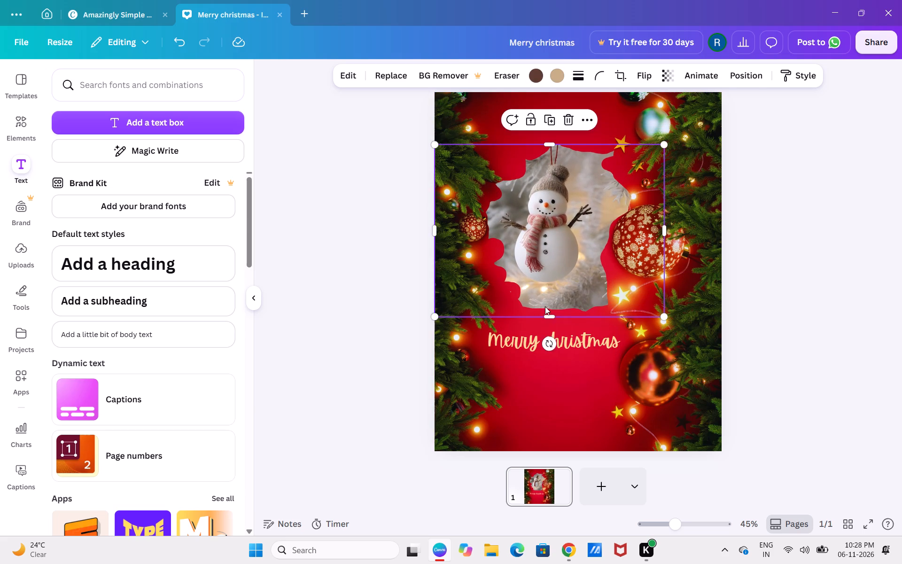
{"action": "left_click_drag", "start_coordinate": [591, 337], "coordinate": [588, 116]}
{"action": "left_click_drag", "start_coordinate": [582, 272], "coordinate": [581, 401]}
{"action": "left_click", "coordinate": [817, 290]}
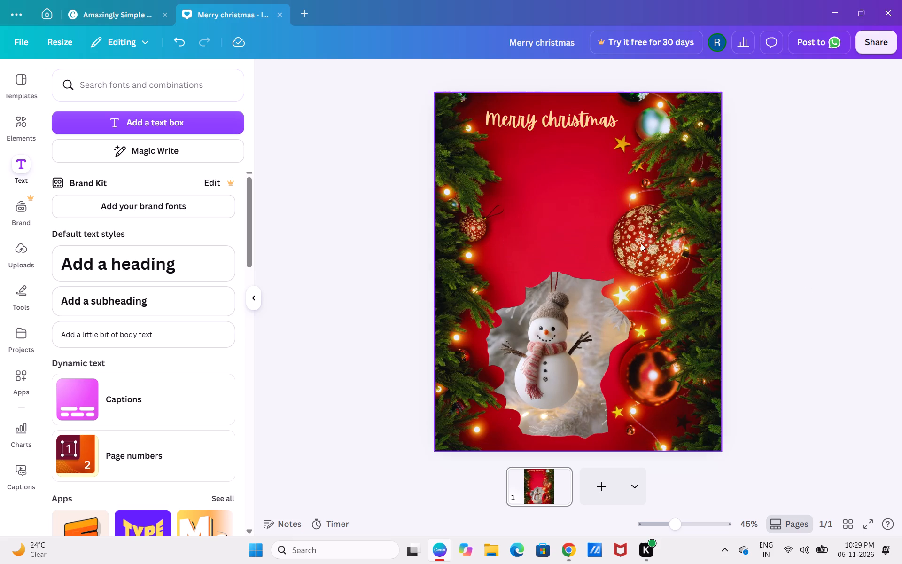
{"action": "left_click_drag", "start_coordinate": [545, 117], "coordinate": [556, 162]}
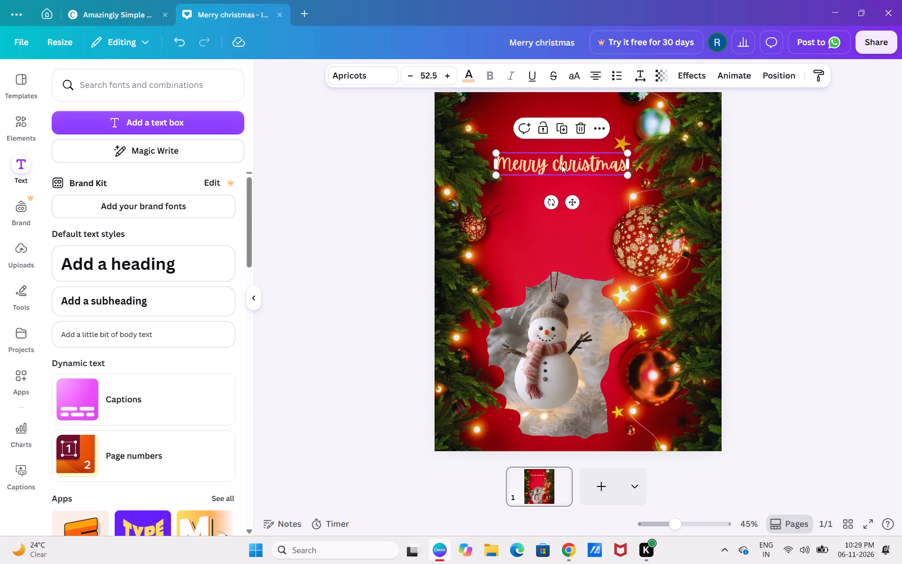
{"action": "left_click", "coordinate": [785, 191]}
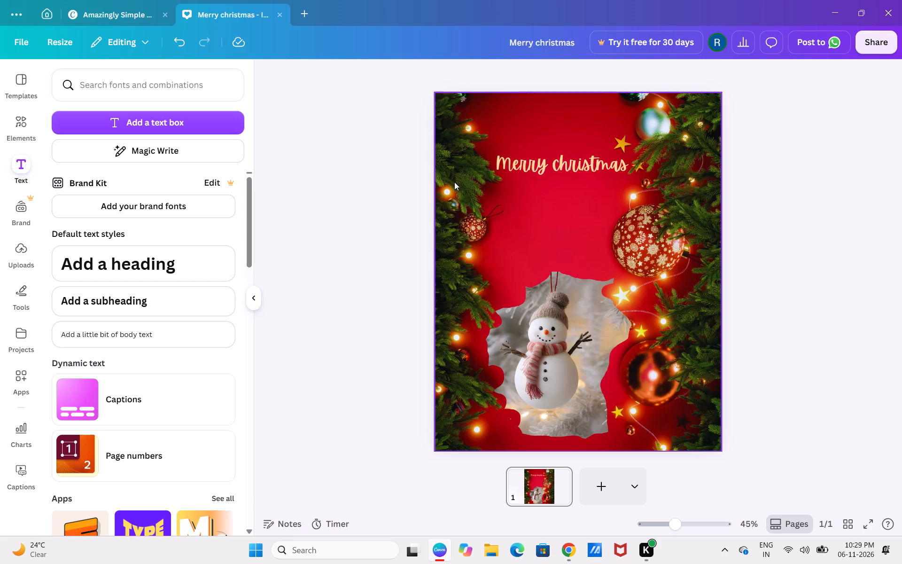
Cut the greeting text down to "erry" by deleting its initial M and the word "christmas".
{"action": "left_click", "coordinate": [512, 166]}
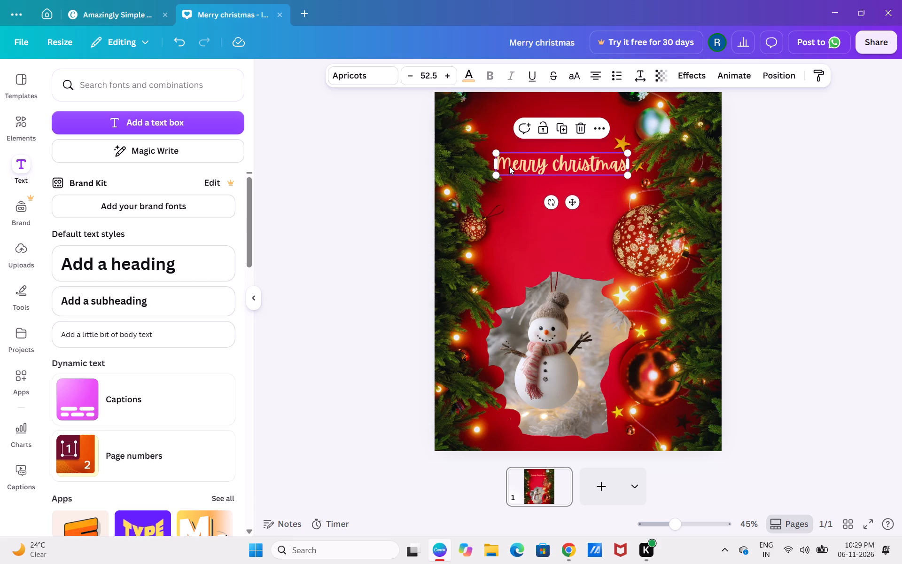
{"action": "double_click", "coordinate": [510, 160]}
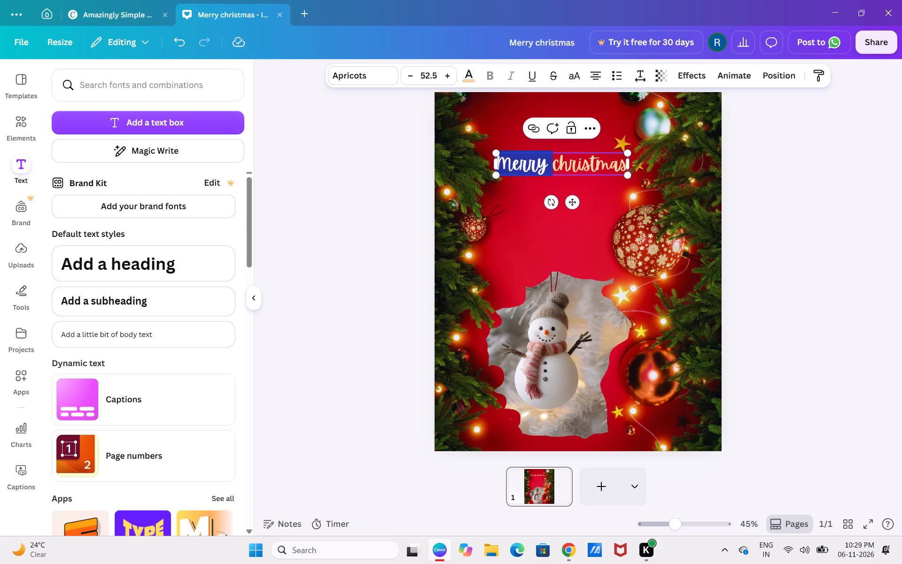
{"action": "left_click", "coordinate": [510, 160]}
{"action": "key", "text": "BackSpace"}
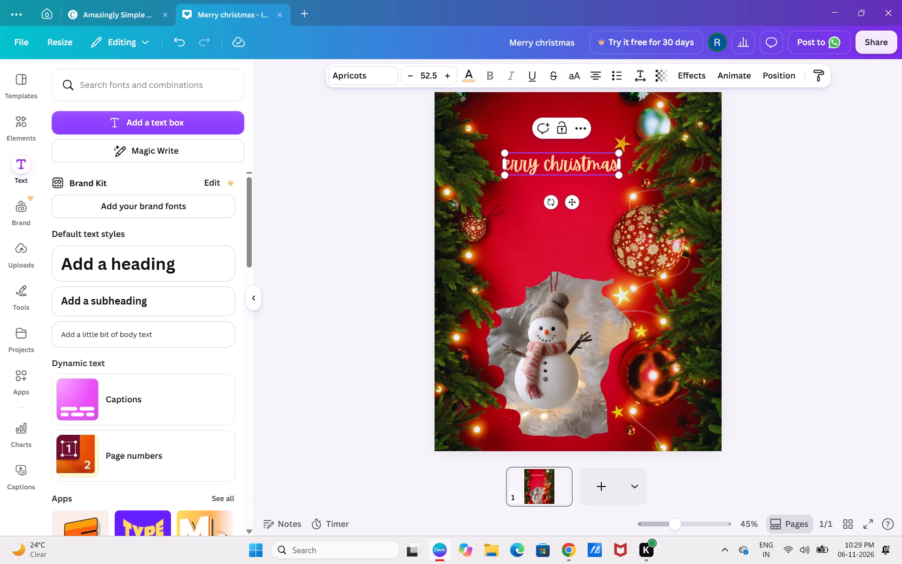
{"action": "left_click", "coordinate": [611, 163]}
{"action": "key", "text": "Right"}
{"action": "key", "text": "BackSpace"}
{"action": "key", "text": "BackSpace"}
{"action": "key", "text": "BackSpace"}
{"action": "key", "text": "BackSpace"}
{"action": "key", "text": "BackSpace"}
{"action": "key", "text": "BackSpace"}
{"action": "key", "text": "BackSpace"}
{"action": "key", "text": "BackSpace"}
{"action": "key", "text": "BackSpace"}
{"action": "key", "text": "BackSpace"}
{"action": "key", "text": "BackSpace"}
{"action": "key", "text": "BackSpace"}
{"action": "key", "text": "BackSpace"}
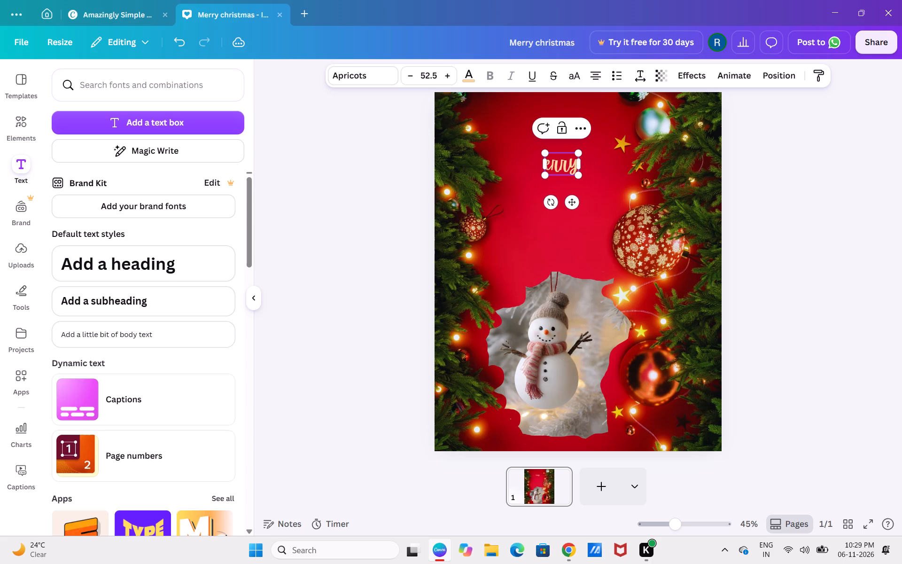
{"action": "key", "text": "Return"}
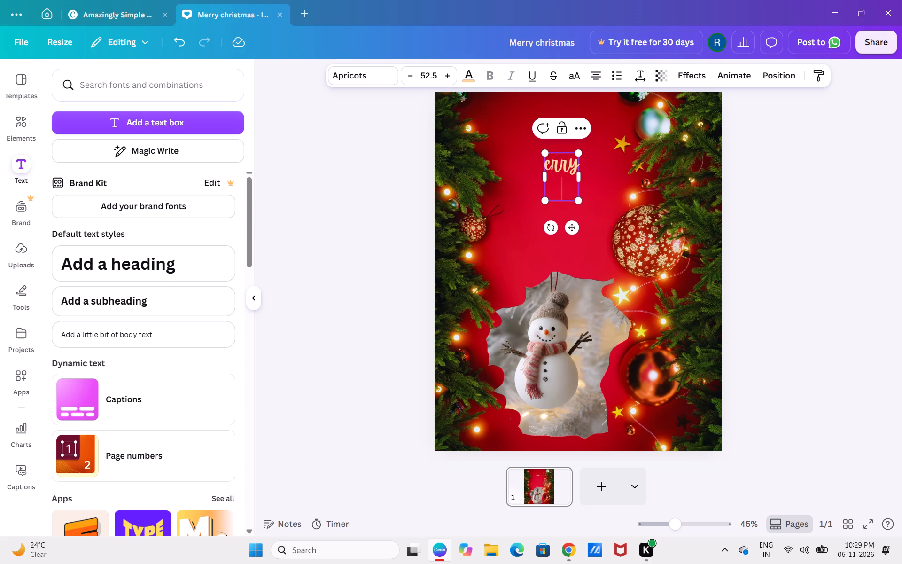
{"action": "key", "text": "BackSpace"}
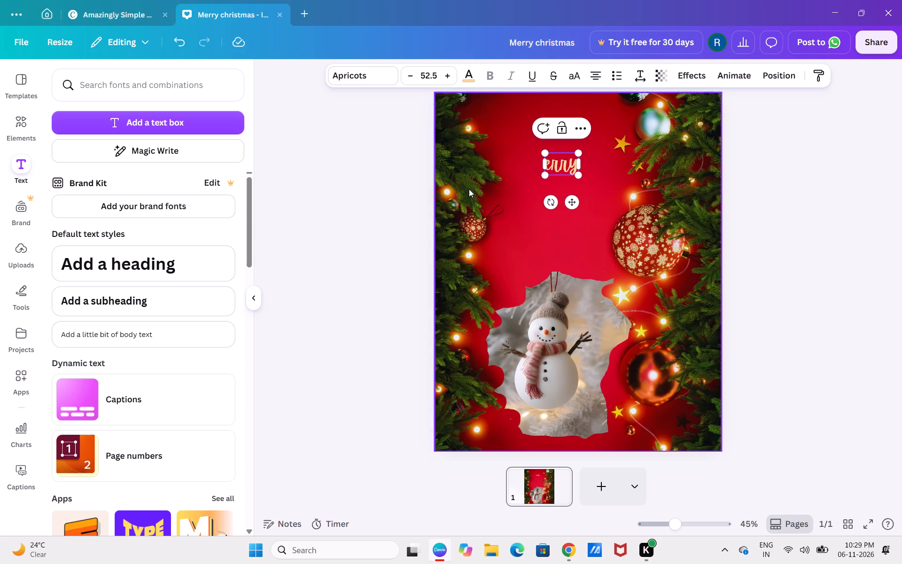
{"action": "left_click_drag", "start_coordinate": [374, 189], "coordinate": [368, 189]}
Add a separate text box reading "M", enlarge it to size 76 and place it directly in front of "erry".
{"action": "left_click", "coordinate": [229, 125]}
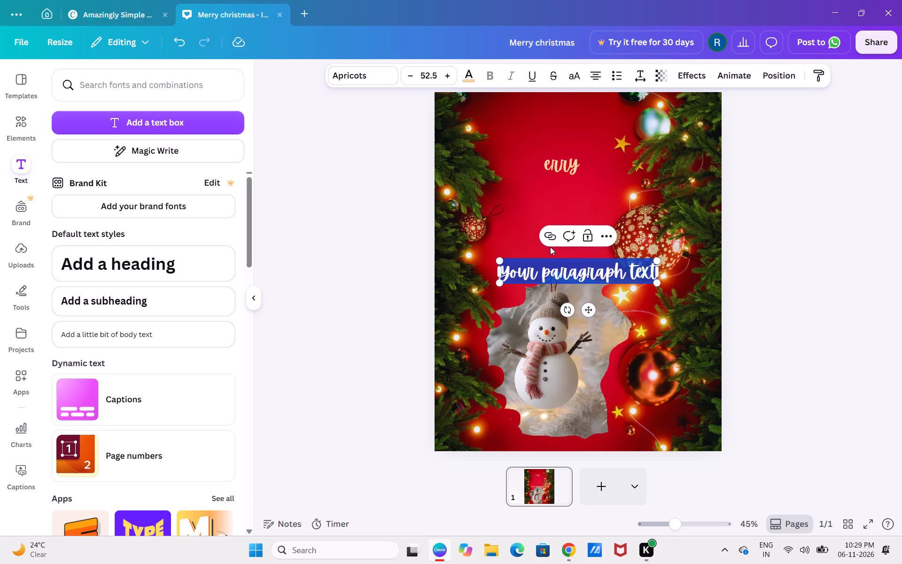
{"action": "key", "text": "shift+m"}
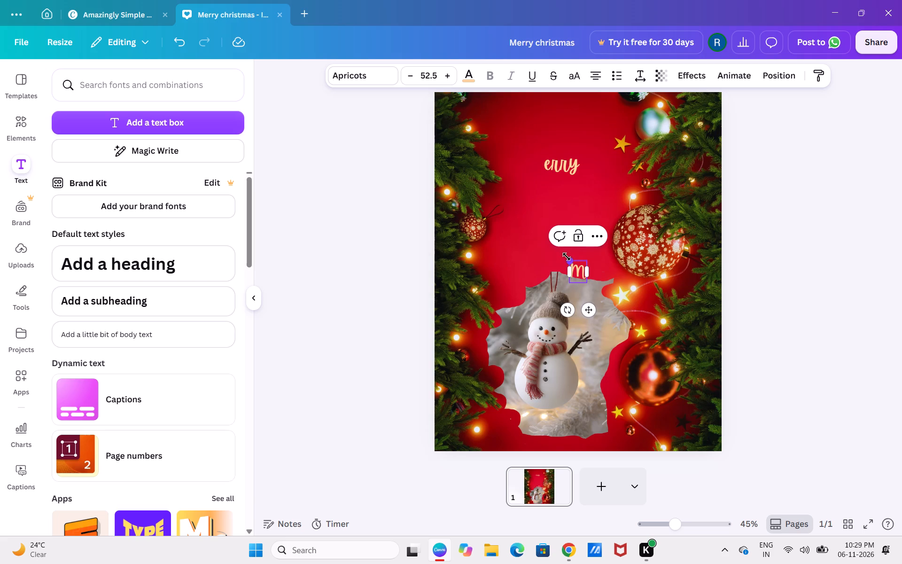
{"action": "left_click_drag", "start_coordinate": [569, 261], "coordinate": [560, 252]}
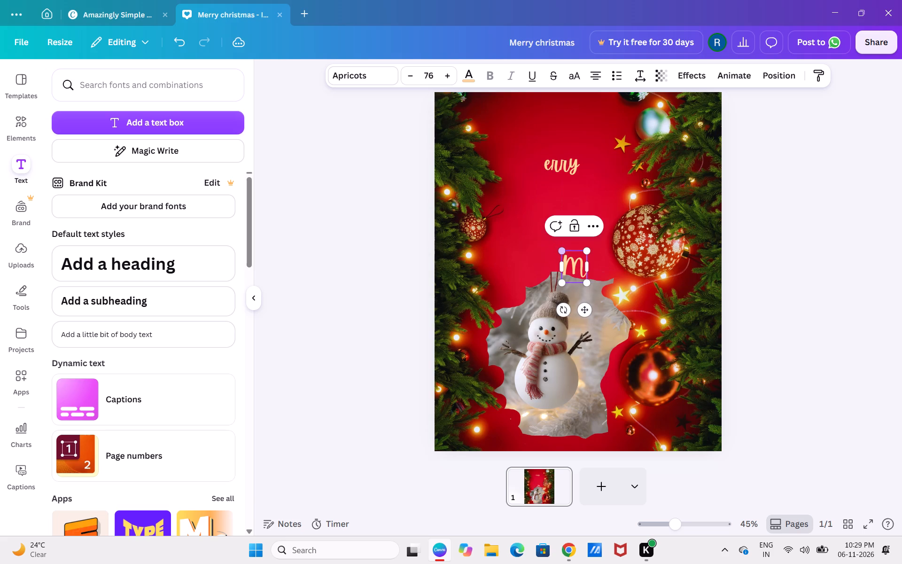
{"action": "left_click_drag", "start_coordinate": [579, 274], "coordinate": [537, 215]}
{"action": "left_click_drag", "start_coordinate": [585, 313], "coordinate": [544, 211]}
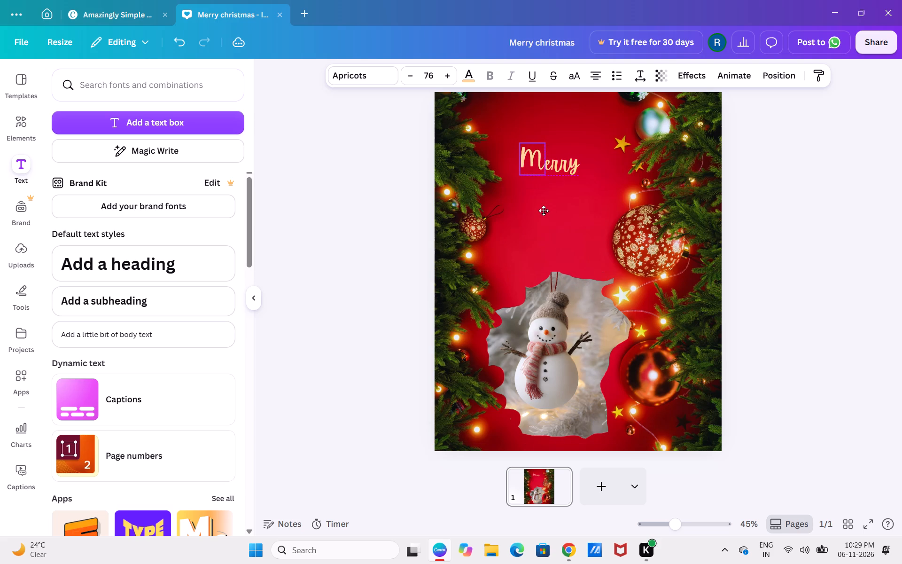
{"action": "left_click_drag", "start_coordinate": [544, 211], "coordinate": [543, 211]}
{"action": "left_click", "coordinate": [792, 241]}
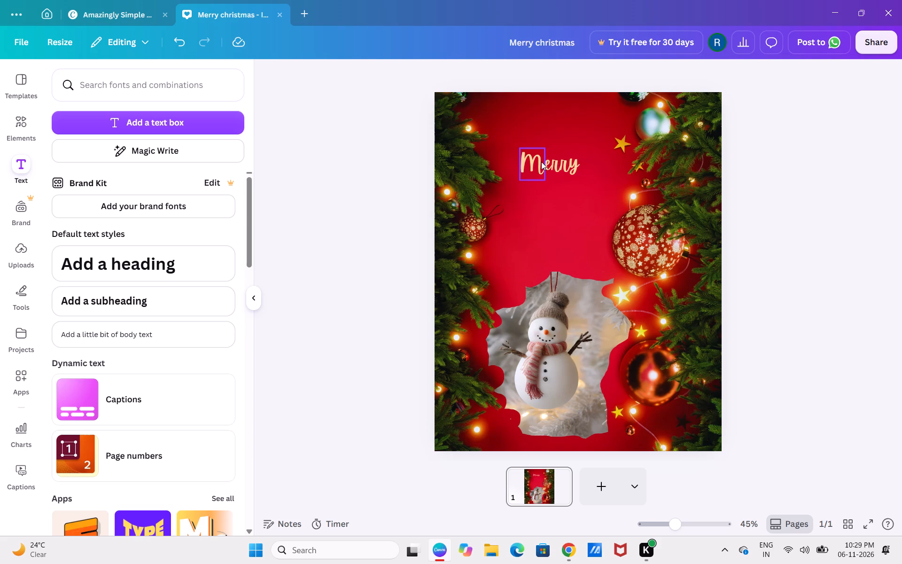
Shift the large M away from "erry" and nudge "erry" up against it so the two read "Merry".
{"action": "left_click_drag", "start_coordinate": [541, 162], "coordinate": [526, 163]}
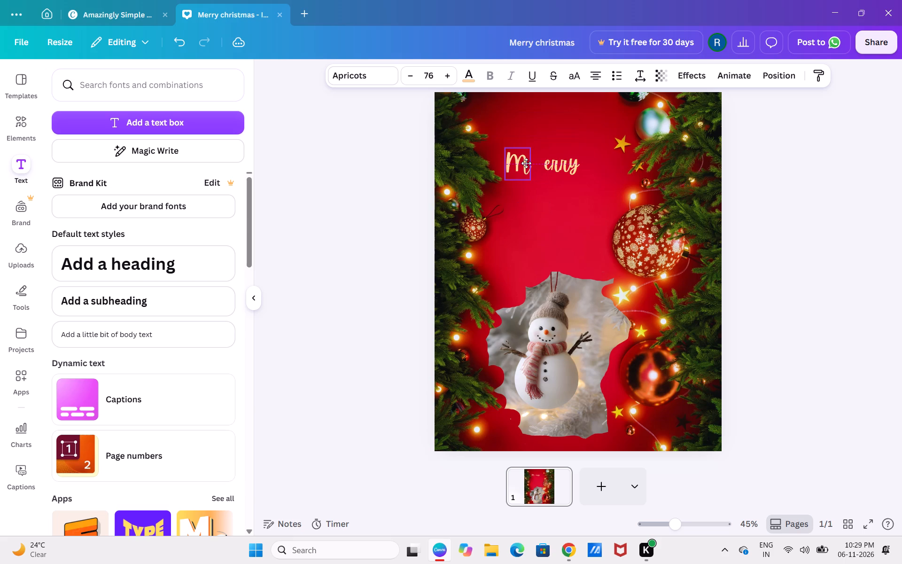
{"action": "left_click_drag", "start_coordinate": [526, 163], "coordinate": [531, 163]}
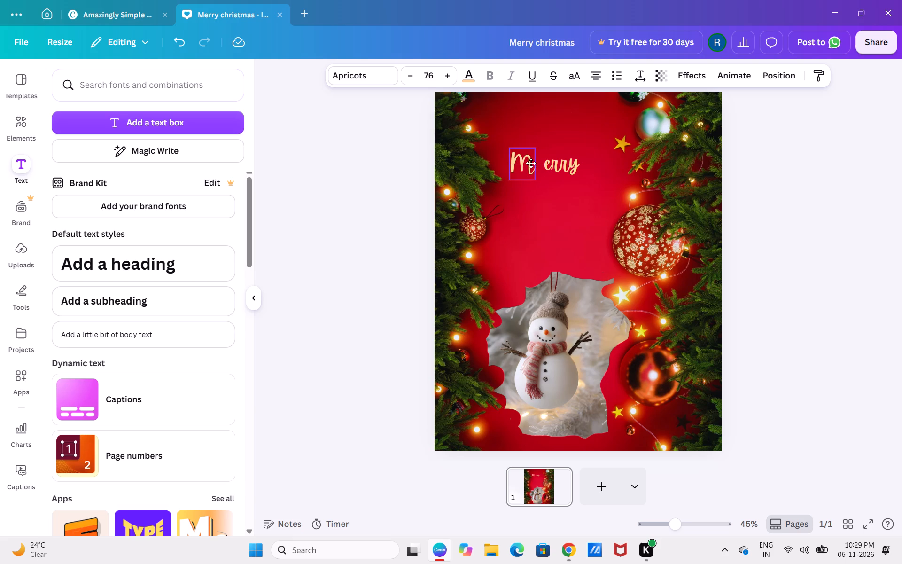
{"action": "left_click_drag", "start_coordinate": [531, 163], "coordinate": [529, 164]}
{"action": "left_click", "coordinate": [560, 167]}
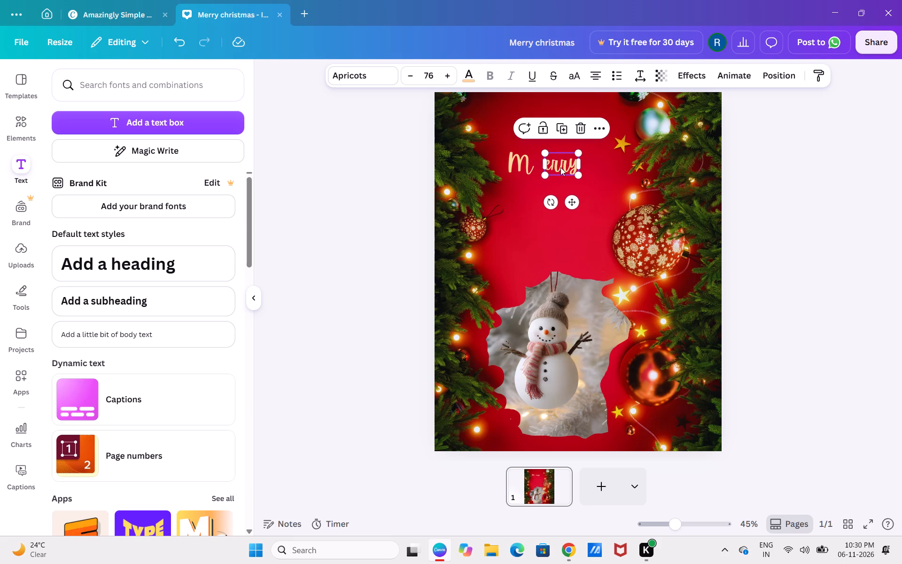
{"action": "key", "text": "Left"}
{"action": "key", "text": "Left"}
{"action": "key", "text": "Left"}
{"action": "key", "text": "Left"}
{"action": "key", "text": "Left"}
{"action": "key", "text": "Left"}
{"action": "key", "text": "Left"}
{"action": "key", "text": "Left"}
{"action": "key", "text": "Left"}
{"action": "key", "text": "Left"}
{"action": "key", "text": "Left"}
{"action": "key", "text": "Left"}
{"action": "key", "text": "Left"}
{"action": "key", "text": "Left"}
{"action": "key", "text": "Left"}
{"action": "key", "text": "Left"}
{"action": "key", "text": "Left"}
{"action": "key", "text": "Left"}
{"action": "key", "text": "Left"}
{"action": "key", "text": "Left"}
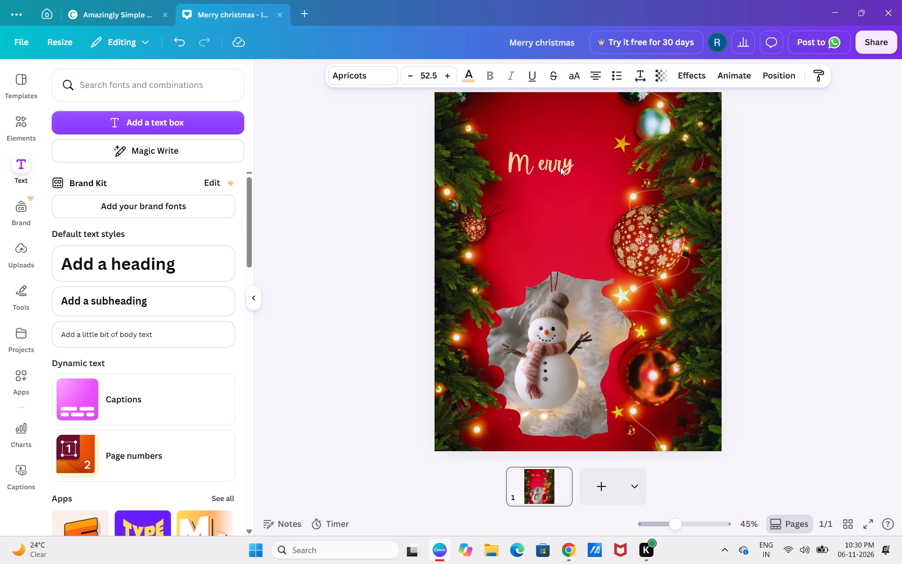
{"action": "key", "text": "Left"}
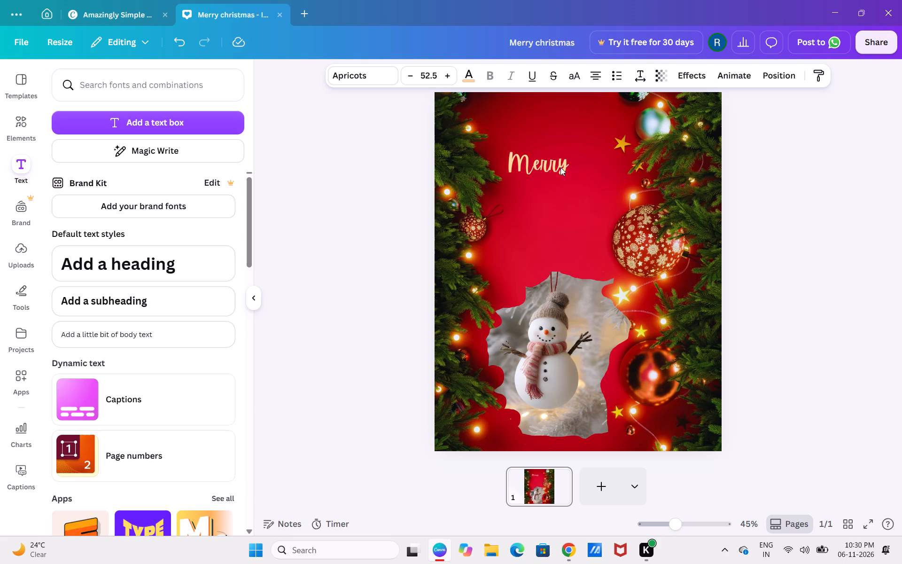
{"action": "key", "text": "Left"}
{"action": "key", "text": "Left"}
{"action": "key", "text": "Left"}
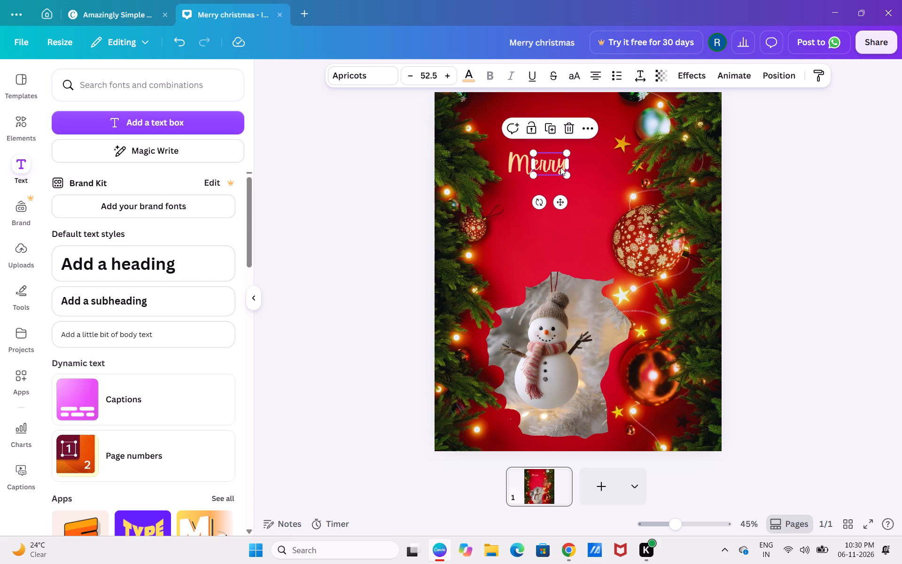
{"action": "left_click", "coordinate": [774, 214]}
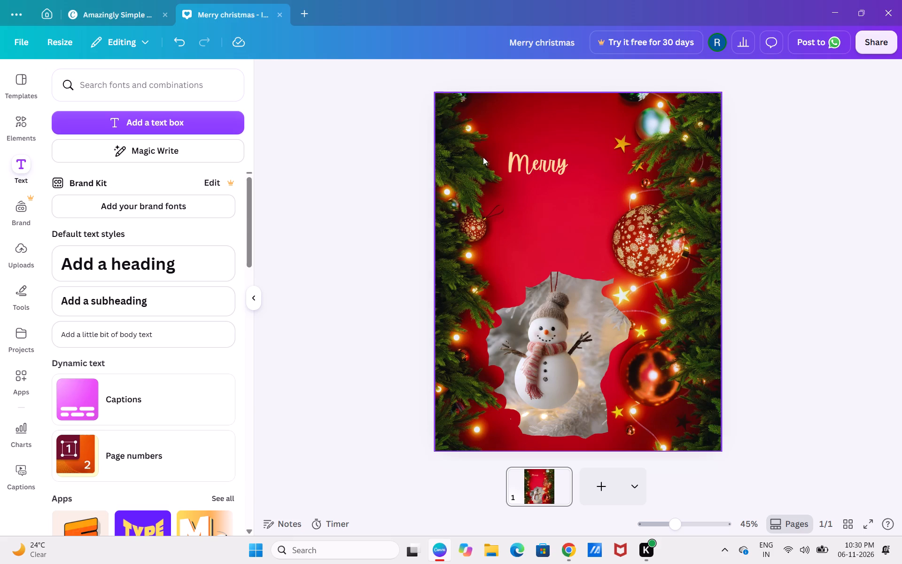
Duplicate the large M, change the copy's text to "C" and place it right after "Merry" on the same line.
{"action": "left_click", "coordinate": [517, 160]}
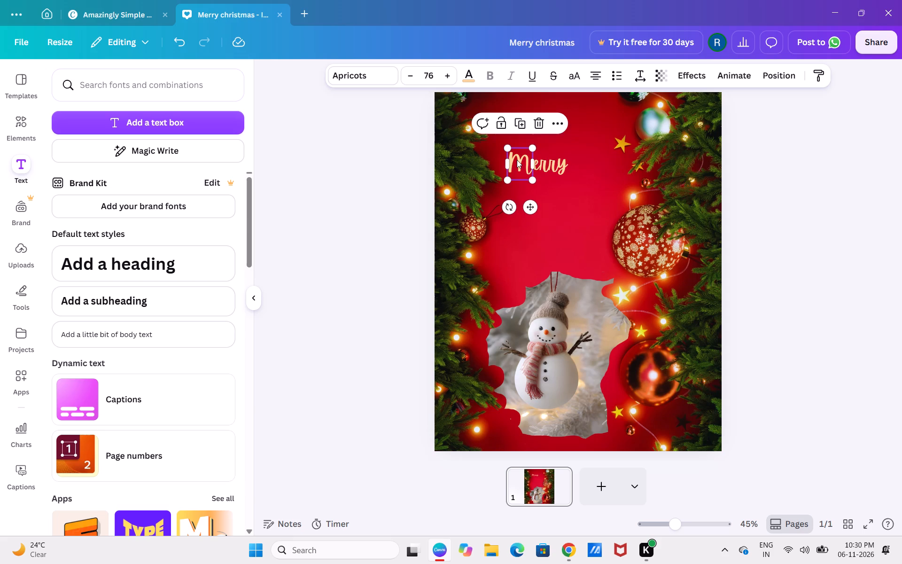
{"action": "key", "text": "ctrl+c"}
{"action": "left_click", "coordinate": [594, 188]}
{"action": "key", "text": "ctrl+v"}
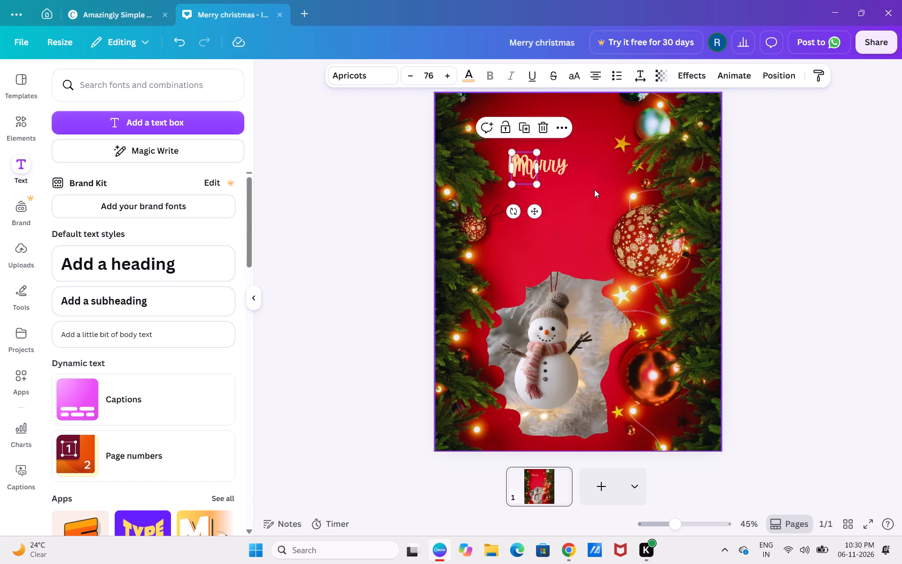
{"action": "left_click_drag", "start_coordinate": [523, 164], "coordinate": [583, 191]}
{"action": "left_click", "coordinate": [583, 191]}
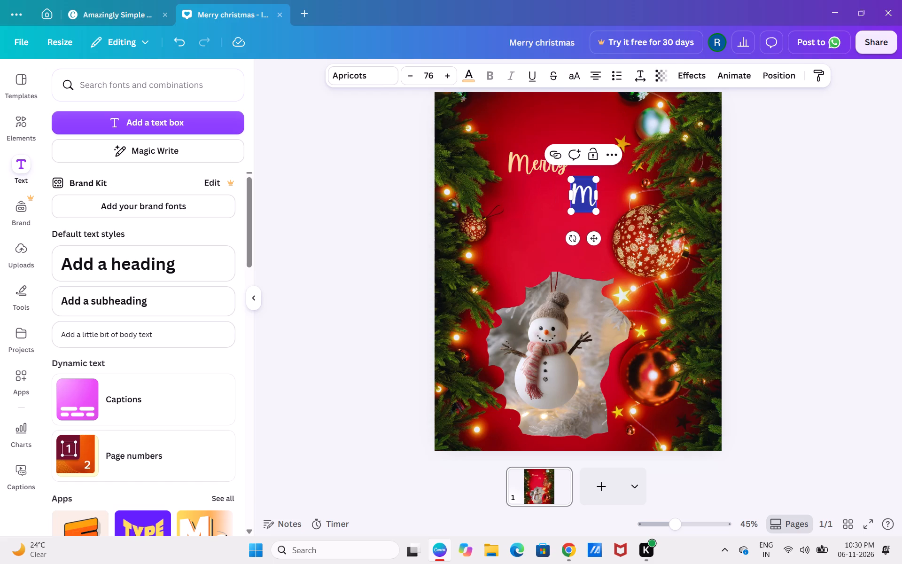
{"action": "key", "text": "v"}
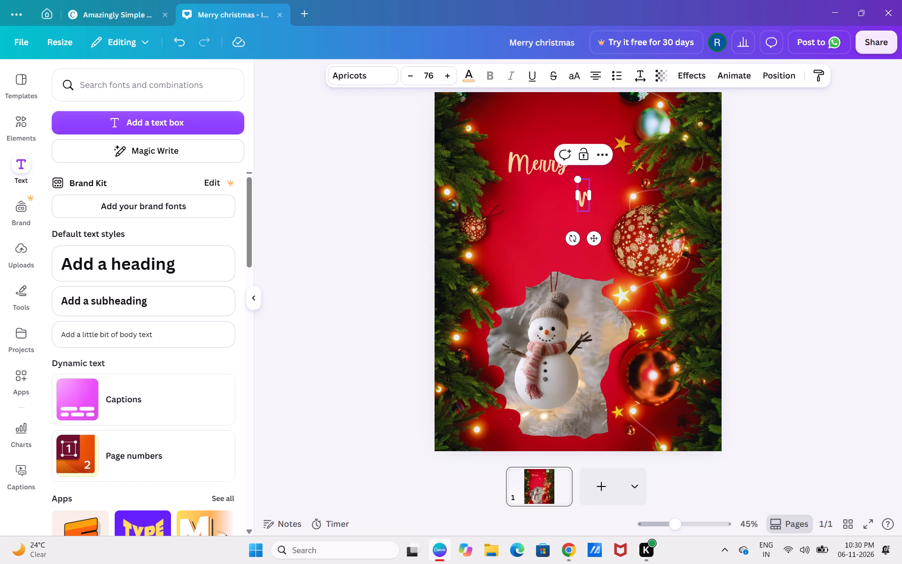
{"action": "key", "text": "BackSpace"}
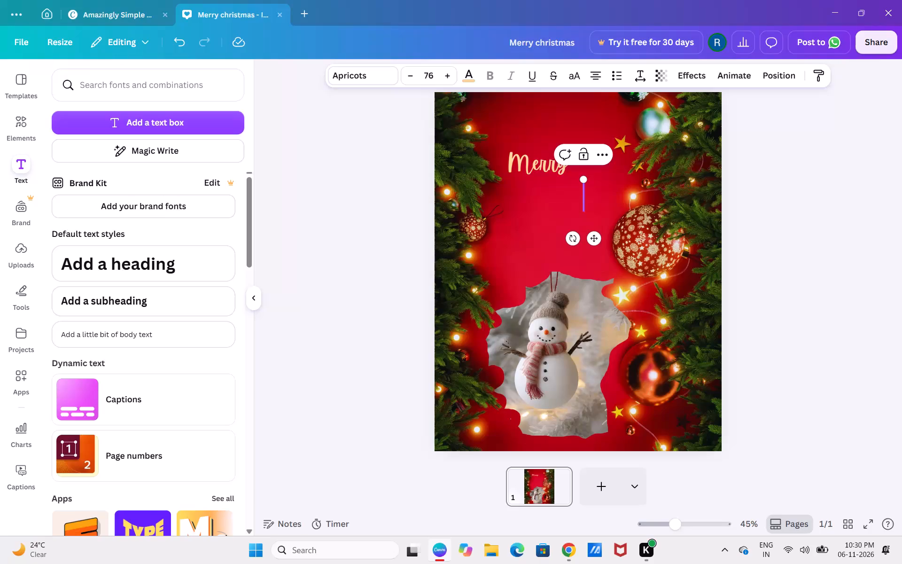
{"action": "key", "text": "shift+c"}
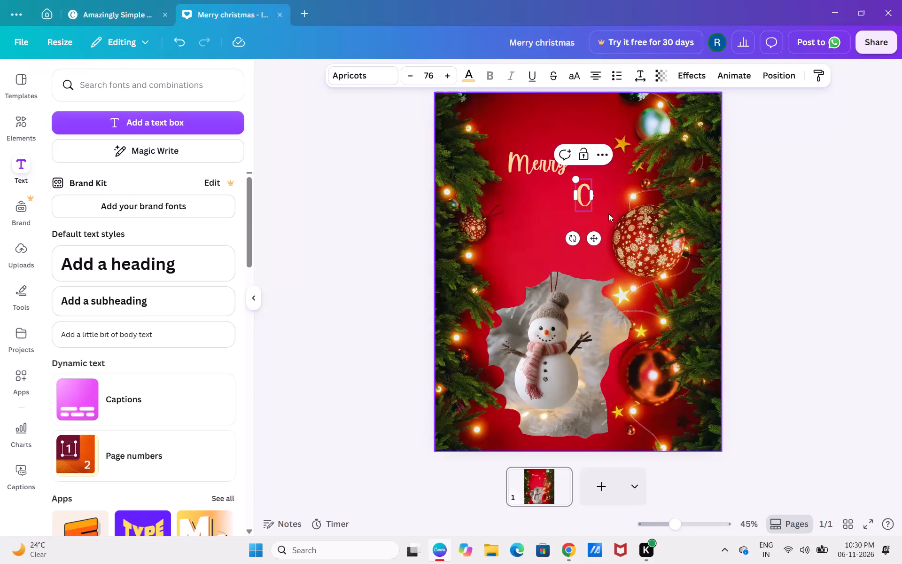
{"action": "left_click_drag", "start_coordinate": [595, 238], "coordinate": [589, 203]}
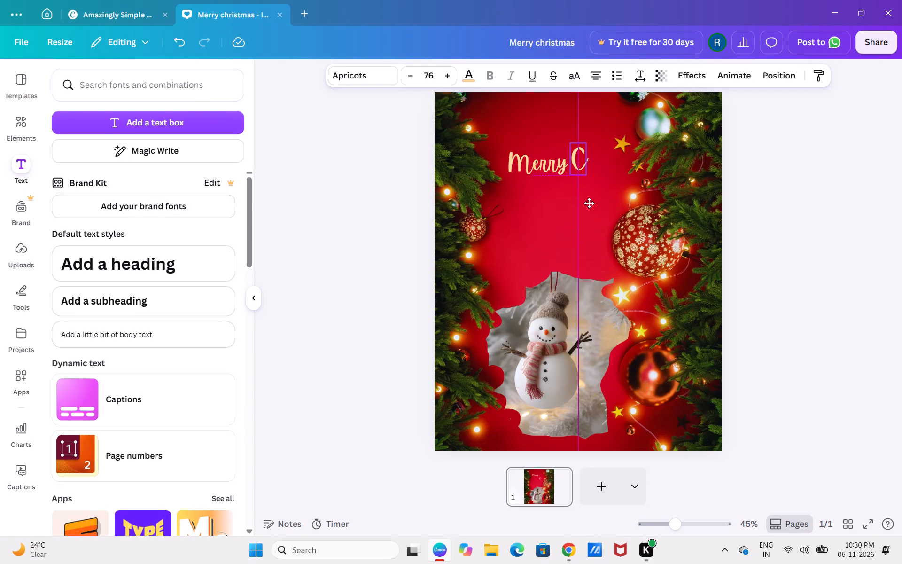
{"action": "left_click_drag", "start_coordinate": [589, 203], "coordinate": [589, 205]}
{"action": "left_click", "coordinate": [611, 178]}
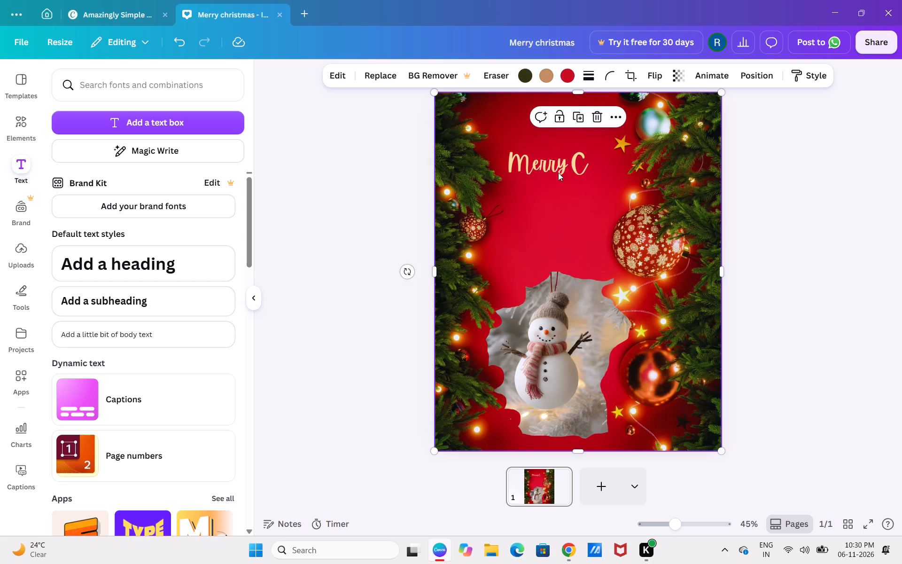
Duplicate the "erry" text, change the copy to "hristmas" and place it right after the large C to complete "Merry Christmas".
{"action": "left_click", "coordinate": [555, 159]}
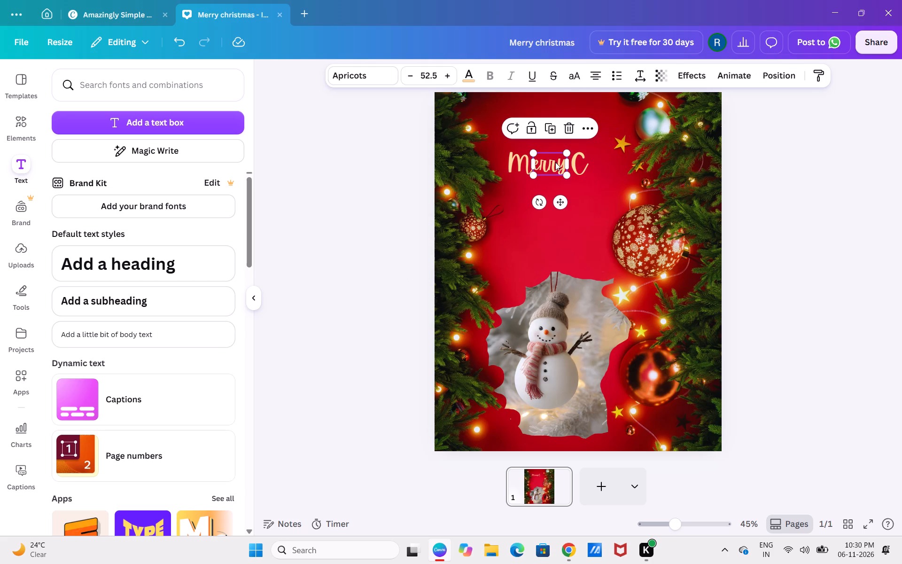
{"action": "key", "text": "ctrl+c"}
{"action": "left_click", "coordinate": [591, 212]}
{"action": "key", "text": "ctrl+v"}
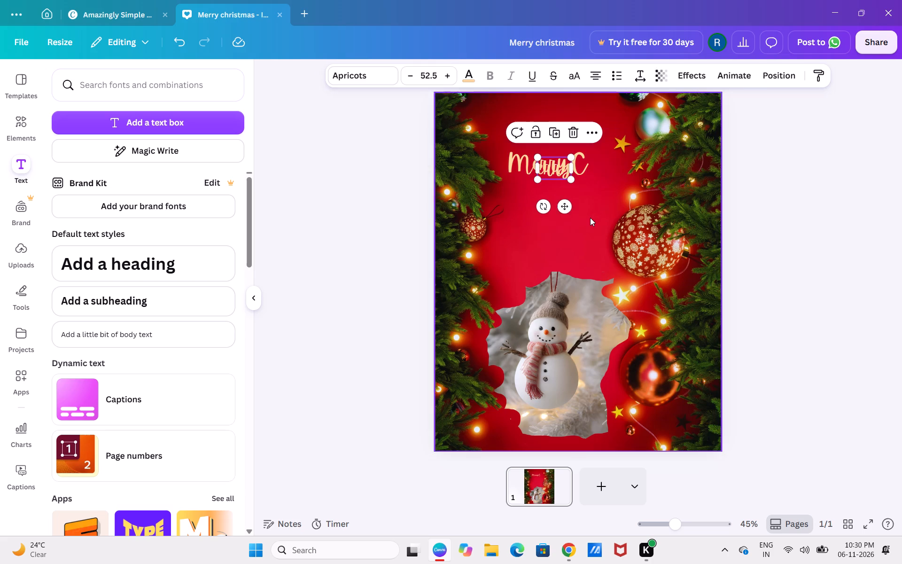
{"action": "left_click_drag", "start_coordinate": [558, 168], "coordinate": [567, 204]}
{"action": "left_click", "coordinate": [567, 204]}
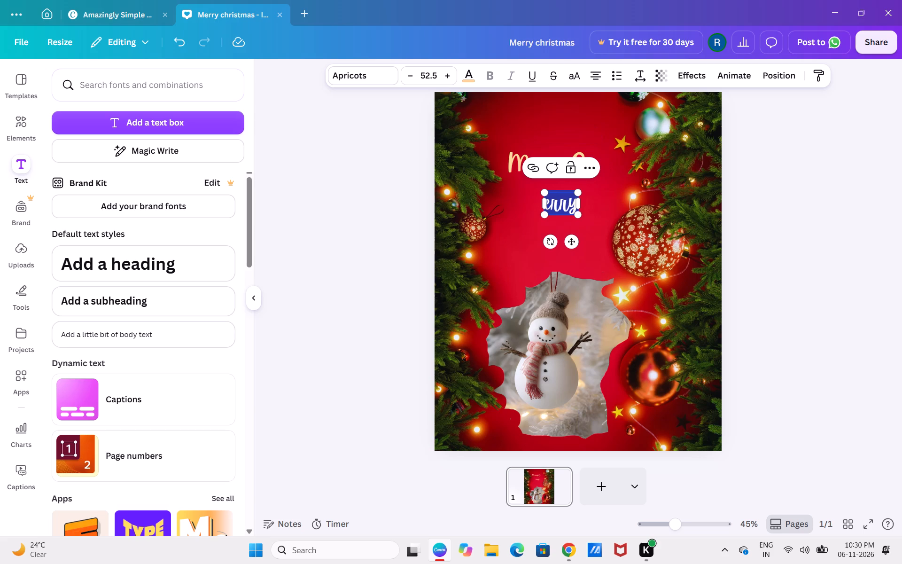
{"action": "type", "text": "hristmas"}
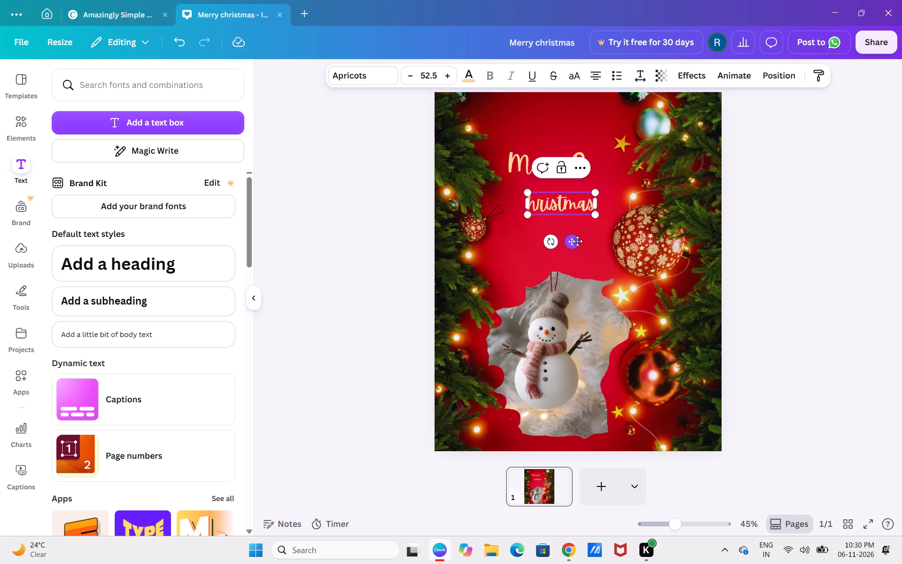
{"action": "left_click_drag", "start_coordinate": [577, 242], "coordinate": [642, 203]}
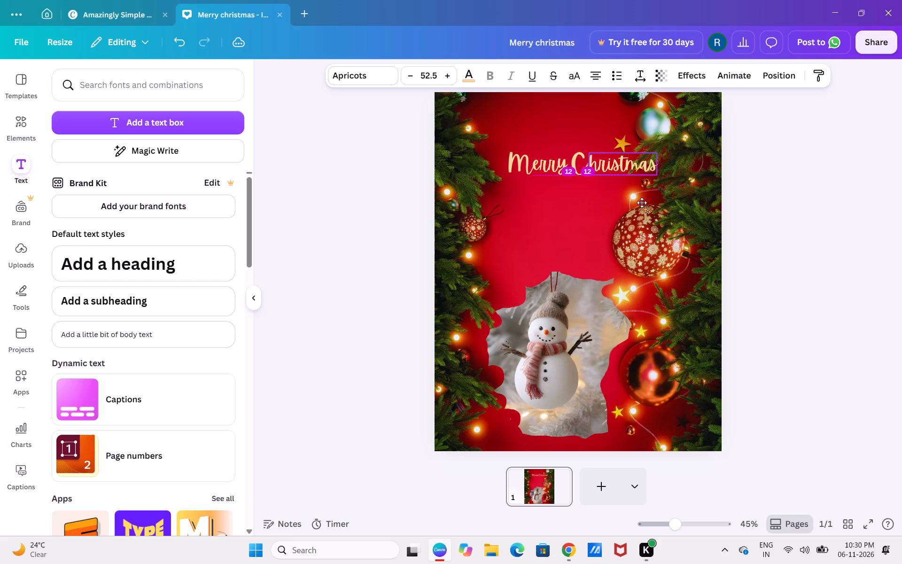
{"action": "left_click_drag", "start_coordinate": [642, 203], "coordinate": [639, 204]}
Shift the large M away from "erry" toward the left garland, keeping it roughly level with the greeting line.
{"action": "left_click", "coordinate": [518, 166]}
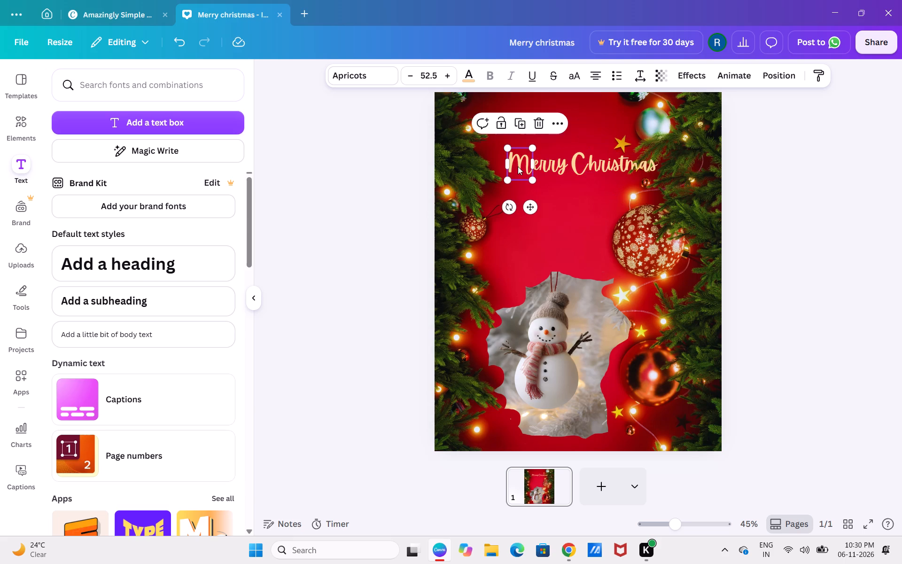
{"action": "key", "text": "Left"}
{"action": "key", "text": "Left"}
{"action": "key", "text": "Left"}
{"action": "key", "text": "Left"}
{"action": "key", "text": "Left"}
{"action": "key", "text": "Left"}
{"action": "key", "text": "Left"}
{"action": "key", "text": "Left"}
{"action": "key", "text": "Left"}
{"action": "key", "text": "Left"}
{"action": "key", "text": "Left"}
{"action": "key", "text": "Left"}
{"action": "key", "text": "Left"}
{"action": "key", "text": "Left"}
{"action": "key", "text": "Left"}
{"action": "key", "text": "Left"}
{"action": "key", "text": "Left"}
{"action": "key", "text": "Left"}
{"action": "key", "text": "Left"}
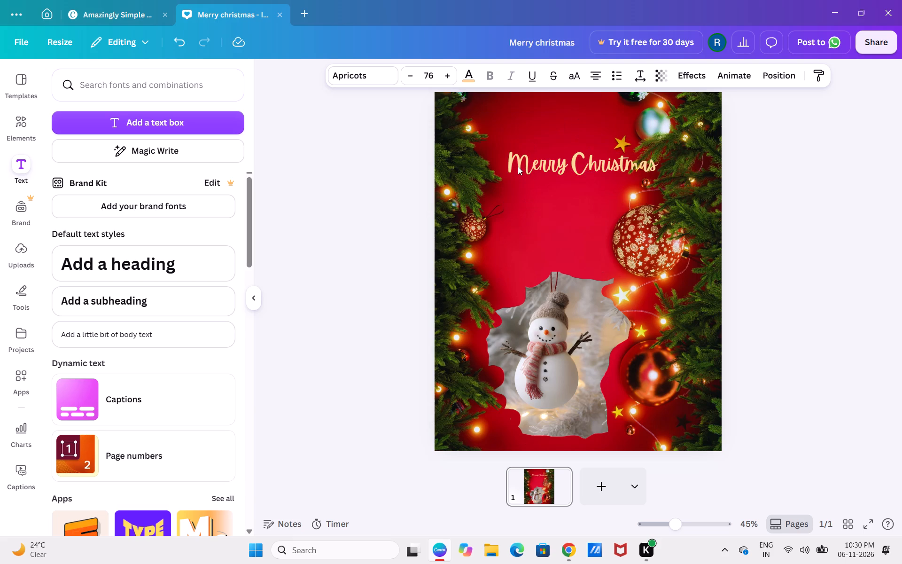
{"action": "key", "text": "Left"}
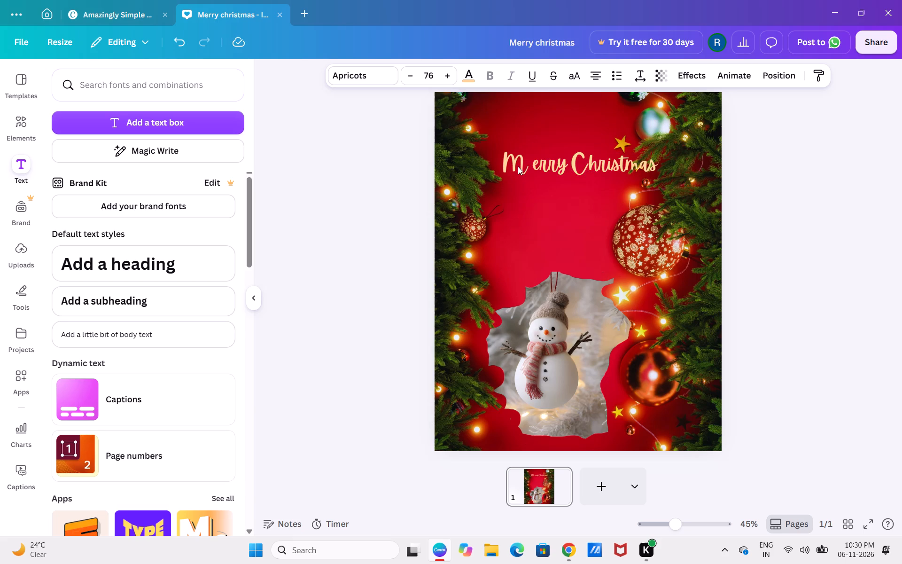
{"action": "key", "text": "Left"}
{"action": "key", "text": "Left"}
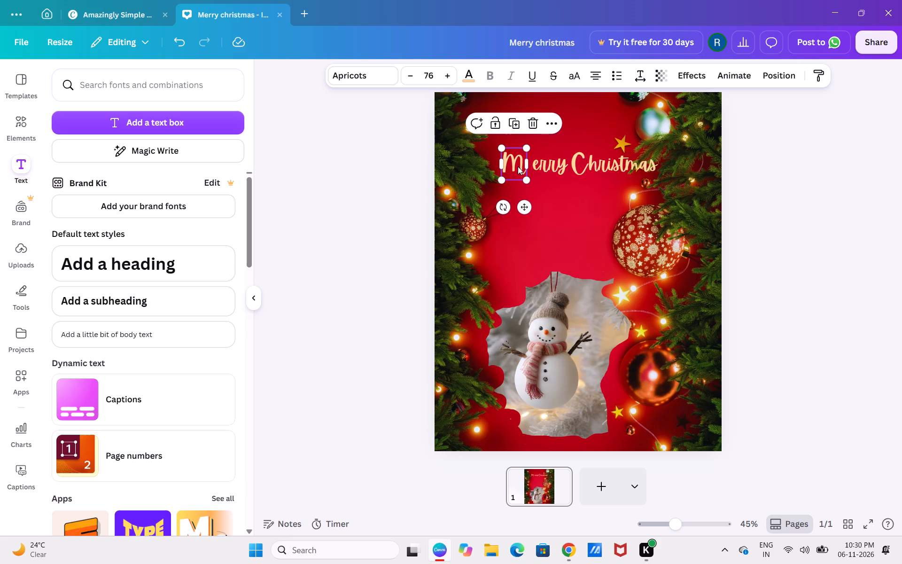
{"action": "key", "text": "Up"}
{"action": "key", "text": "Up"}
{"action": "key", "text": "Up"}
{"action": "key", "text": "Up"}
{"action": "key", "text": "Up"}
{"action": "key", "text": "Up"}
{"action": "key", "text": "Up"}
{"action": "key", "text": "Up"}
{"action": "key", "text": "Up"}
{"action": "key", "text": "Up"}
{"action": "key", "text": "Up"}
{"action": "key", "text": "Up"}
{"action": "key", "text": "Up"}
{"action": "key", "text": "Up"}
{"action": "key", "text": "Down"}
{"action": "key", "text": "Down"}
{"action": "key", "text": "Down"}
{"action": "key", "text": "Down"}
{"action": "key", "text": "Down"}
{"action": "key", "text": "Down"}
{"action": "key", "text": "Down"}
{"action": "key", "text": "Down"}
{"action": "key", "text": "Down"}
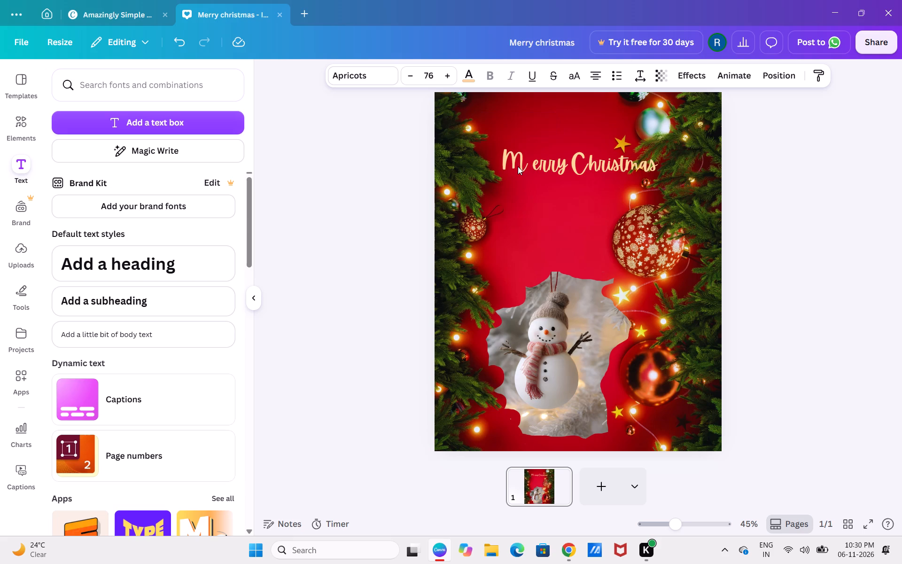
{"action": "key", "text": "Down"}
{"action": "key", "text": "Down"}
{"action": "key", "text": "Down"}
{"action": "key", "text": "Down"}
{"action": "key", "text": "Down"}
{"action": "key", "text": "Down"}
{"action": "key", "text": "Down"}
{"action": "key", "text": "Left"}
{"action": "key", "text": "Left"}
{"action": "key", "text": "Left"}
{"action": "key", "text": "Left"}
{"action": "key", "text": "Left"}
{"action": "key", "text": "Left"}
{"action": "key", "text": "Left"}
{"action": "key", "text": "Left"}
{"action": "key", "text": "Left"}
{"action": "key", "text": "Left"}
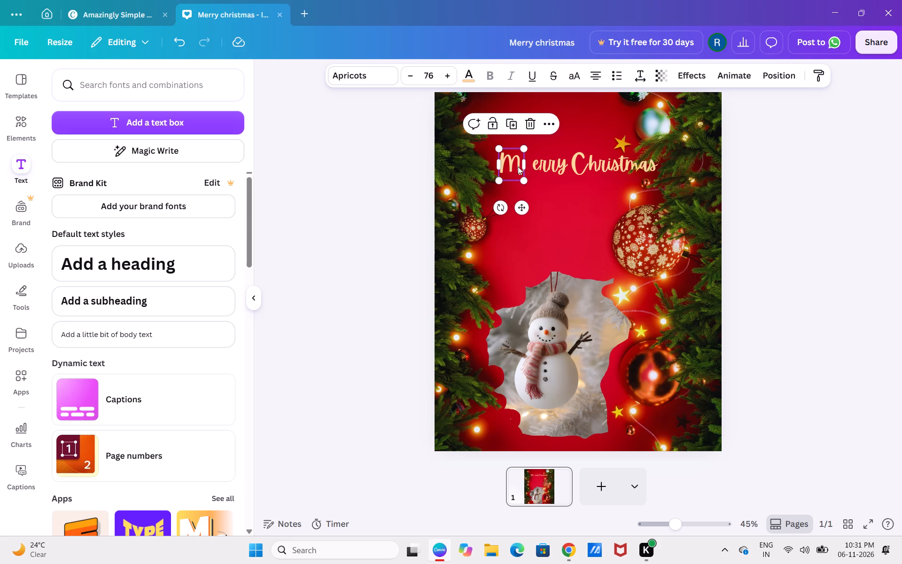
Nudge "erry" over to the large M and fine-tune the M's position so they read "Merry", apart from "Christmas".
{"action": "left_click", "coordinate": [552, 164]}
{"action": "key", "text": "Left"}
{"action": "key", "text": "Left"}
{"action": "key", "text": "Left"}
{"action": "key", "text": "Left"}
{"action": "key", "text": "Left"}
{"action": "key", "text": "Left"}
{"action": "key", "text": "Left"}
{"action": "key", "text": "Left"}
{"action": "key", "text": "Left"}
{"action": "key", "text": "Left"}
{"action": "key", "text": "Left"}
{"action": "key", "text": "Left"}
{"action": "key", "text": "Left"}
{"action": "key", "text": "Left"}
{"action": "key", "text": "Left"}
{"action": "key", "text": "Left"}
{"action": "key", "text": "Left"}
{"action": "key", "text": "Left"}
{"action": "key", "text": "Left"}
{"action": "key", "text": "Left"}
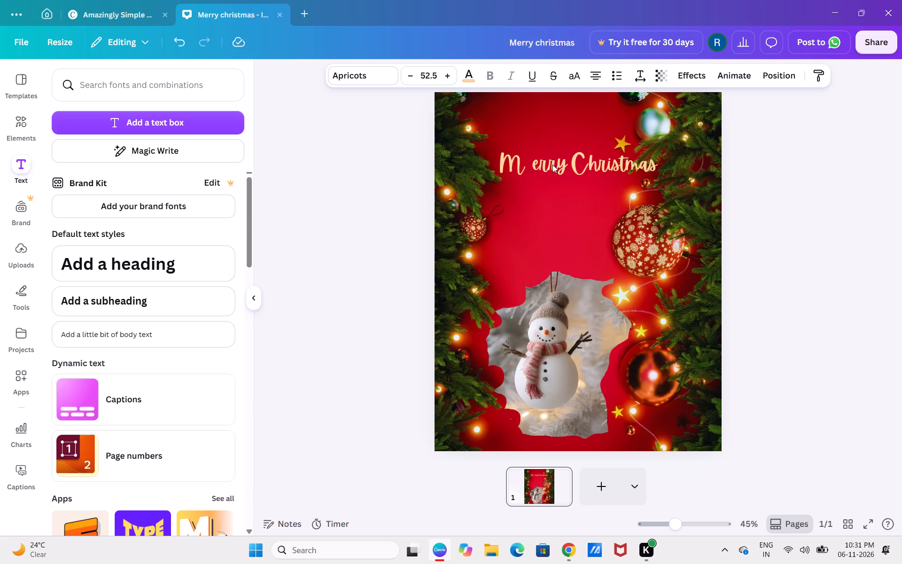
{"action": "key", "text": "Left"}
{"action": "key", "text": "Left"}
{"action": "key", "text": "Left"}
{"action": "key", "text": "Left"}
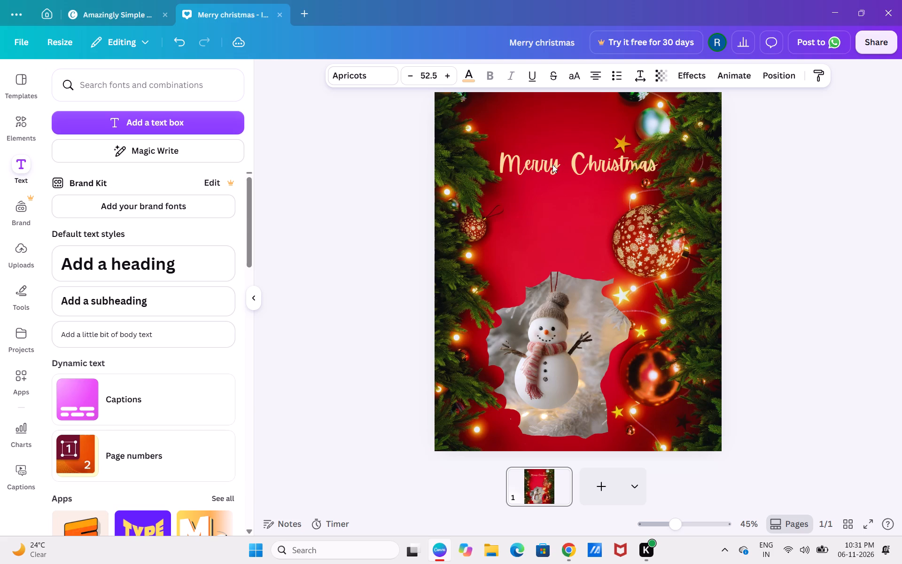
{"action": "key", "text": "Left"}
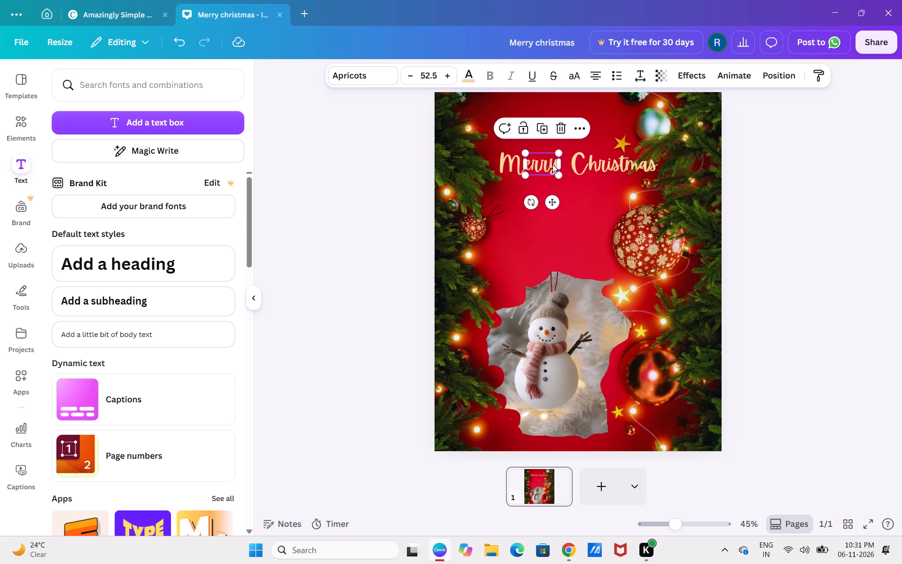
{"action": "left_click", "coordinate": [513, 164]}
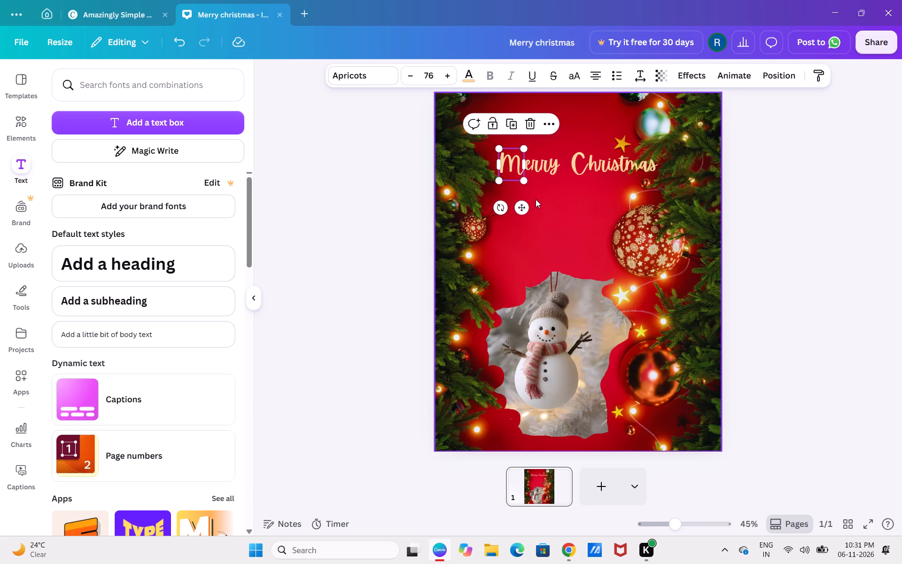
{"action": "left_click", "coordinate": [525, 207]}
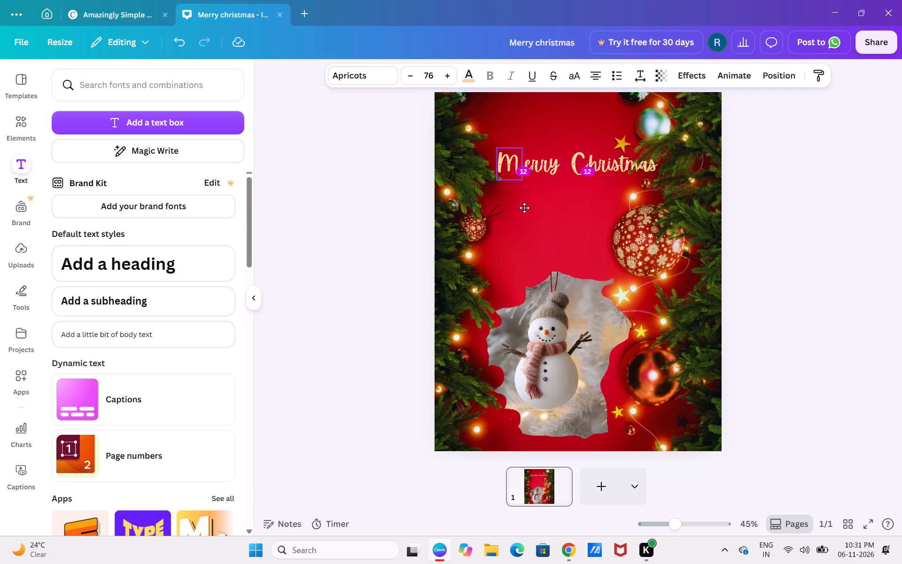
{"action": "left_click", "coordinate": [819, 220]}
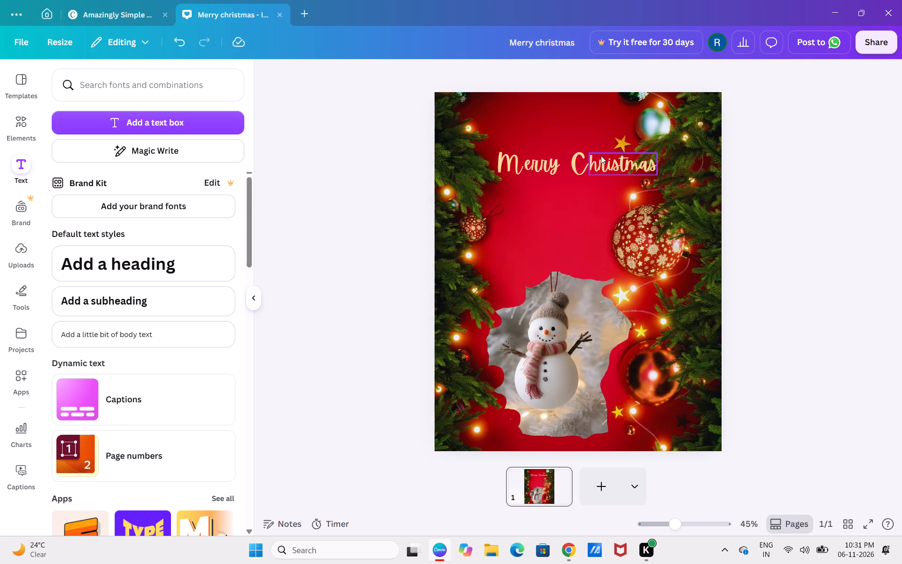
Nudge the large C closer to the end of "Merry", keeping it level with the M.
{"action": "left_click", "coordinate": [578, 163]}
{"action": "key", "text": "Left"}
{"action": "key", "text": "Left"}
{"action": "key", "text": "Left"}
{"action": "key", "text": "Left"}
{"action": "key", "text": "Left"}
{"action": "key", "text": "Left"}
{"action": "key", "text": "Left"}
{"action": "key", "text": "Left"}
{"action": "key", "text": "Left"}
{"action": "key", "text": "Left"}
{"action": "key", "text": "Left"}
{"action": "key", "text": "Left"}
{"action": "key", "text": "Left"}
{"action": "key", "text": "Left"}
{"action": "key", "text": "Left"}
{"action": "key", "text": "Left"}
{"action": "key", "text": "Left"}
{"action": "key", "text": "Left"}
{"action": "key", "text": "Left"}
{"action": "key", "text": "Left"}
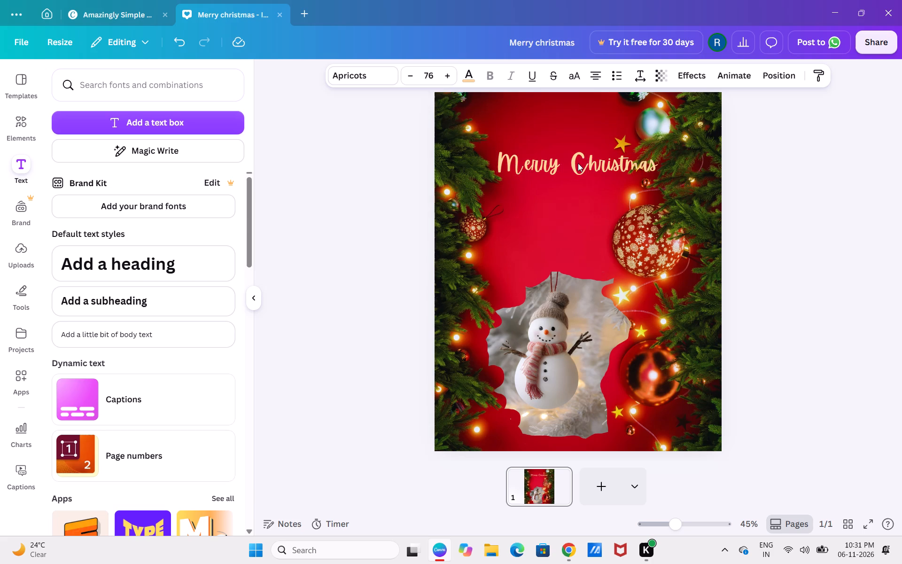
{"action": "key", "text": "Left"}
{"action": "key", "text": "Left"}
{"action": "key", "text": "Left"}
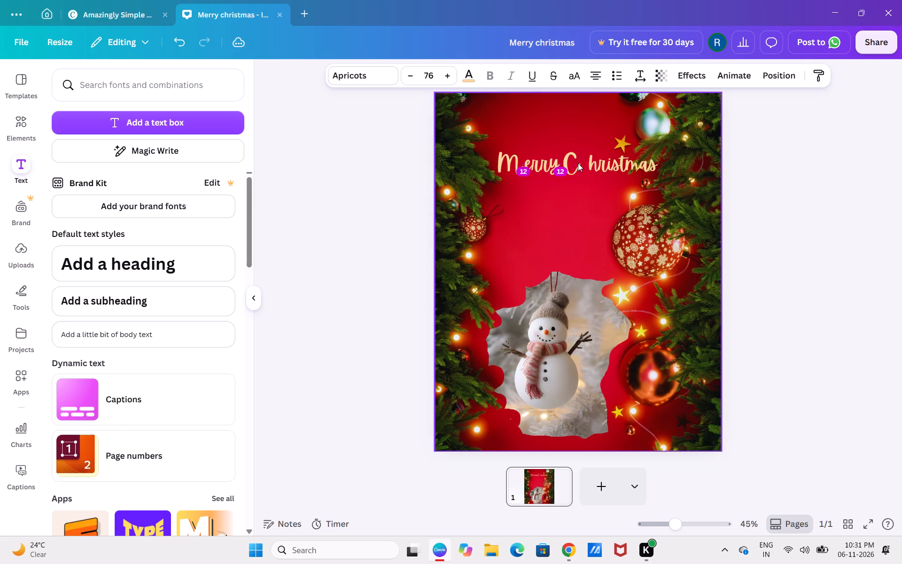
{"action": "key", "text": "Right"}
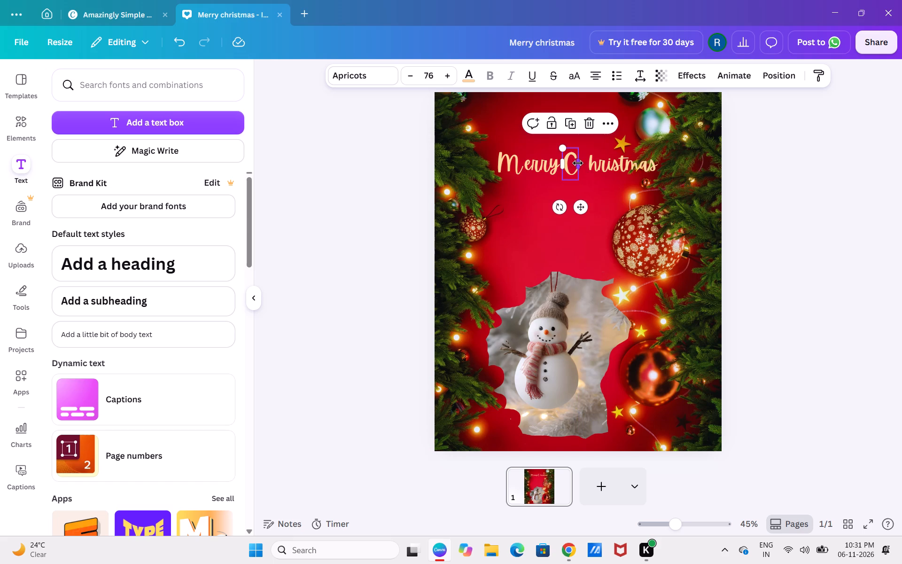
Nudge the "hristmas" text toward the large C until the two join and read "Christmas".
{"action": "left_click", "coordinate": [626, 169]}
{"action": "key", "text": "Left"}
{"action": "key", "text": "Left"}
{"action": "key", "text": "Left"}
{"action": "key", "text": "Left"}
{"action": "key", "text": "Left"}
{"action": "key", "text": "Left"}
{"action": "key", "text": "Left"}
{"action": "key", "text": "Left"}
{"action": "key", "text": "Left"}
{"action": "key", "text": "Left"}
{"action": "key", "text": "Left"}
{"action": "key", "text": "Left"}
{"action": "key", "text": "Left"}
{"action": "key", "text": "Left"}
{"action": "key", "text": "Left"}
{"action": "key", "text": "Left"}
{"action": "key", "text": "Left"}
{"action": "key", "text": "Left"}
{"action": "key", "text": "Left"}
{"action": "key", "text": "Left"}
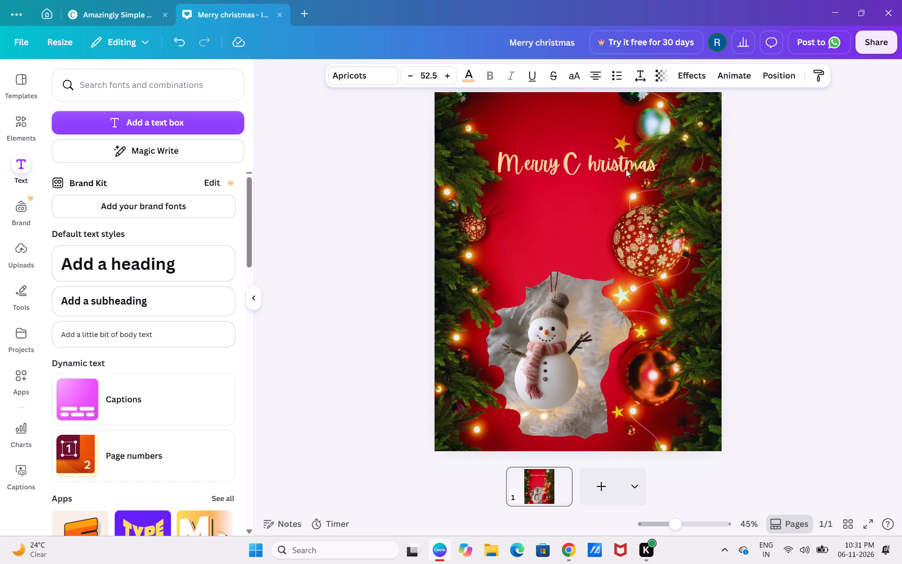
{"action": "key", "text": "Left"}
{"action": "key", "text": "Left"}
{"action": "key", "text": "Left"}
{"action": "key", "text": "Left"}
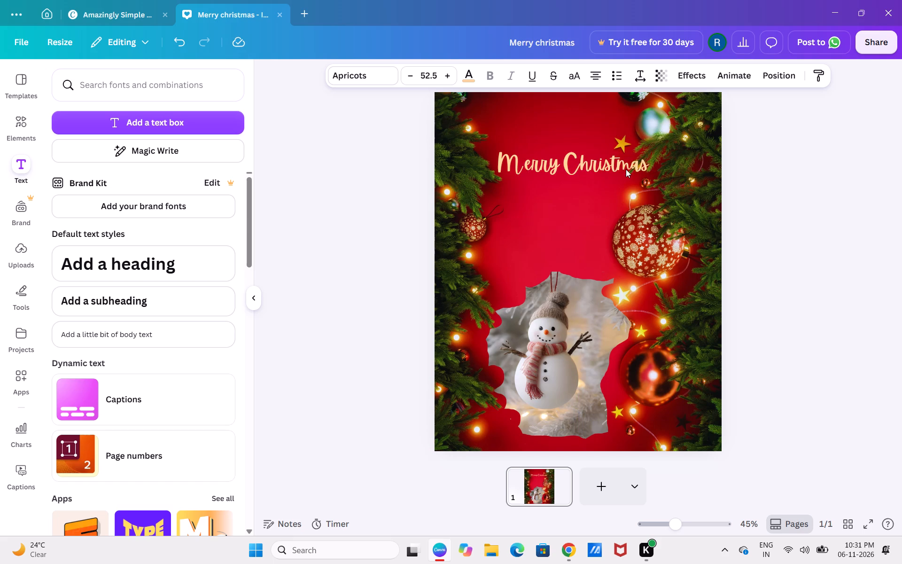
{"action": "key", "text": "Left"}
{"action": "key", "text": "Left"}
{"action": "key", "text": "Left"}
{"action": "key", "text": "Left"}
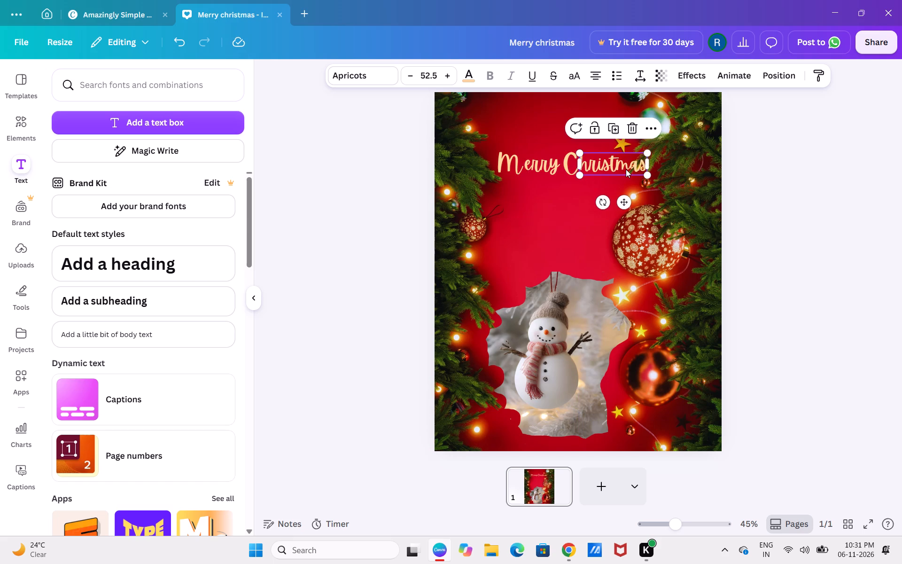
{"action": "left_click", "coordinate": [838, 175]}
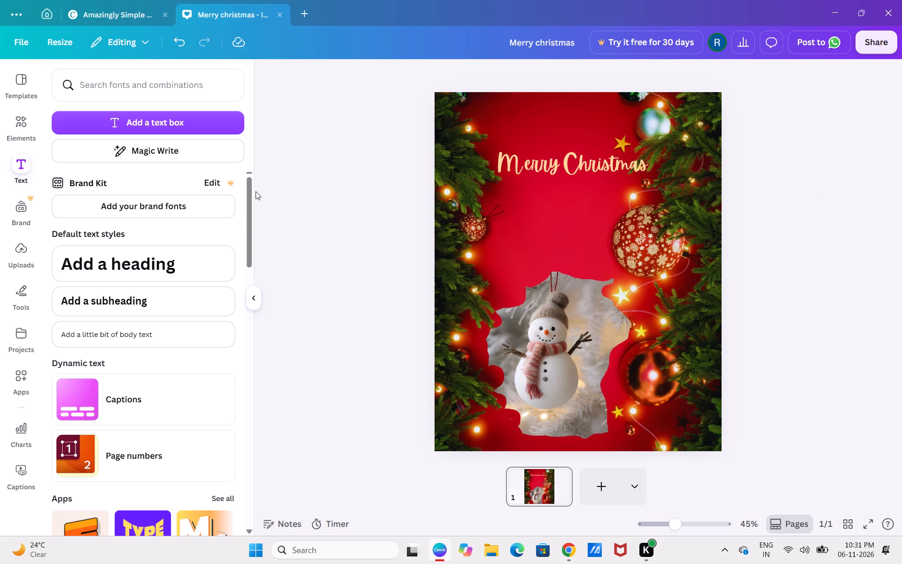
{"action": "left_click", "coordinate": [319, 134]}
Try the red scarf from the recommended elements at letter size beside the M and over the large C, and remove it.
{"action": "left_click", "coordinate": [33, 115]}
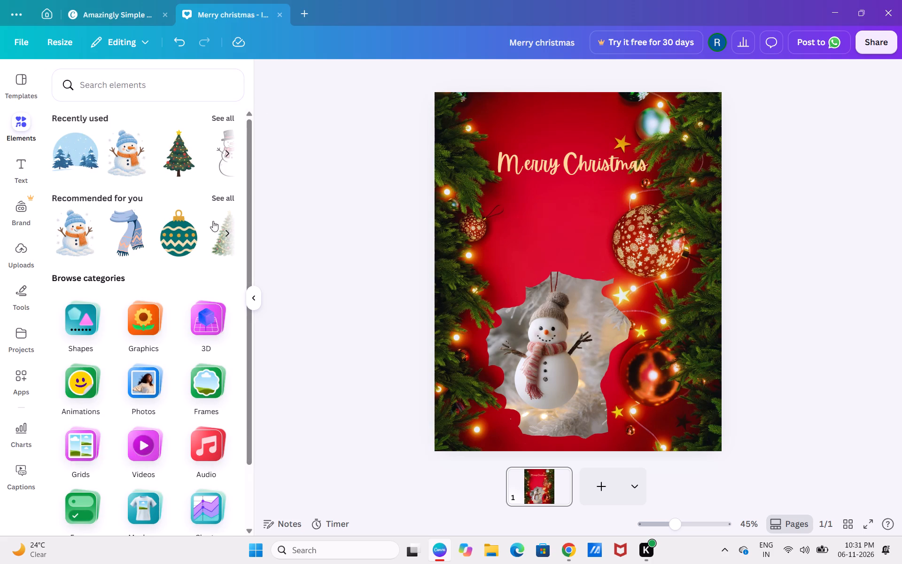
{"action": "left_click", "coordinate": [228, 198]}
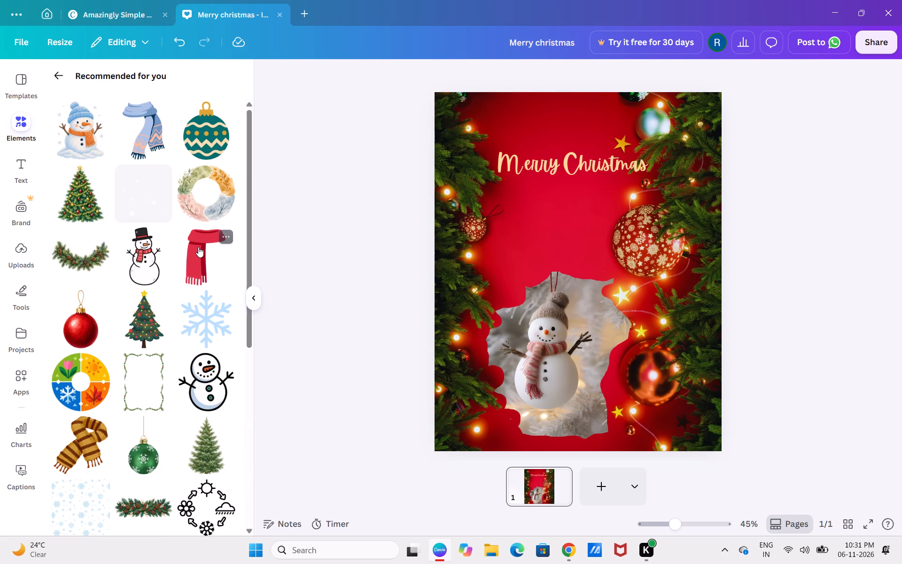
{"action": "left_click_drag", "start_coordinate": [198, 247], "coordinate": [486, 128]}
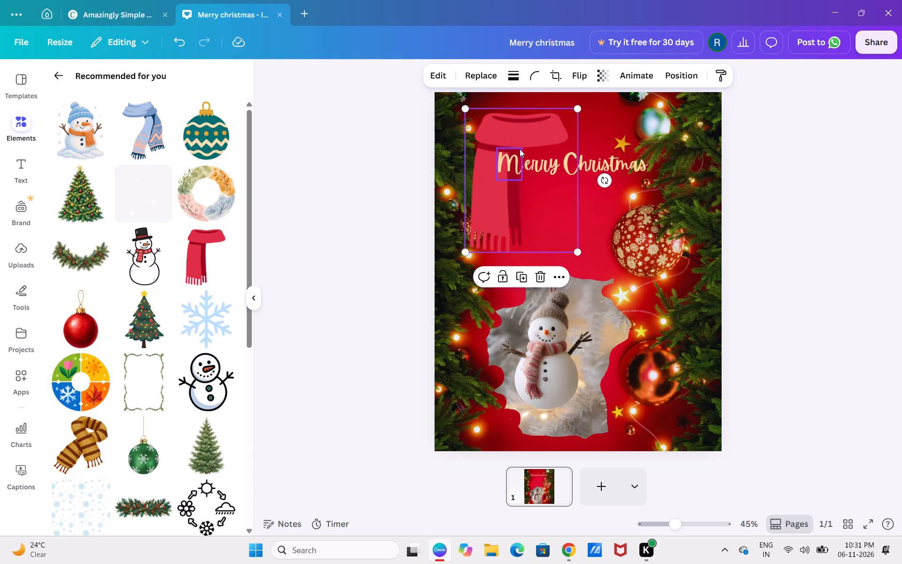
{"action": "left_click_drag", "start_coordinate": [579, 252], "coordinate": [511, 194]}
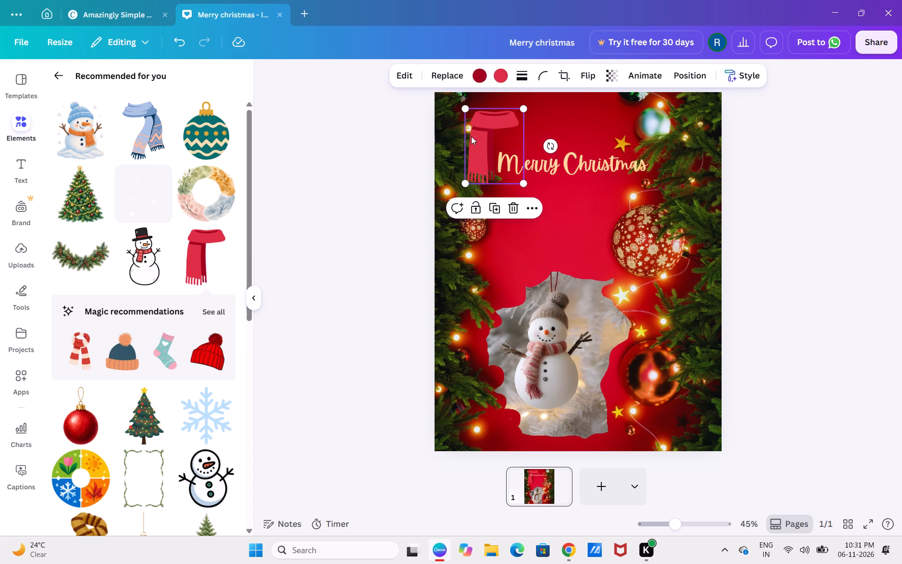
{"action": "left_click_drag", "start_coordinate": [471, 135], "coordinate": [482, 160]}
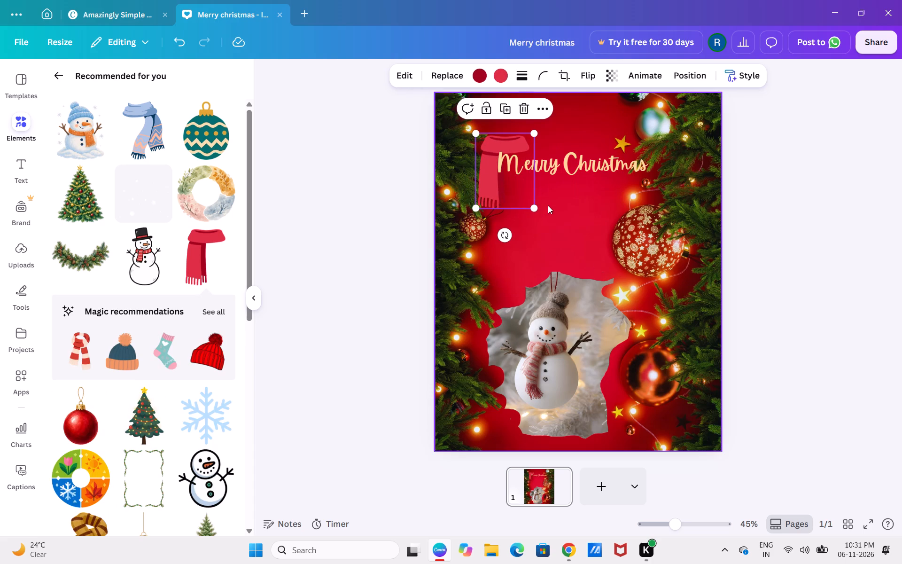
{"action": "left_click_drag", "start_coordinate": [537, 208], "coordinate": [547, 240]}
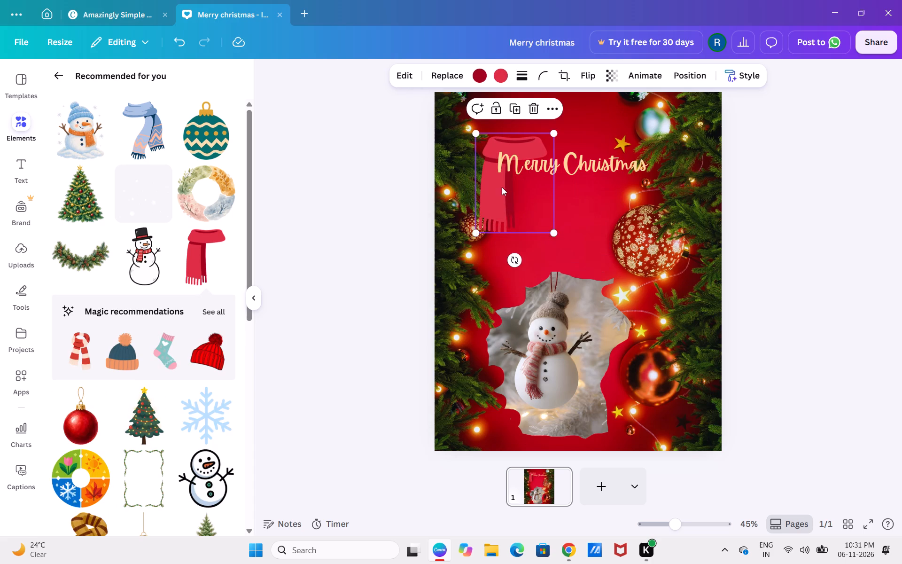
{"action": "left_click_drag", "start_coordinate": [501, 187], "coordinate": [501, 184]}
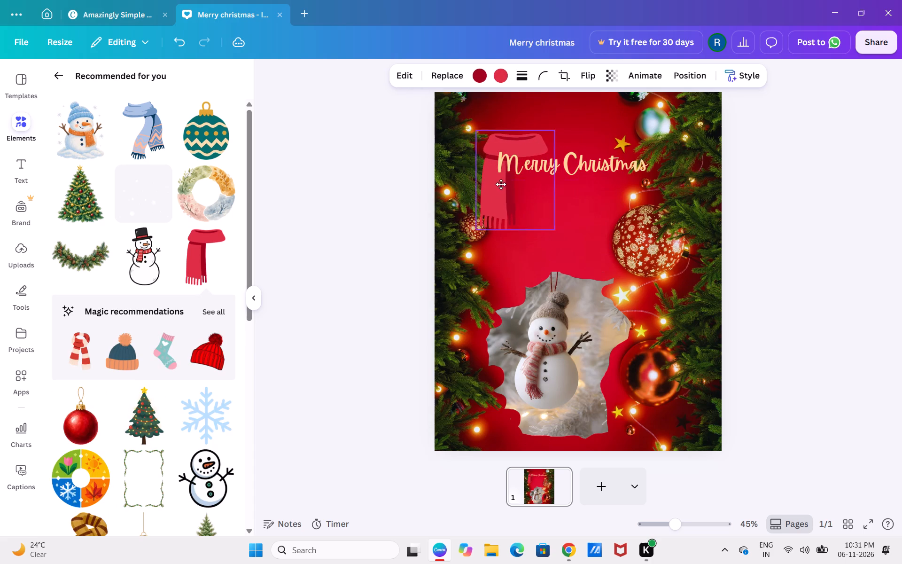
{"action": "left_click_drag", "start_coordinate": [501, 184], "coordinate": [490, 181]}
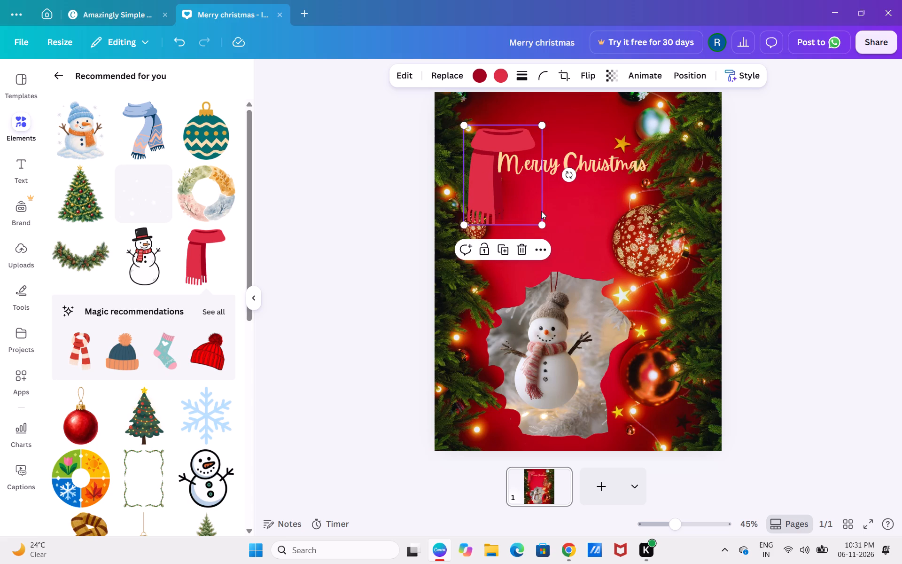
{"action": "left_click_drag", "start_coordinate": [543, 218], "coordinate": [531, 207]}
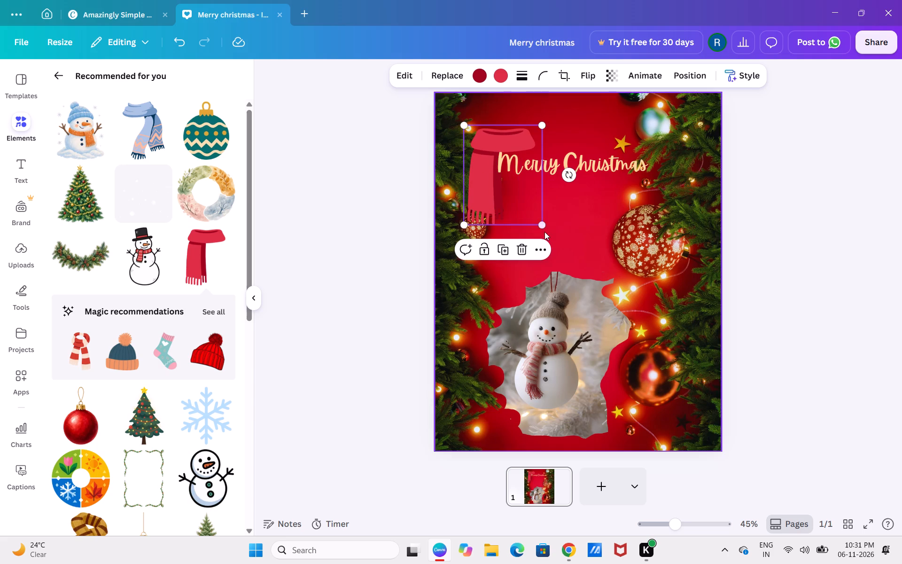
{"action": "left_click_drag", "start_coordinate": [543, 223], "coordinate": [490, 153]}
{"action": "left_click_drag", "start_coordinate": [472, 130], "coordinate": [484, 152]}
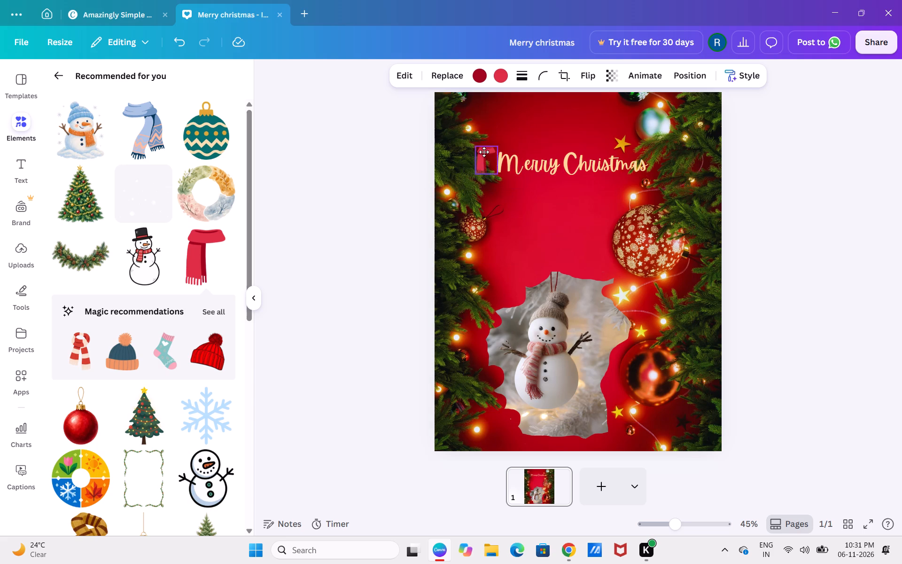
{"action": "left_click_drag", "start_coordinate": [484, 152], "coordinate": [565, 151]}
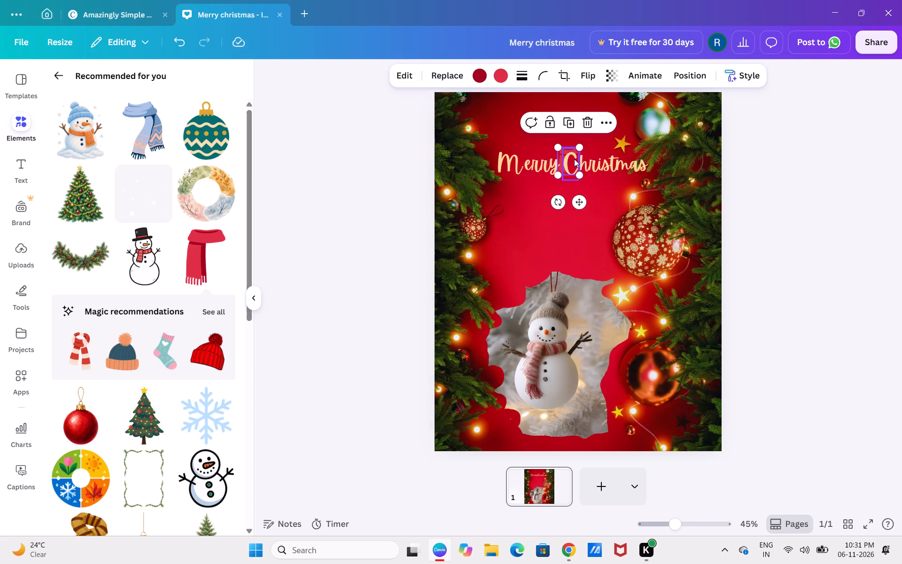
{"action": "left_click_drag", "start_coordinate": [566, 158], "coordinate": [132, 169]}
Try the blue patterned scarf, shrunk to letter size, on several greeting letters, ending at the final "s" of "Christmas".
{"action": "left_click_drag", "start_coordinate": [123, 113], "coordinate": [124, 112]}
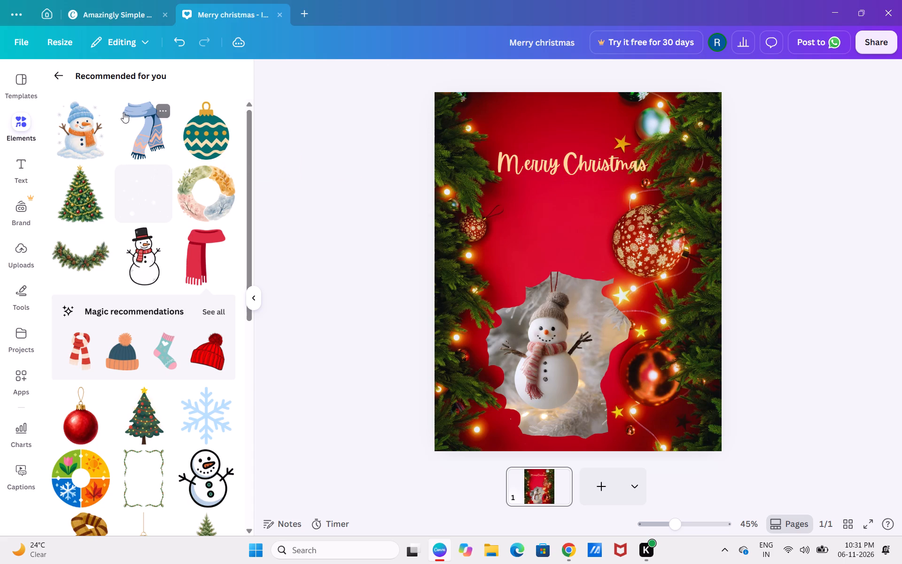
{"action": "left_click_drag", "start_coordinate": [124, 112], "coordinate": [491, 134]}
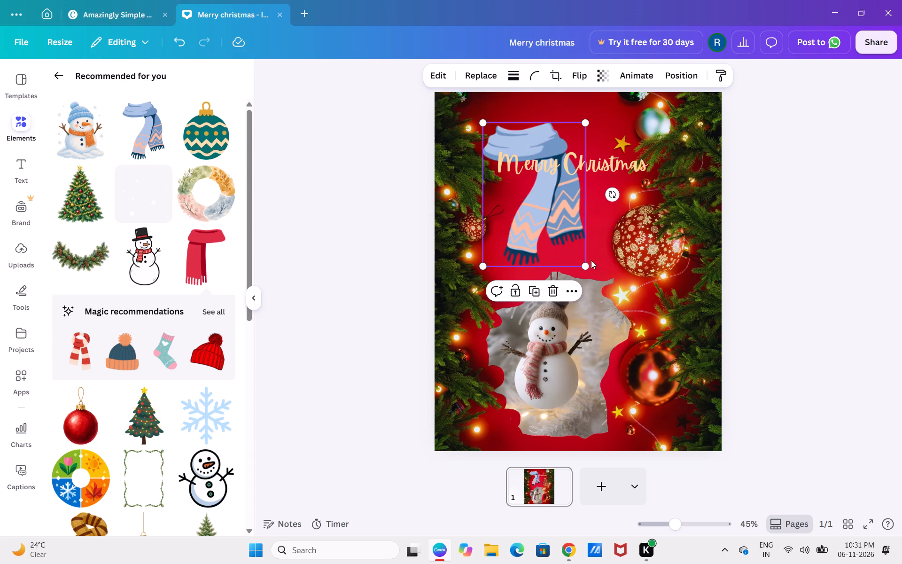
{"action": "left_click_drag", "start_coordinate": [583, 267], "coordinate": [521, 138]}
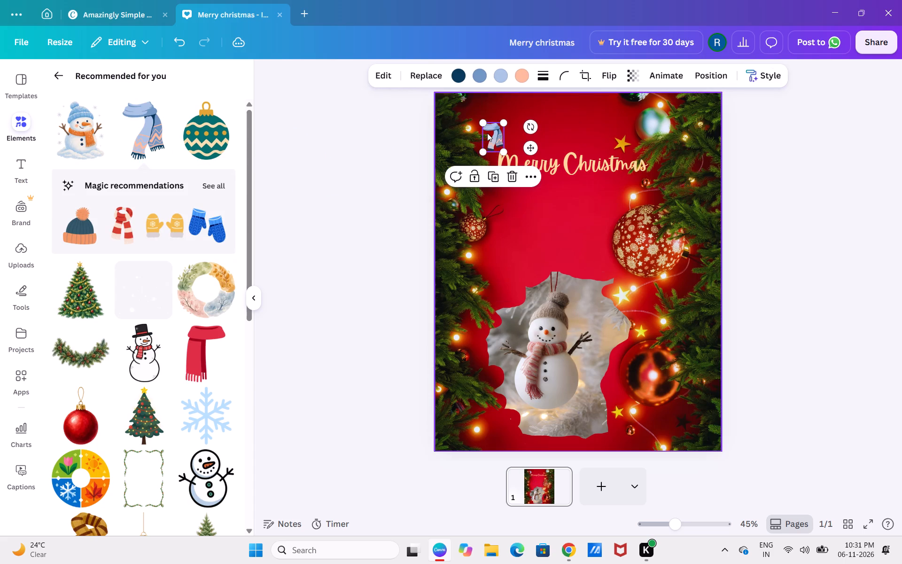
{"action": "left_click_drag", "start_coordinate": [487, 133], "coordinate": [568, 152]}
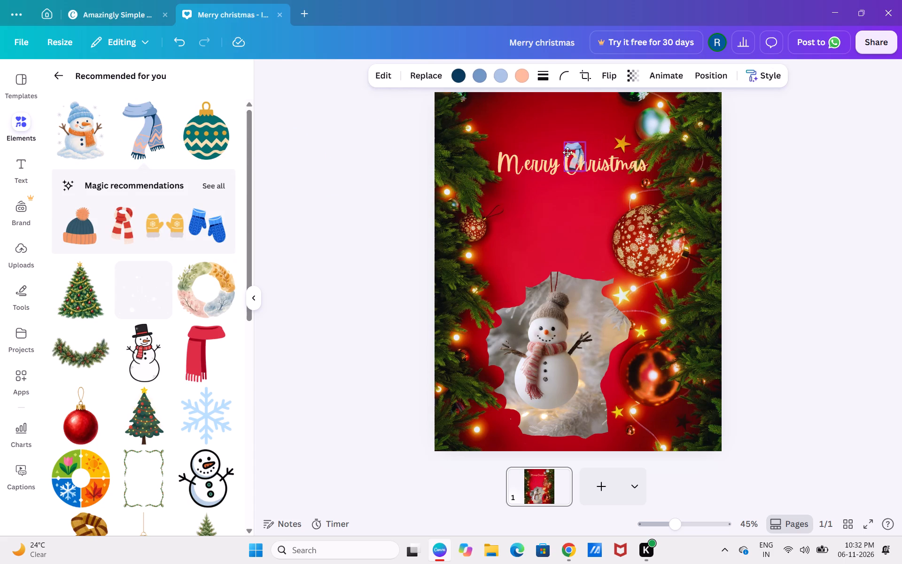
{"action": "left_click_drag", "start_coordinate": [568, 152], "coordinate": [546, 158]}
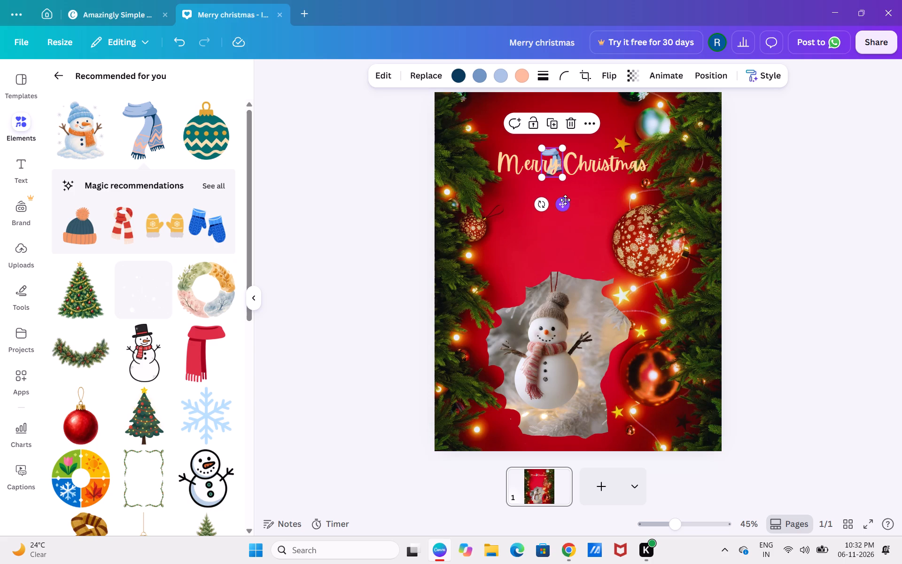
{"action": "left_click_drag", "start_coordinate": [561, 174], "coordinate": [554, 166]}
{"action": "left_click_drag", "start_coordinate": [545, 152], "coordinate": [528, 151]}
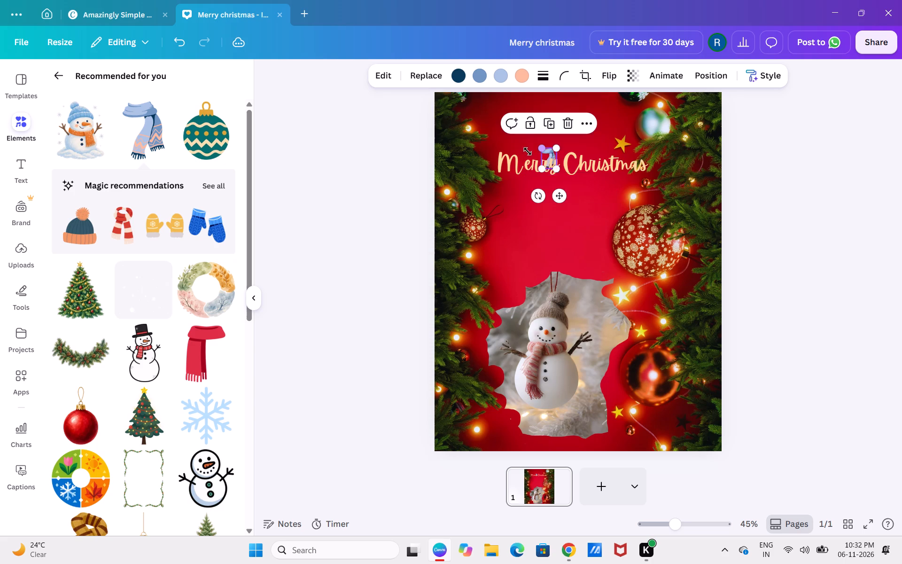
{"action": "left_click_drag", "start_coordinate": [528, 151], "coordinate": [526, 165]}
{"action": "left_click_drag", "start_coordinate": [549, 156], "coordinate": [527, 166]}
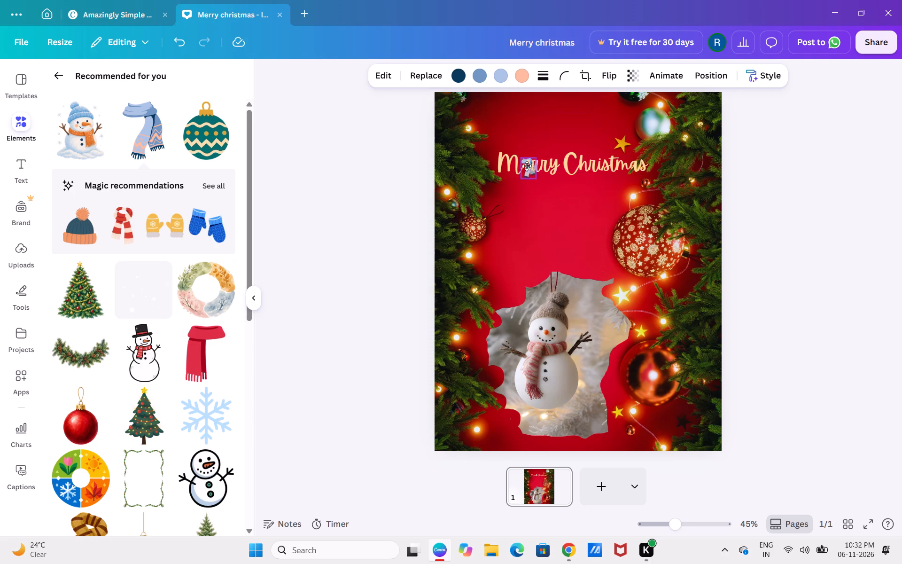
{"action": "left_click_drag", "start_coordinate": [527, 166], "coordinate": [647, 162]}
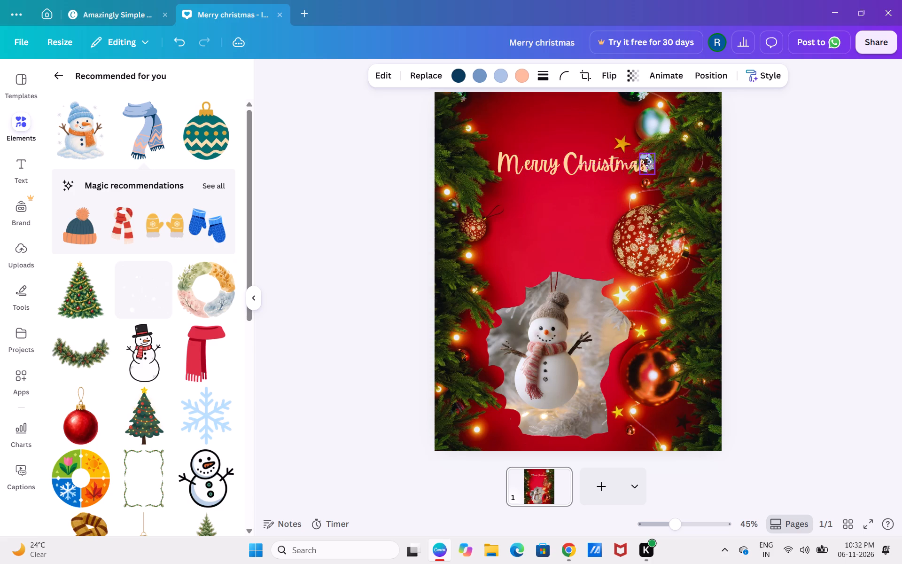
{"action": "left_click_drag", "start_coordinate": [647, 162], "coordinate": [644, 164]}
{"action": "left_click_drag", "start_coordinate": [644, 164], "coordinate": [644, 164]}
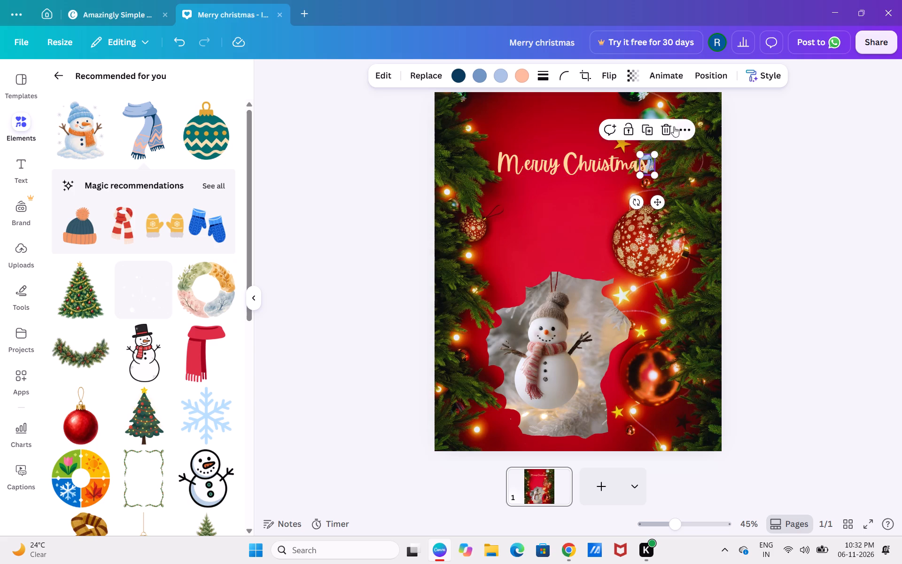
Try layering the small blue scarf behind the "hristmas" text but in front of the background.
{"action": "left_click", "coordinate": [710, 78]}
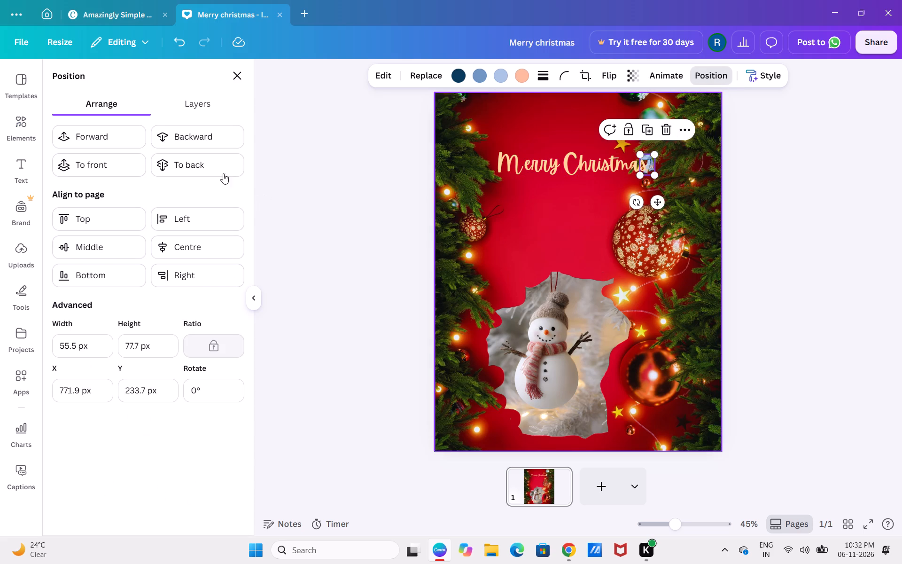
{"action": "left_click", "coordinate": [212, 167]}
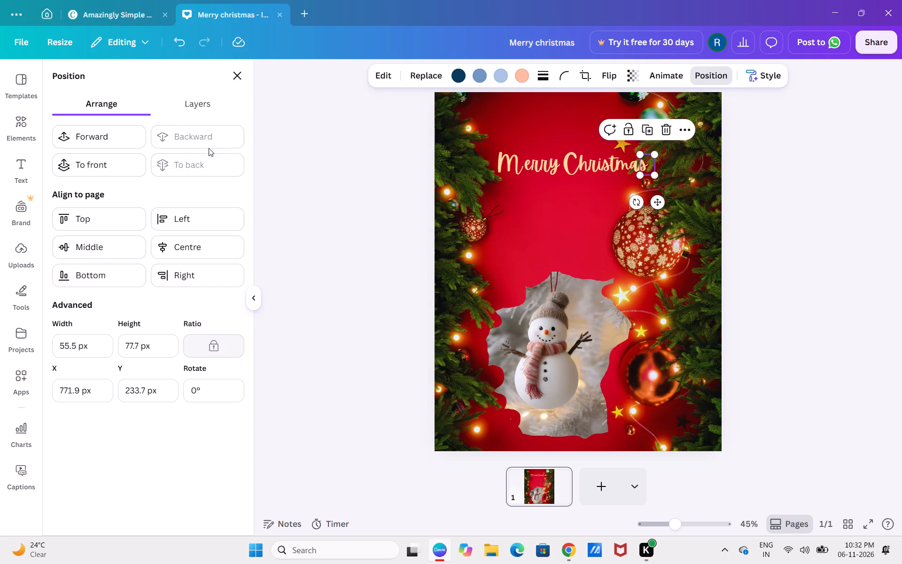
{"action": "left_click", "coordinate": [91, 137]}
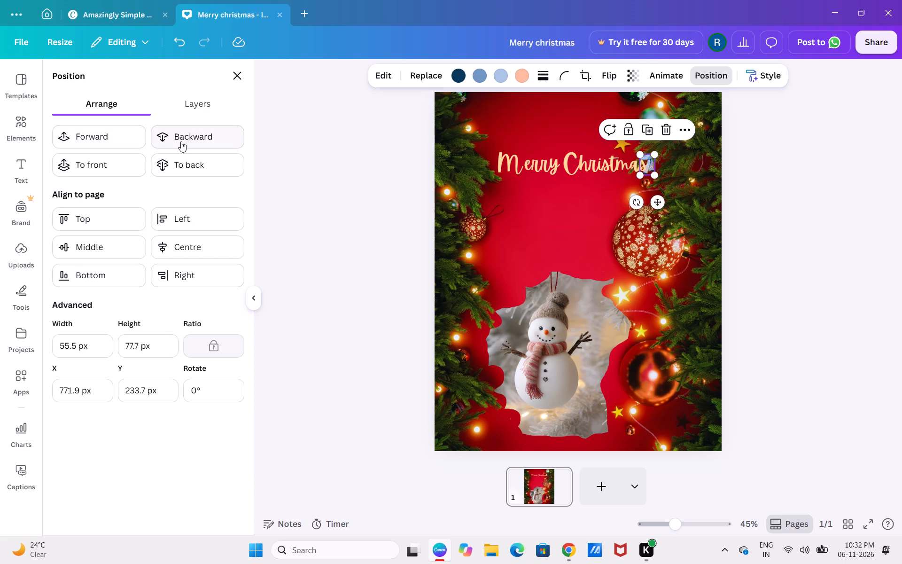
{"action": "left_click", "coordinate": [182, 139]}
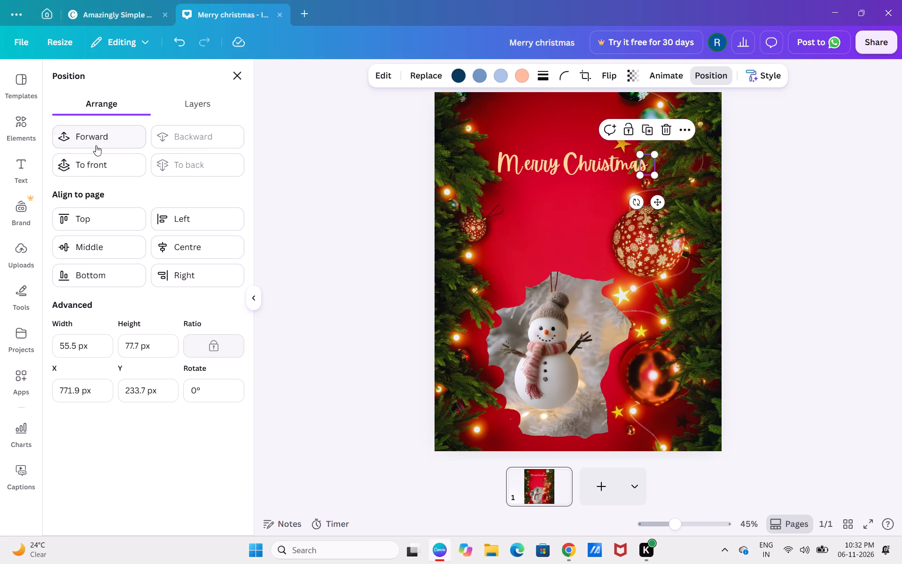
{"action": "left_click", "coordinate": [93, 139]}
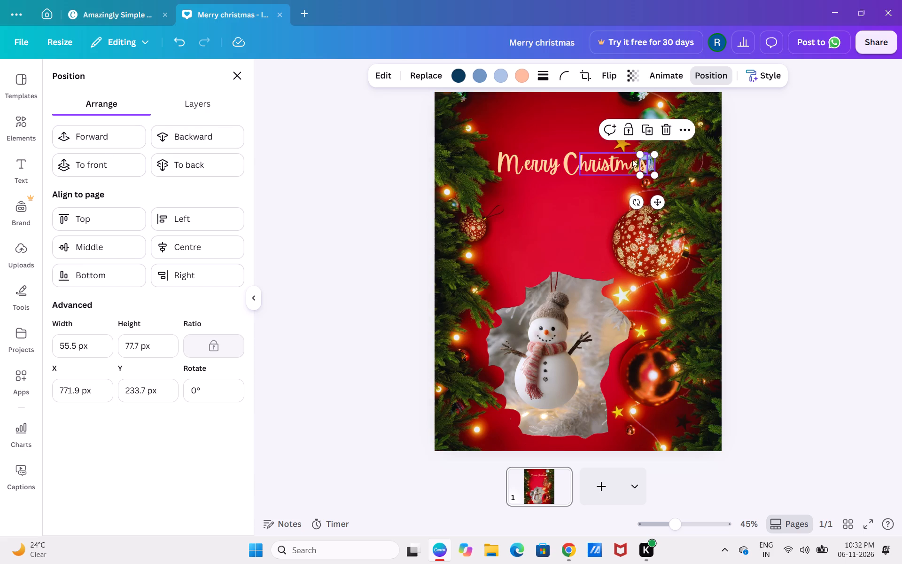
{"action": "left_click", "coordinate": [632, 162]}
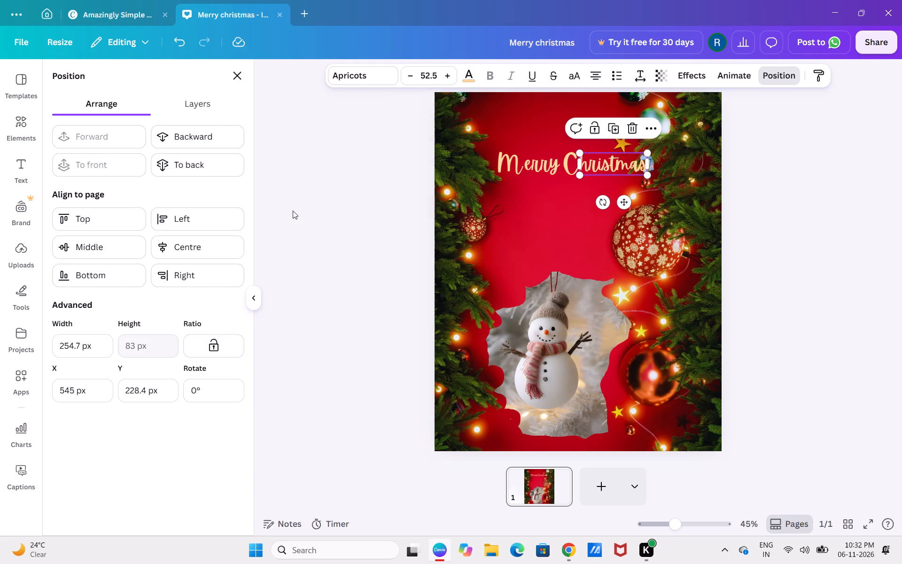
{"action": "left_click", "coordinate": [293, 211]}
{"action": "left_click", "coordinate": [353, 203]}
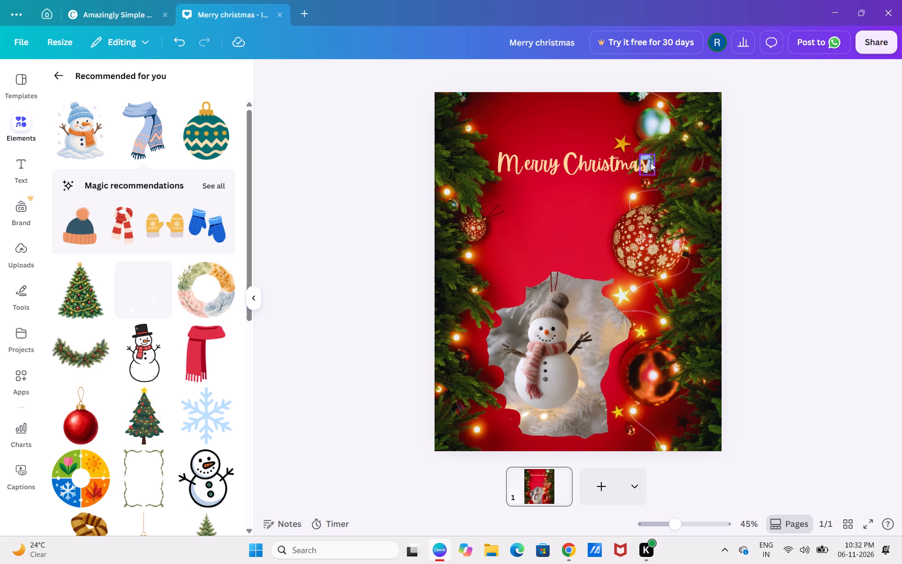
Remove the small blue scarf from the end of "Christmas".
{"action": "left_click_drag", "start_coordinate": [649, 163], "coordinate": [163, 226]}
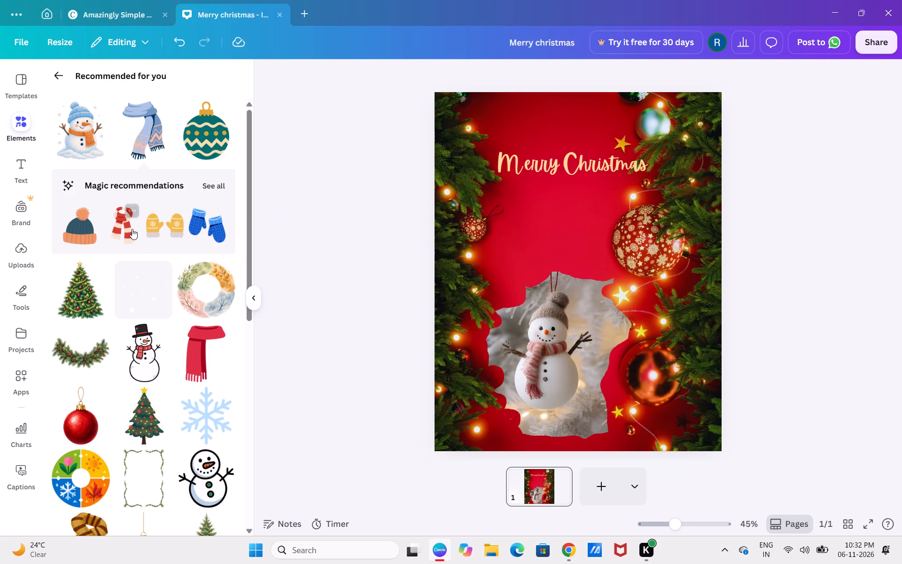
Add the blue and orange bobble hat from the magic recommendations, shrink it and place it above the start of "Merry".
{"action": "left_click_drag", "start_coordinate": [89, 230], "coordinate": [490, 79]}
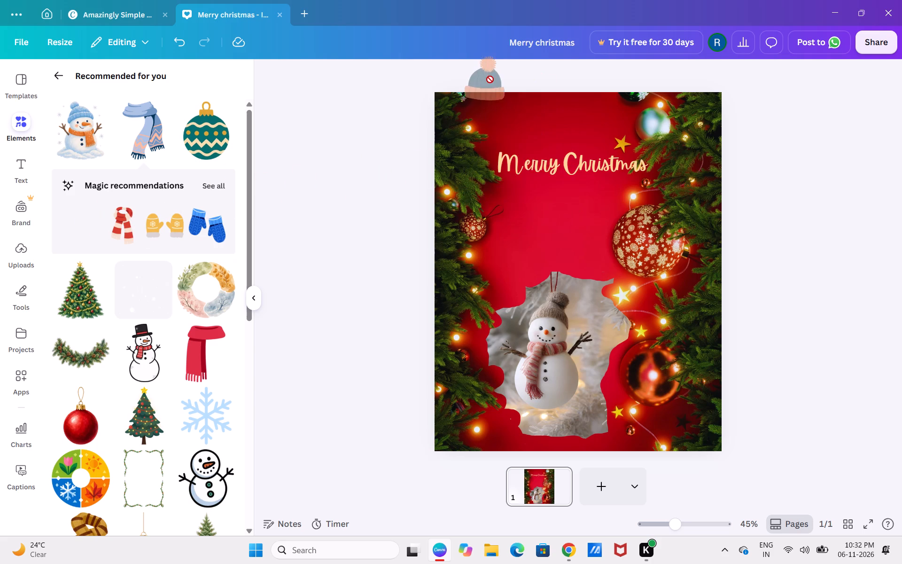
{"action": "left_click_drag", "start_coordinate": [490, 79], "coordinate": [128, 172]}
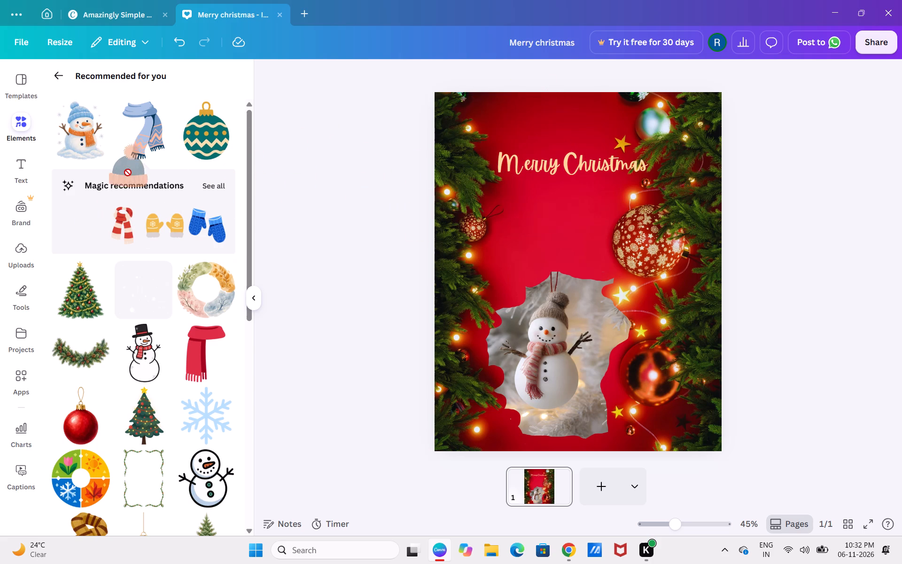
{"action": "left_click_drag", "start_coordinate": [128, 172], "coordinate": [196, 193]}
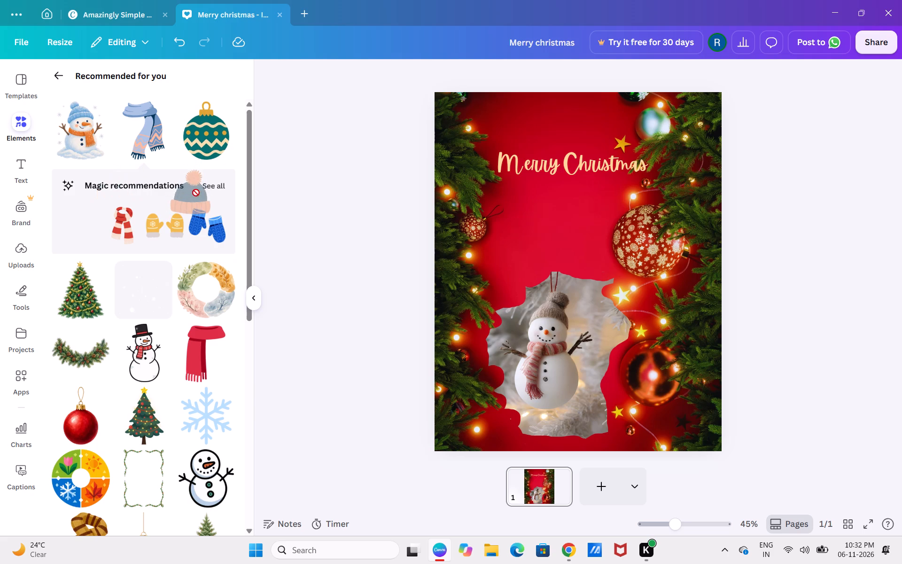
{"action": "left_click_drag", "start_coordinate": [196, 193], "coordinate": [516, 105]}
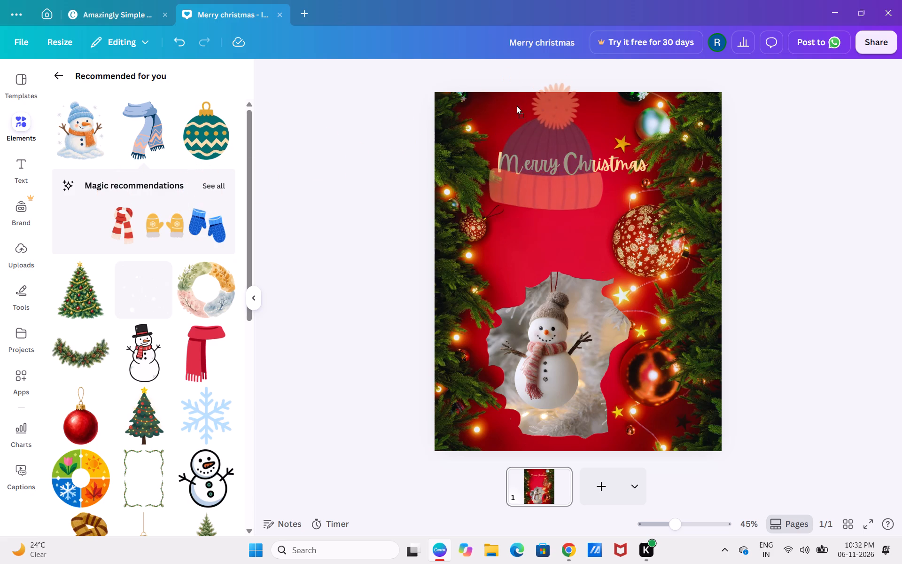
{"action": "left_click_drag", "start_coordinate": [516, 105], "coordinate": [516, 106]}
{"action": "left_click_drag", "start_coordinate": [602, 211], "coordinate": [581, 178]}
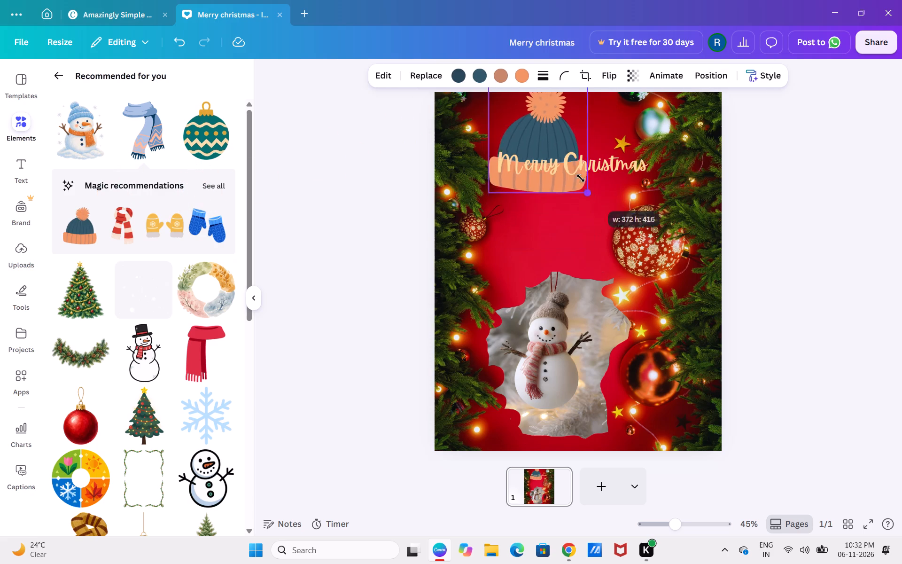
{"action": "left_click_drag", "start_coordinate": [581, 178], "coordinate": [533, 135]}
{"action": "left_click_drag", "start_coordinate": [513, 113], "coordinate": [514, 129]}
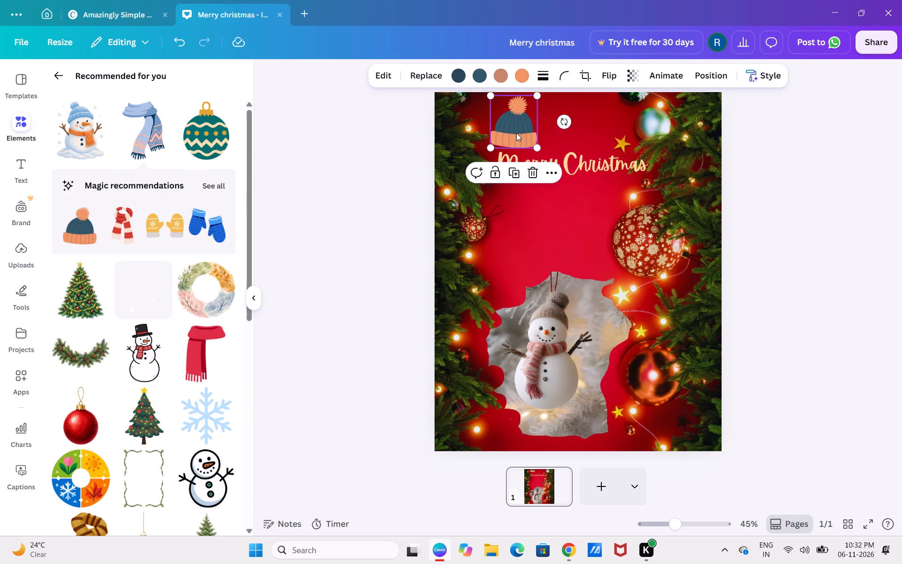
Shrink the bobble hat to about the width of the letter M and set it on top of the M.
{"action": "left_click_drag", "start_coordinate": [676, 529], "coordinate": [724, 525]}
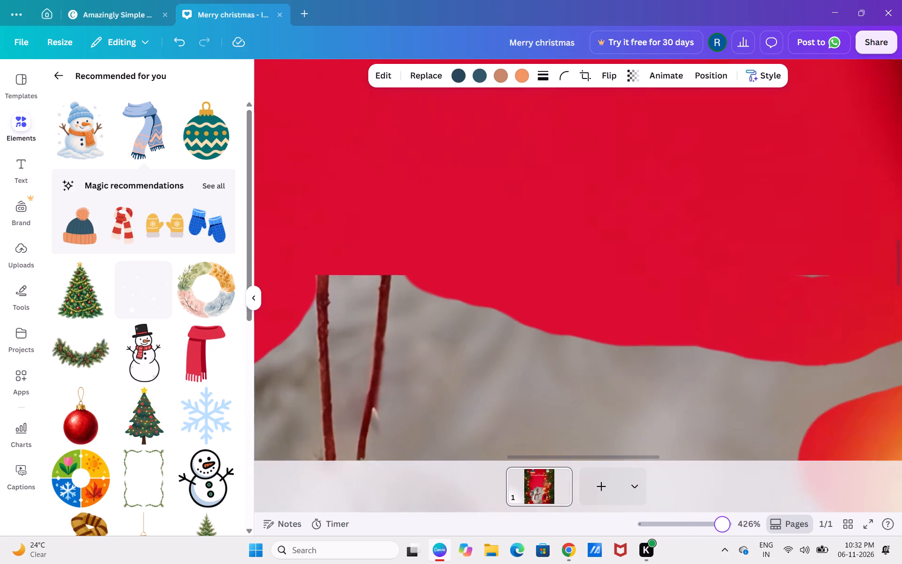
{"action": "left_click_drag", "start_coordinate": [724, 525], "coordinate": [705, 514]}
{"action": "scroll", "coordinate": [534, 321], "scroll_direction": "up", "scroll_amount": 7}
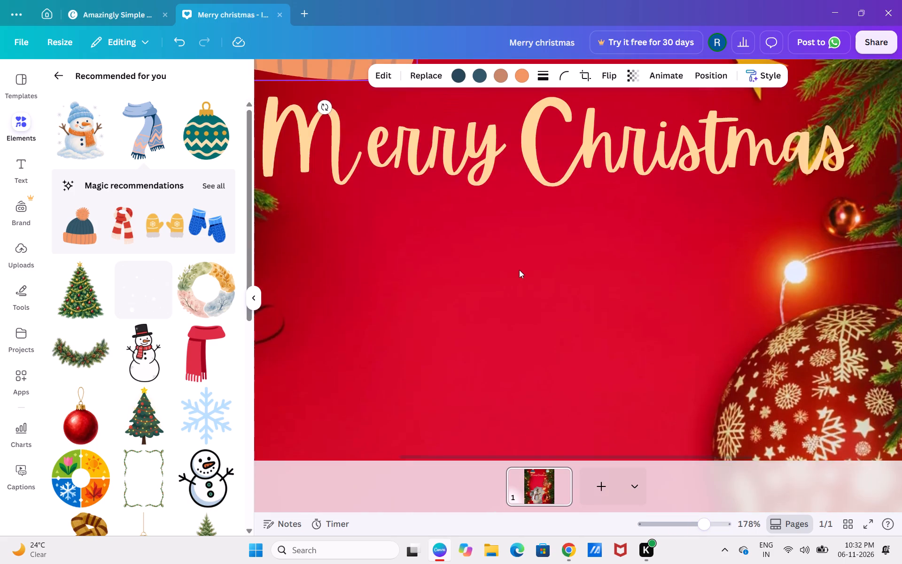
{"action": "scroll", "coordinate": [519, 270], "scroll_direction": "up", "scroll_amount": 2}
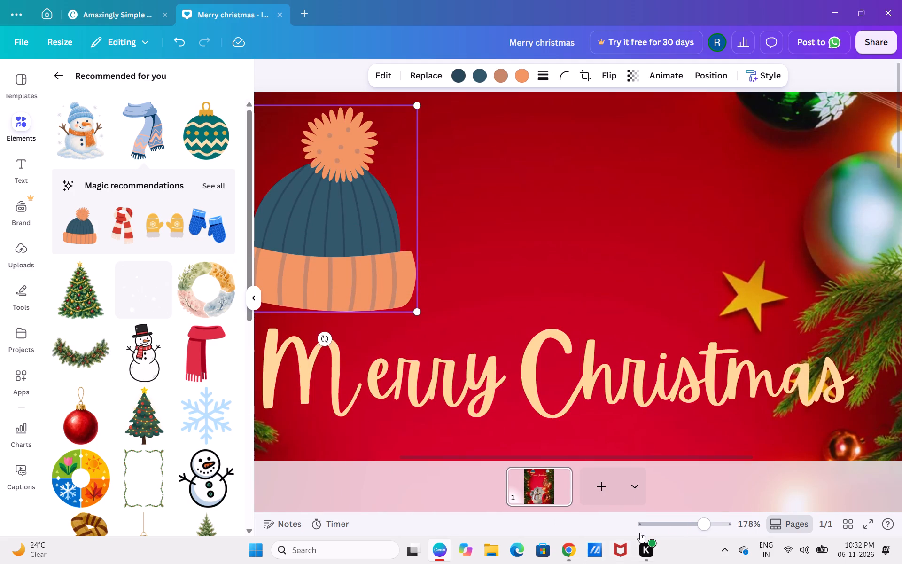
{"action": "scroll", "coordinate": [640, 528], "scroll_direction": "right", "scroll_amount": 4}
{"action": "scroll", "coordinate": [473, 530], "scroll_direction": "right", "scroll_amount": 1}
{"action": "scroll", "coordinate": [500, 345], "scroll_direction": "right", "scroll_amount": 2}
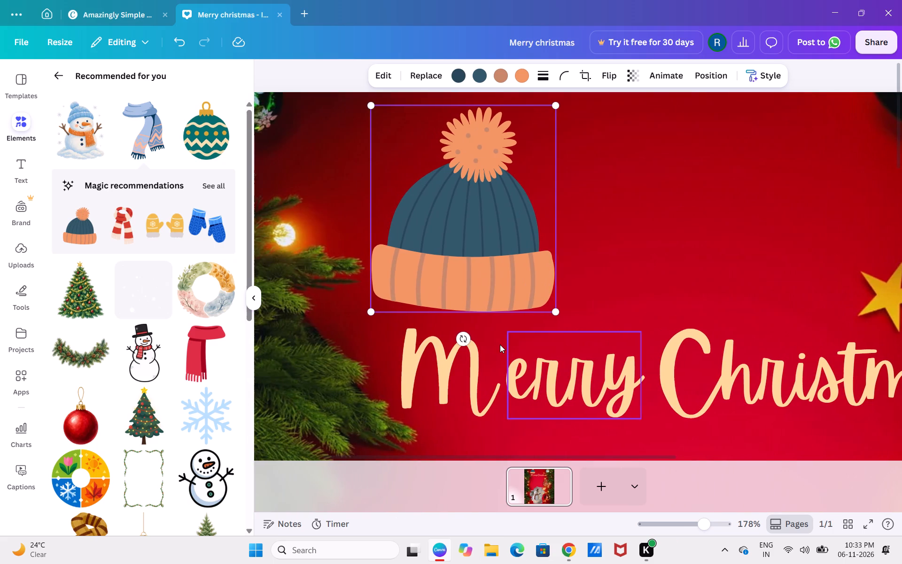
{"action": "scroll", "coordinate": [500, 345], "scroll_direction": "right", "scroll_amount": 1}
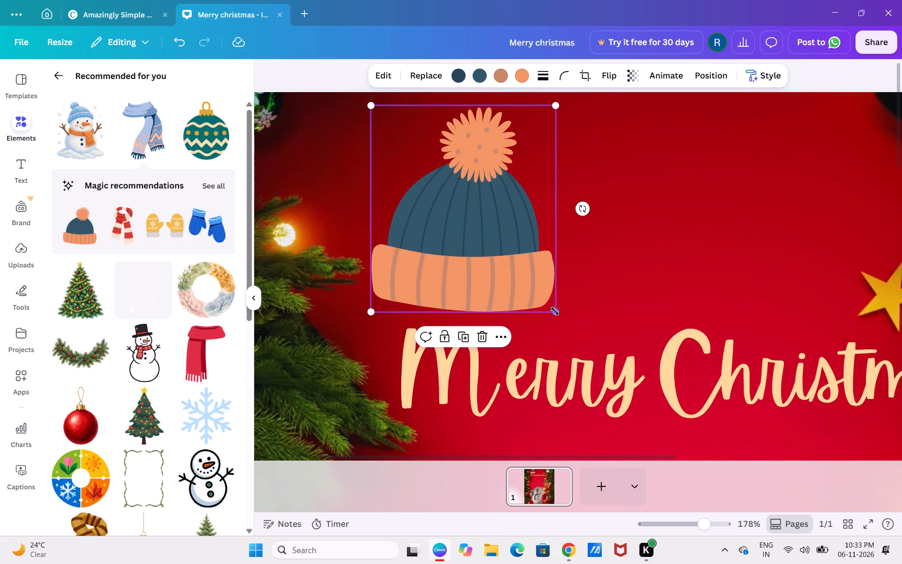
{"action": "left_click_drag", "start_coordinate": [550, 295], "coordinate": [554, 309]}
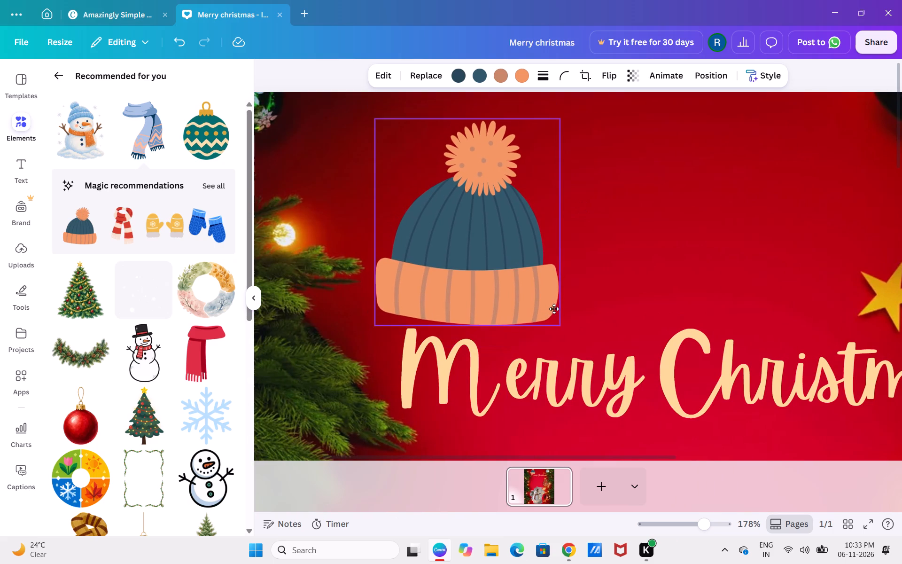
{"action": "left_click_drag", "start_coordinate": [554, 309], "coordinate": [554, 309]}
{"action": "left_click_drag", "start_coordinate": [561, 328], "coordinate": [444, 243]}
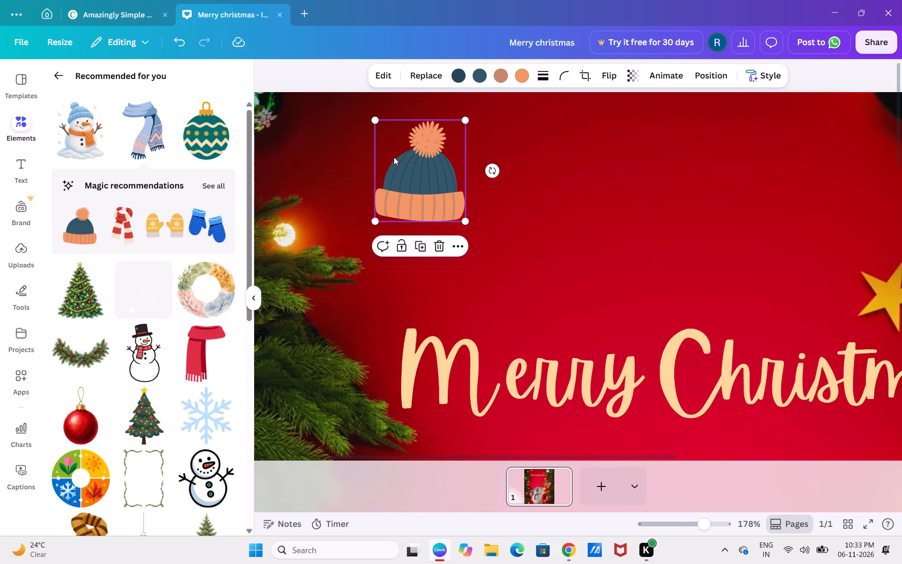
{"action": "left_click_drag", "start_coordinate": [423, 169], "coordinate": [449, 285]}
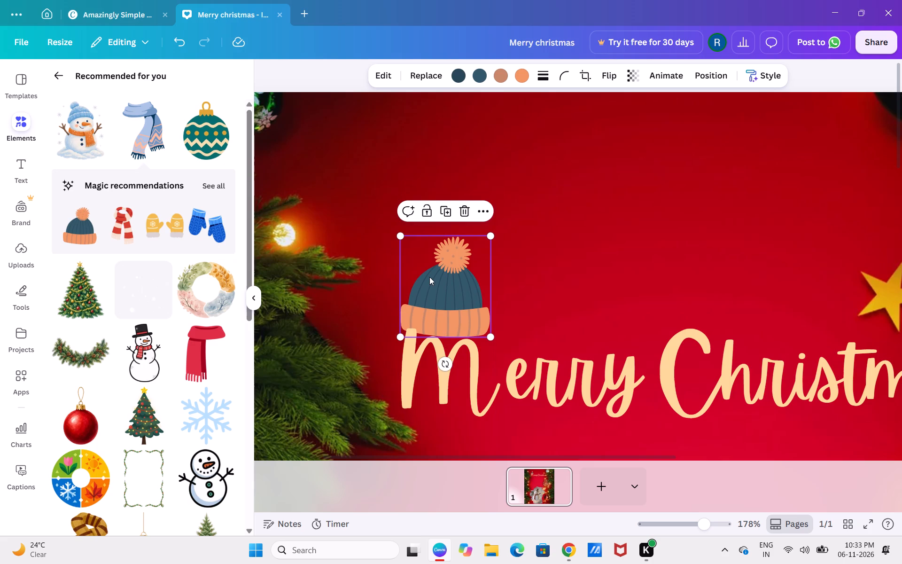
Send the letter M backward so that it sits behind the brim of the bobble hat.
{"action": "left_click", "coordinate": [415, 360]}
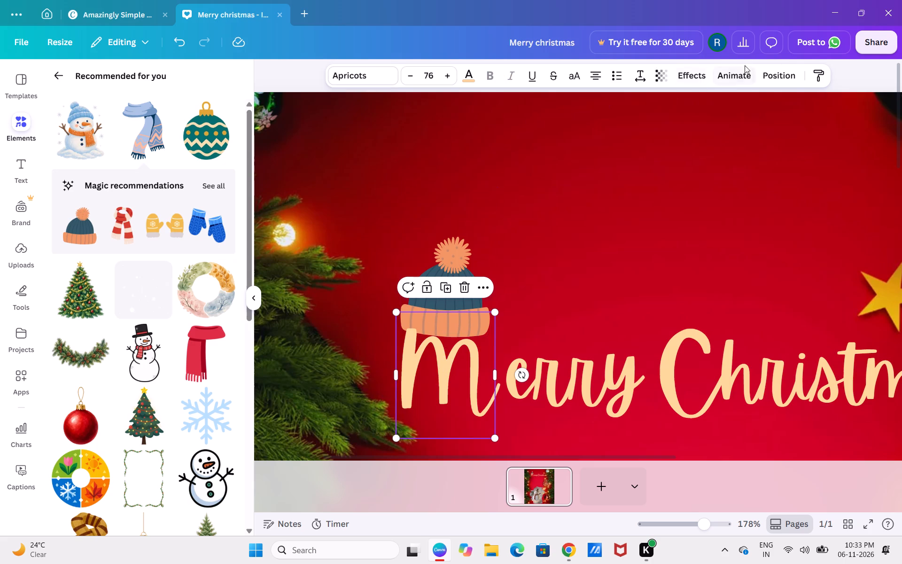
{"action": "left_click", "coordinate": [772, 73]}
{"action": "left_click", "coordinate": [201, 136]}
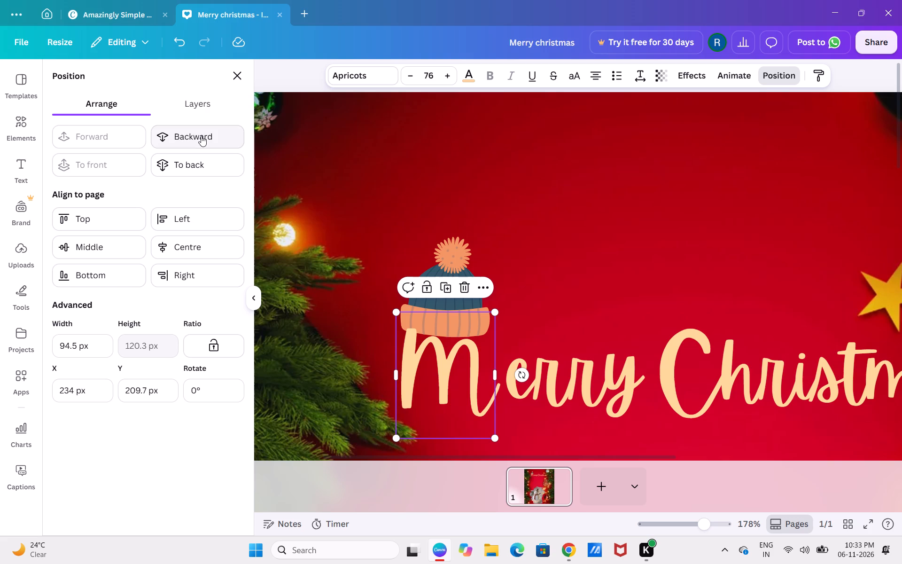
{"action": "left_click", "coordinate": [201, 136]}
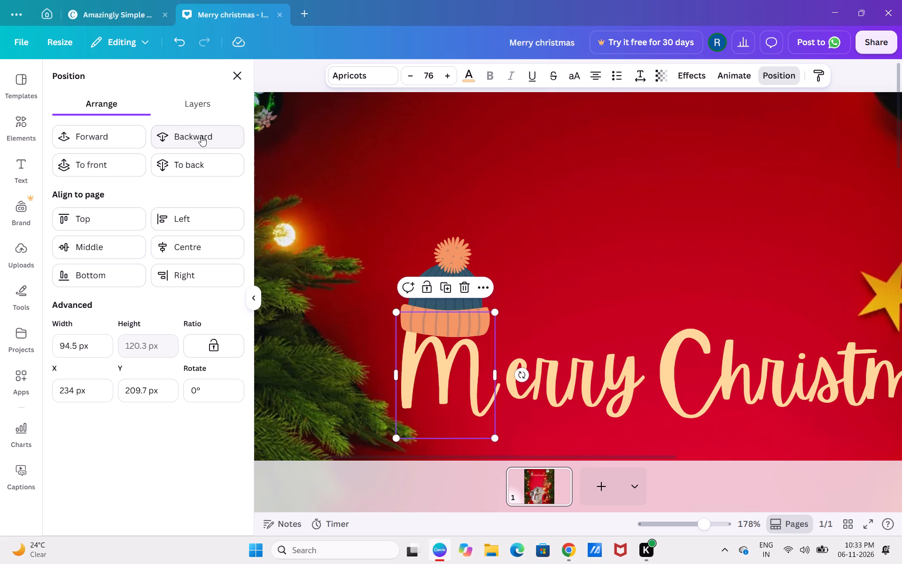
{"action": "left_click", "coordinate": [671, 263]}
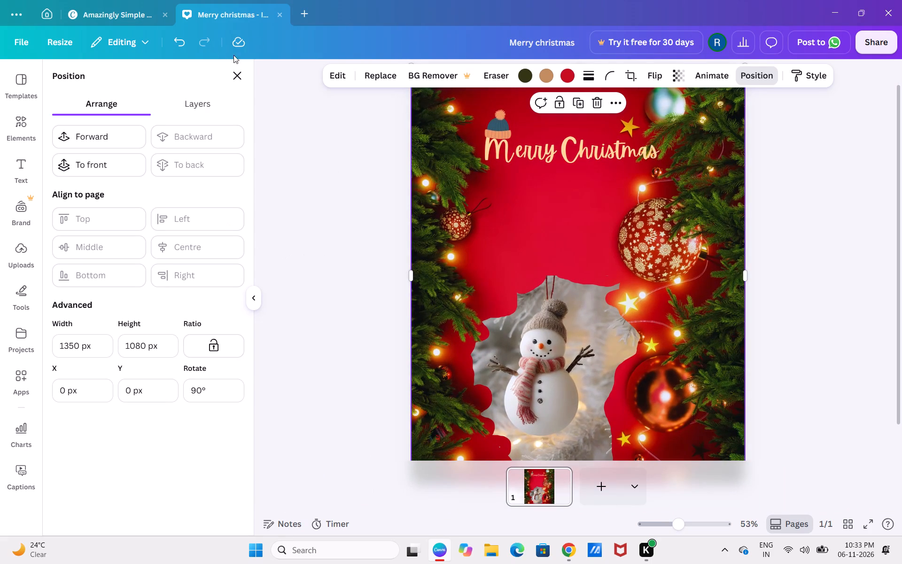
{"action": "left_click", "coordinate": [237, 72]}
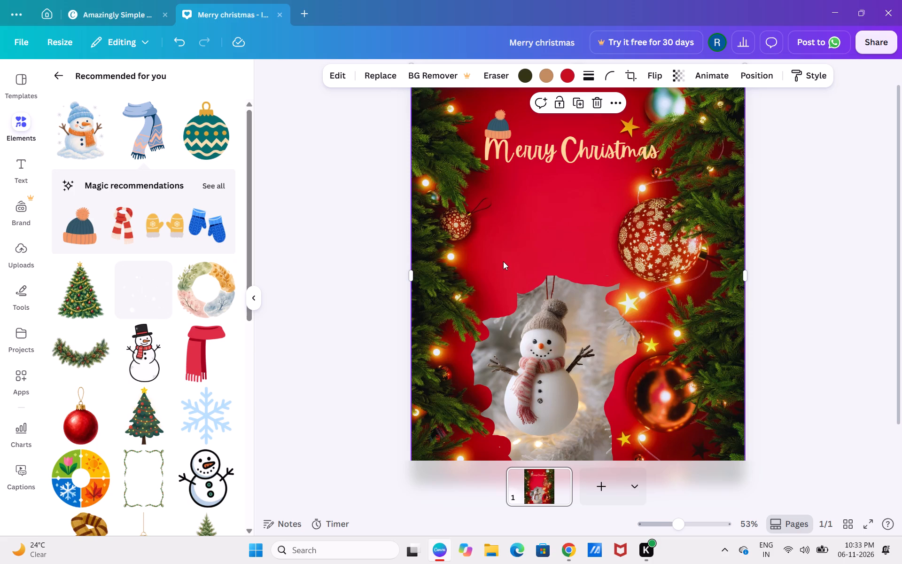
Tilt the bobble hat slightly counterclockwise and shift it onto the upper-left corner of the M.
{"action": "scroll", "coordinate": [503, 261], "scroll_direction": "up", "scroll_amount": 8}
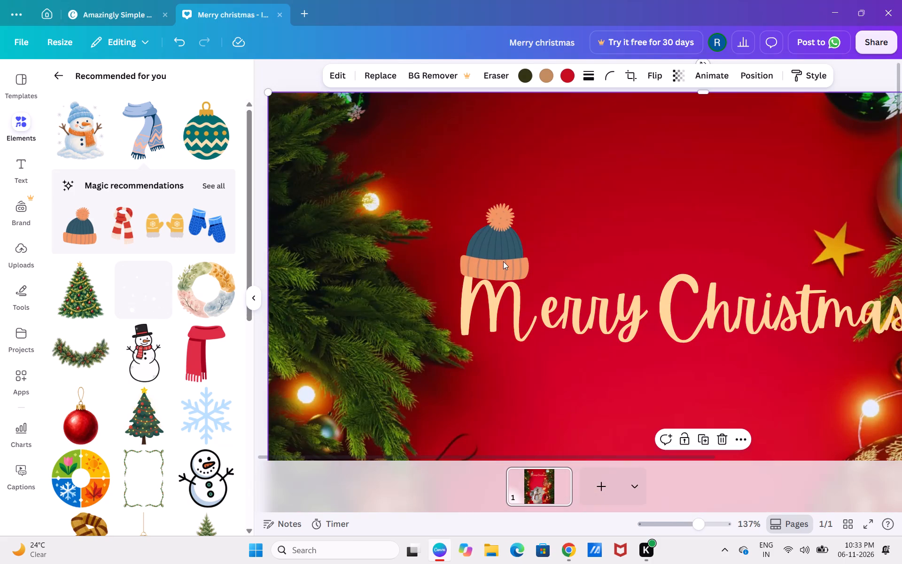
{"action": "left_click", "coordinate": [502, 259]}
{"action": "left_click_drag", "start_coordinate": [495, 308], "coordinate": [514, 308]}
{"action": "left_click_drag", "start_coordinate": [503, 258], "coordinate": [488, 262]}
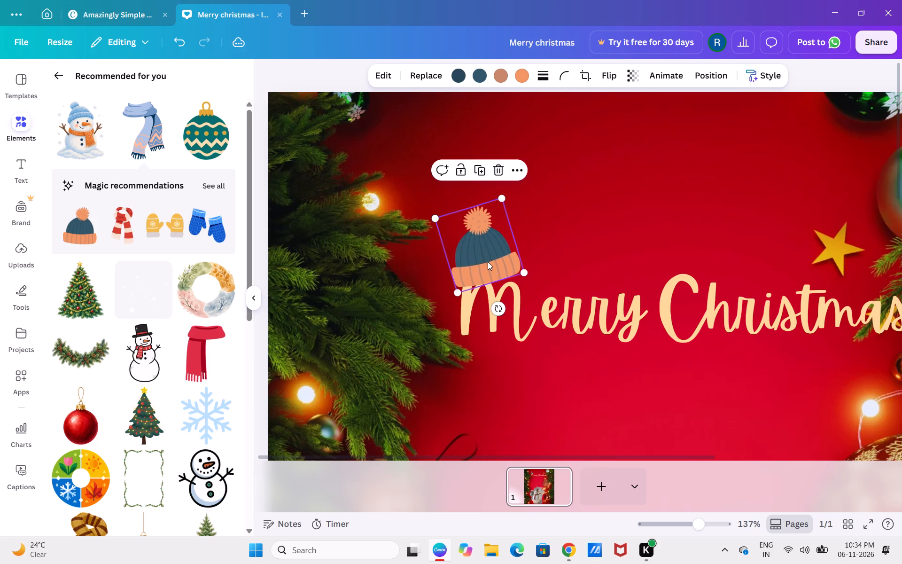
{"action": "left_click", "coordinate": [576, 232]}
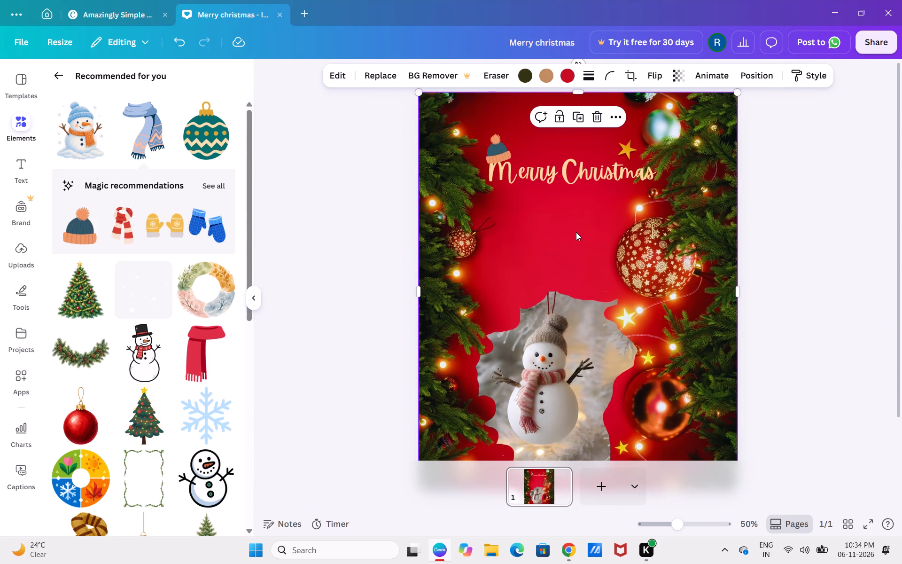
Shrink the tilted bobble hat further and seat it on the first stroke of the M.
{"action": "scroll", "coordinate": [576, 232], "scroll_direction": "up", "scroll_amount": 4}
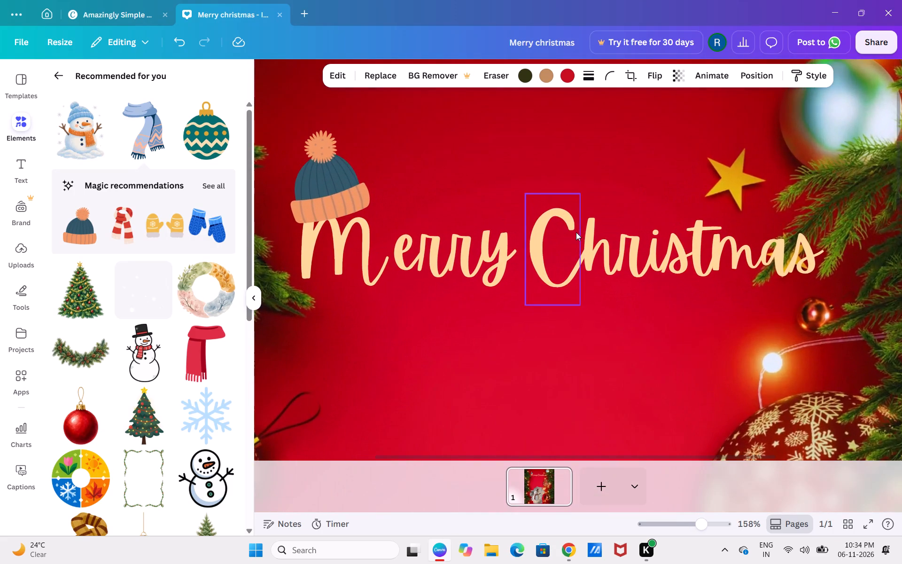
{"action": "scroll", "coordinate": [576, 232], "scroll_direction": "right", "scroll_amount": 3}
{"action": "left_click", "coordinate": [504, 198]}
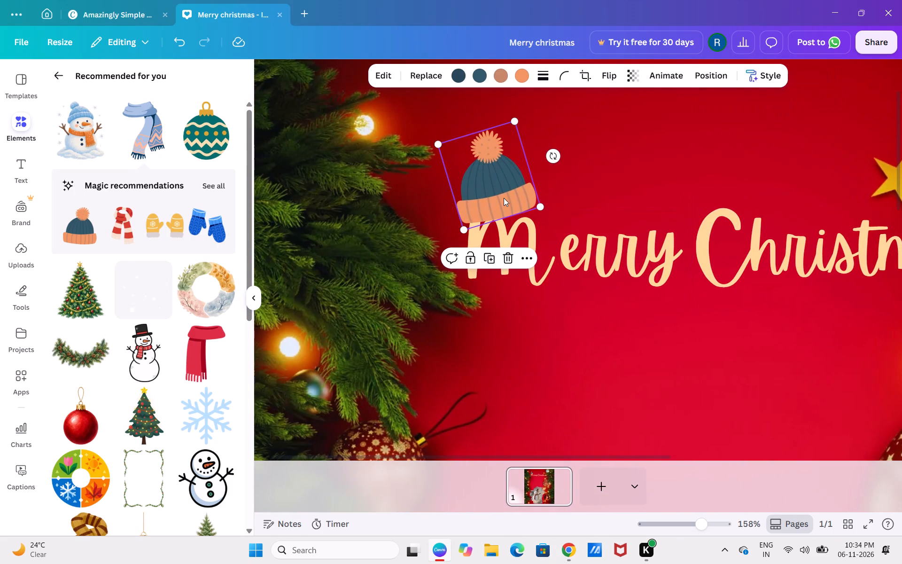
{"action": "left_click_drag", "start_coordinate": [543, 204], "coordinate": [510, 180]}
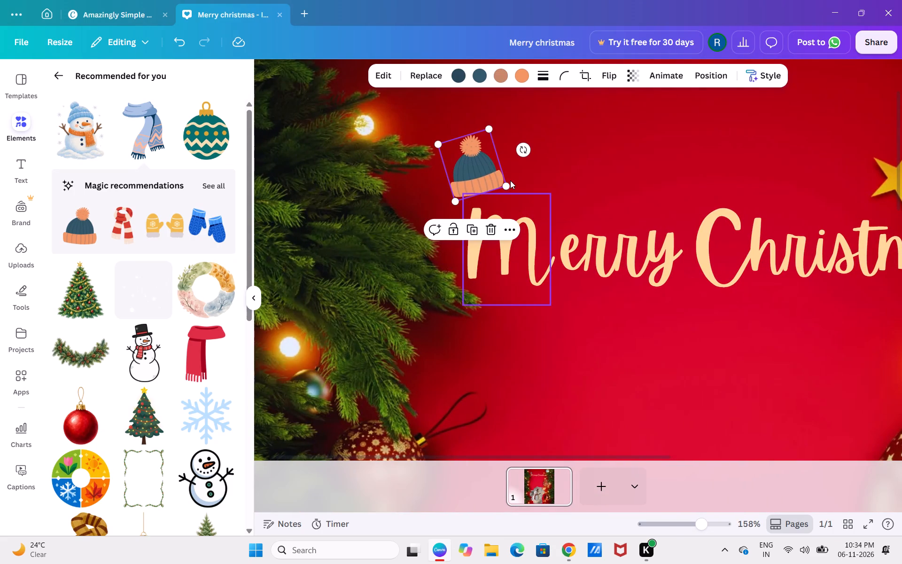
{"action": "left_click", "coordinate": [490, 168]}
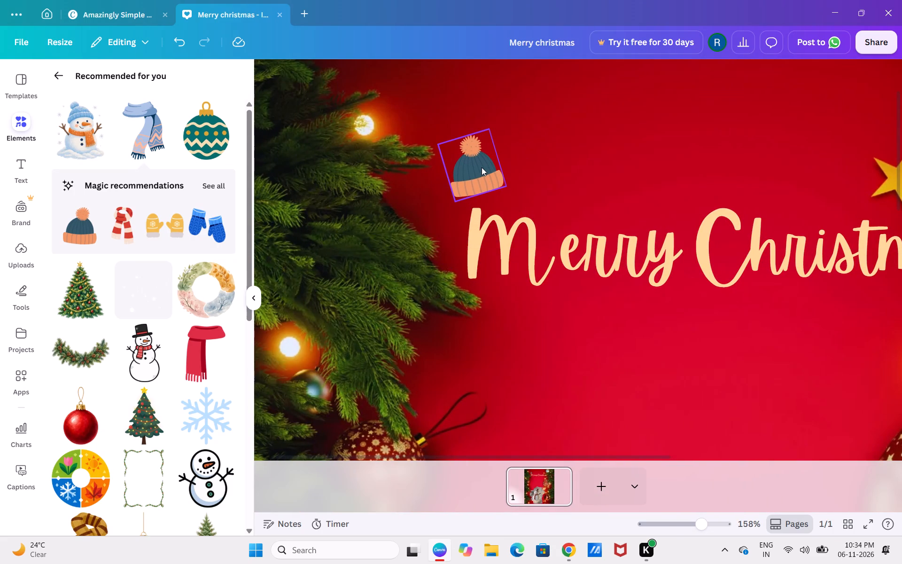
{"action": "left_click", "coordinate": [482, 167]}
{"action": "left_click_drag", "start_coordinate": [482, 167], "coordinate": [492, 195]}
{"action": "left_click", "coordinate": [571, 185]}
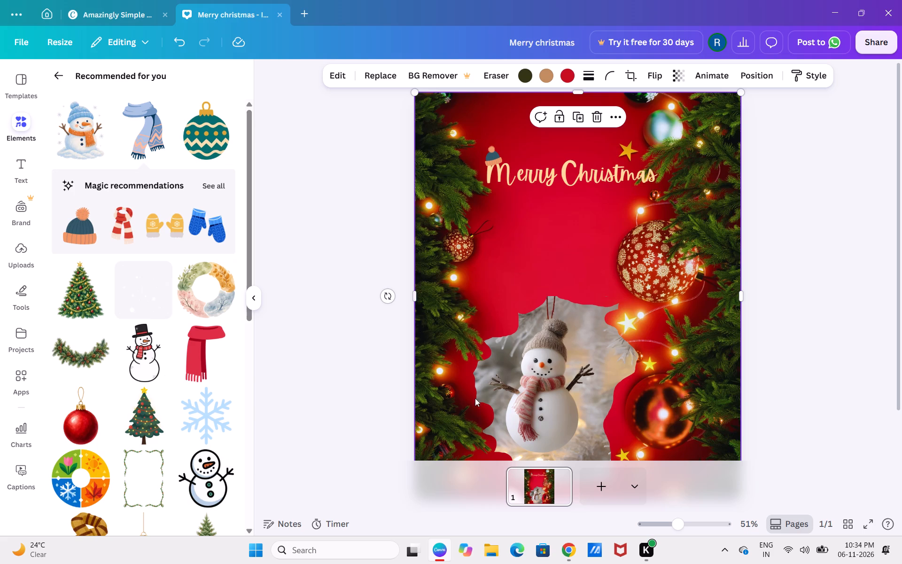
Move the snowman cutout slightly upward, keeping its frame flush with the page's left edge.
{"action": "left_click_drag", "start_coordinate": [557, 399], "coordinate": [557, 370]}
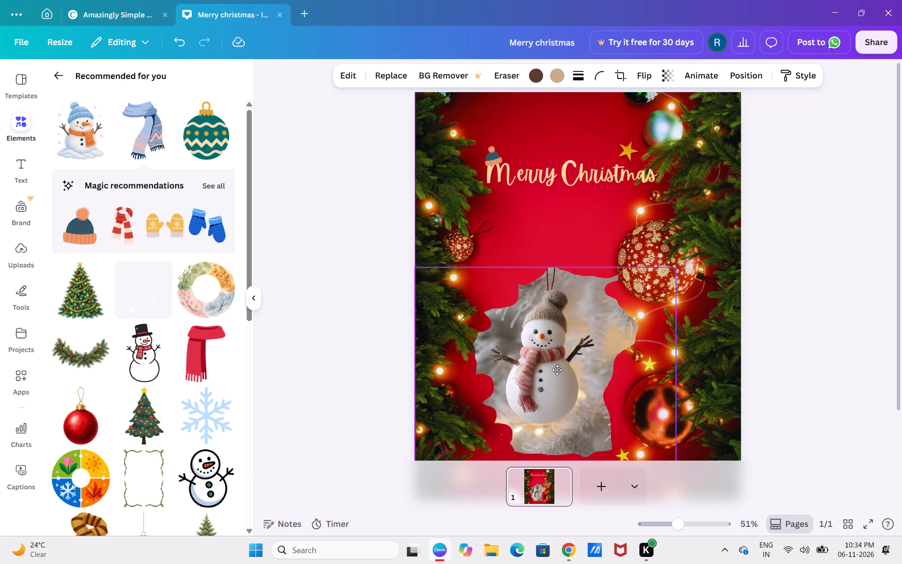
{"action": "left_click_drag", "start_coordinate": [557, 370], "coordinate": [555, 361]}
{"action": "left_click_drag", "start_coordinate": [555, 361], "coordinate": [553, 405]}
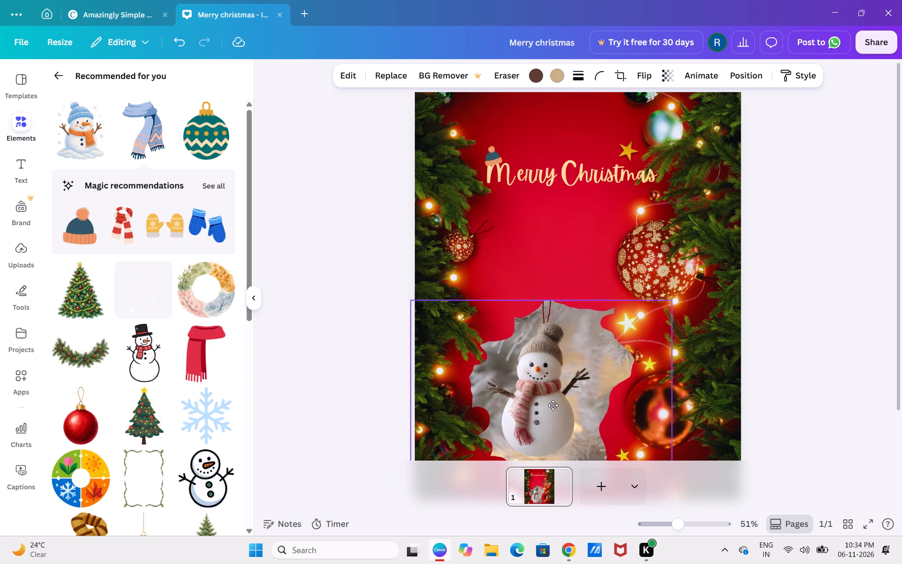
{"action": "left_click_drag", "start_coordinate": [553, 405], "coordinate": [552, 381]}
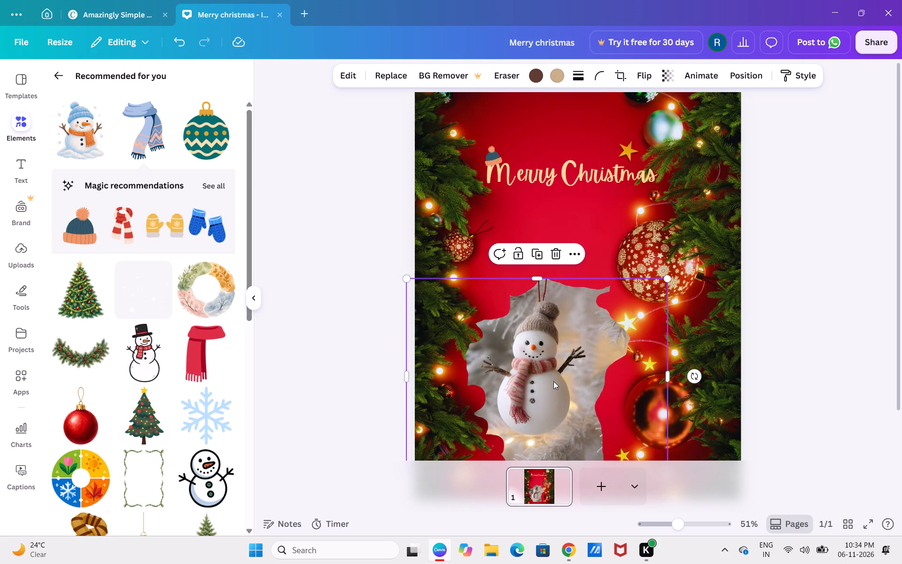
{"action": "left_click_drag", "start_coordinate": [556, 382], "coordinate": [566, 379]}
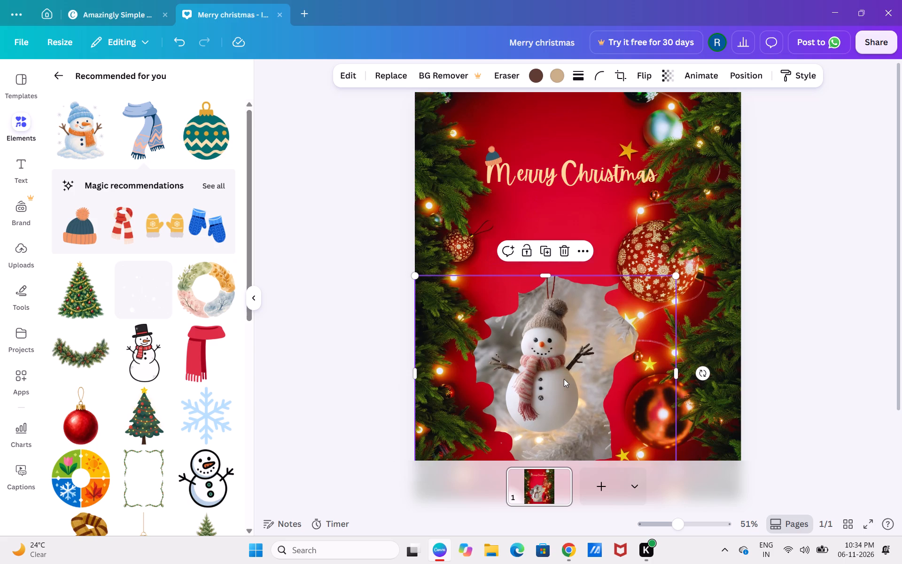
{"action": "left_click", "coordinate": [346, 414]}
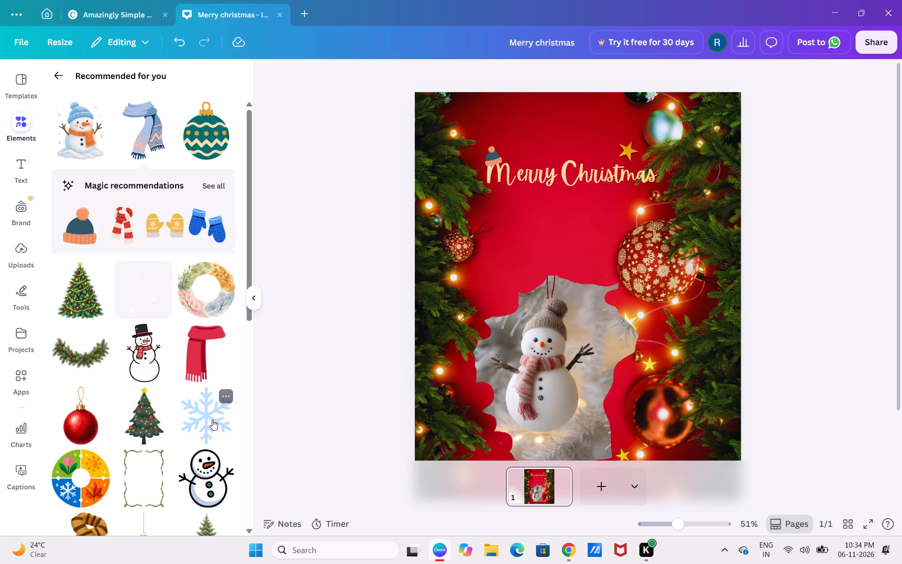
Add the light blue snowflake graphic to the page, shrink it and place it just above the greeting.
{"action": "left_click_drag", "start_coordinate": [212, 420], "coordinate": [507, 217]}
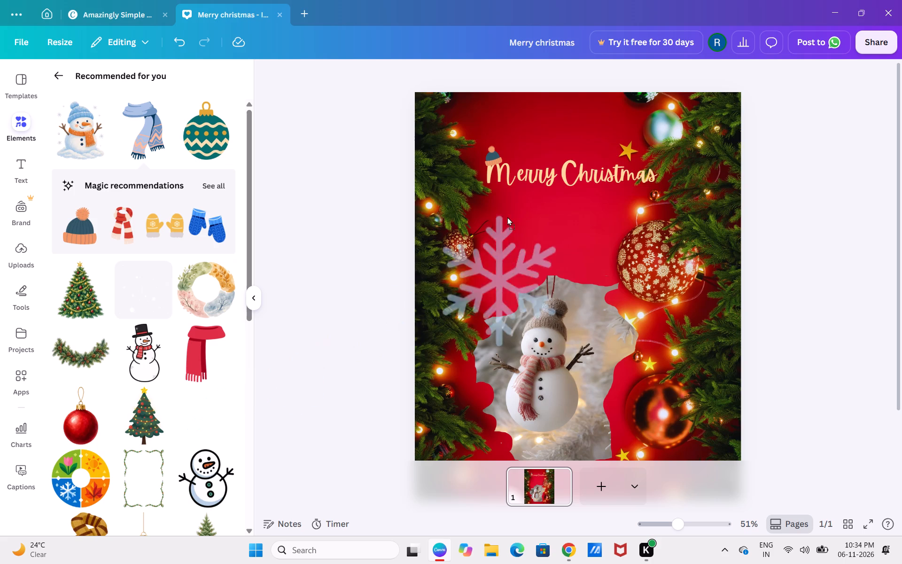
{"action": "left_click_drag", "start_coordinate": [507, 217], "coordinate": [554, 136]}
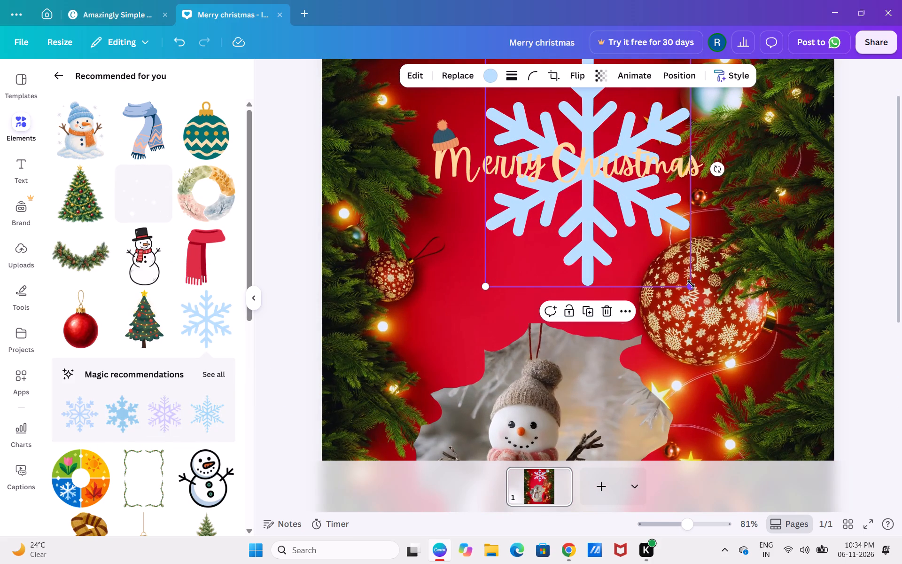
{"action": "left_click_drag", "start_coordinate": [691, 284], "coordinate": [530, 122]}
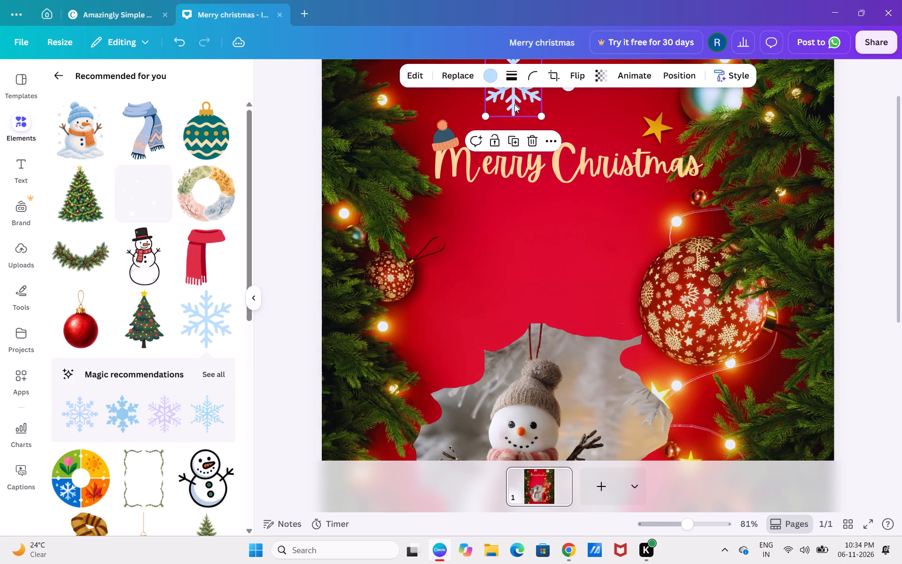
{"action": "left_click_drag", "start_coordinate": [514, 104], "coordinate": [567, 145]}
{"action": "scroll", "coordinate": [567, 145], "scroll_direction": "up", "scroll_amount": 2}
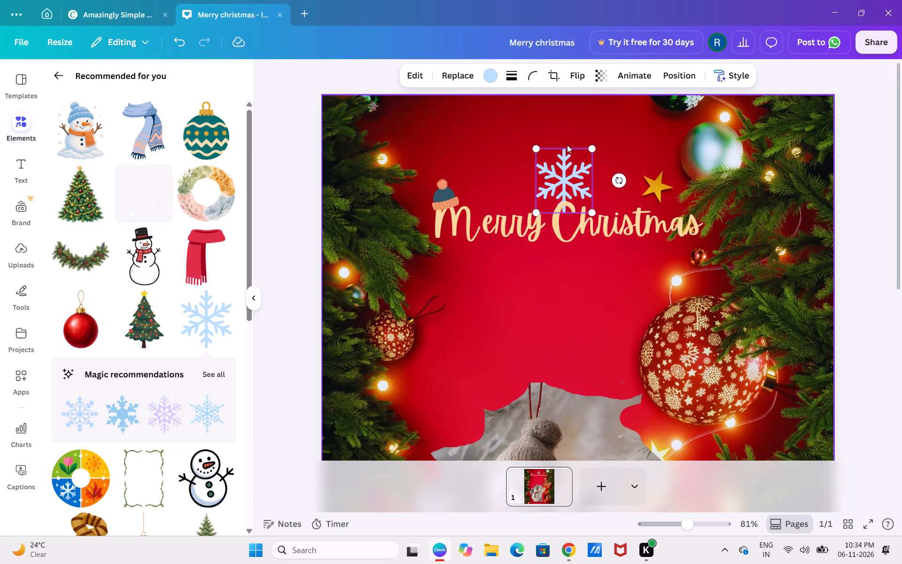
{"action": "scroll", "coordinate": [567, 145], "scroll_direction": "up", "scroll_amount": 1}
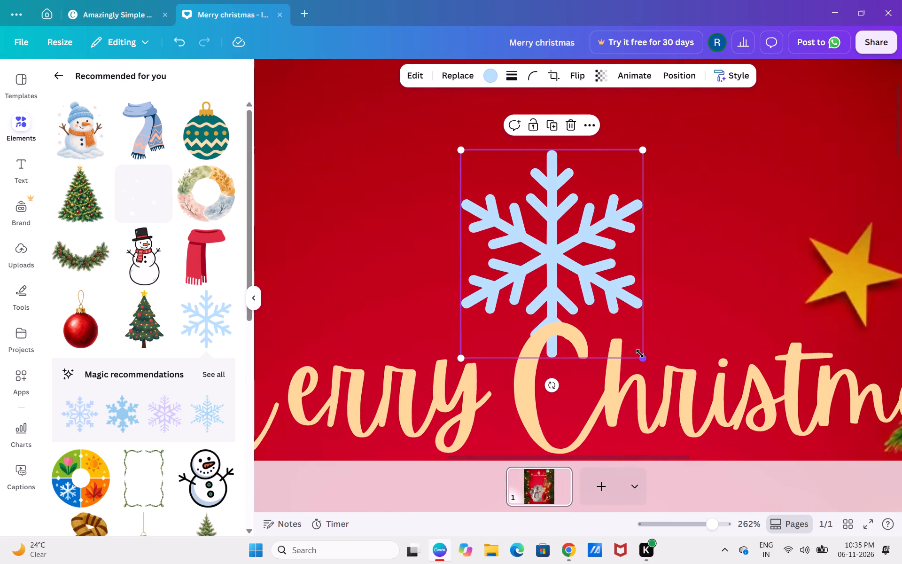
Shrink the snowflake to a fraction of the C's height and place it inside the C of Christmas.
{"action": "left_click_drag", "start_coordinate": [640, 353], "coordinate": [493, 180]}
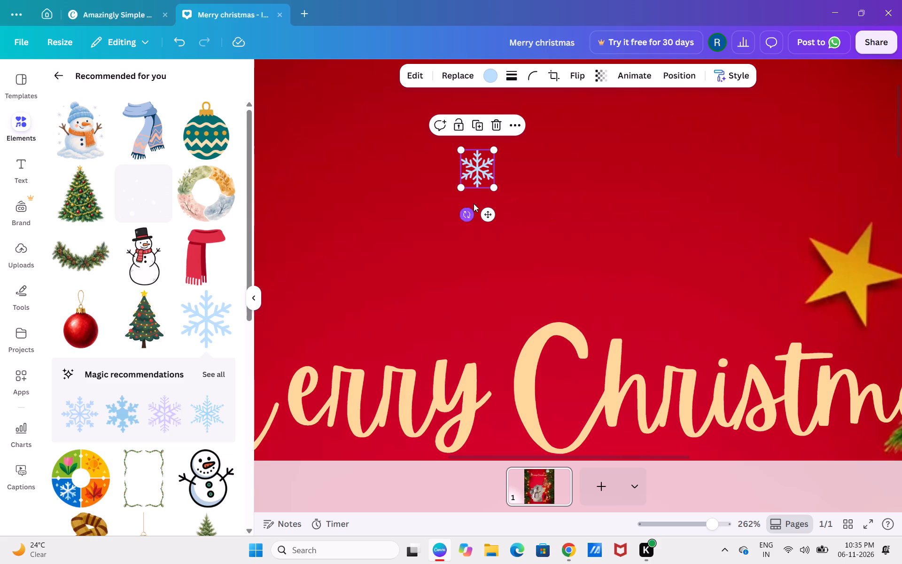
{"action": "left_click_drag", "start_coordinate": [487, 216], "coordinate": [584, 347]}
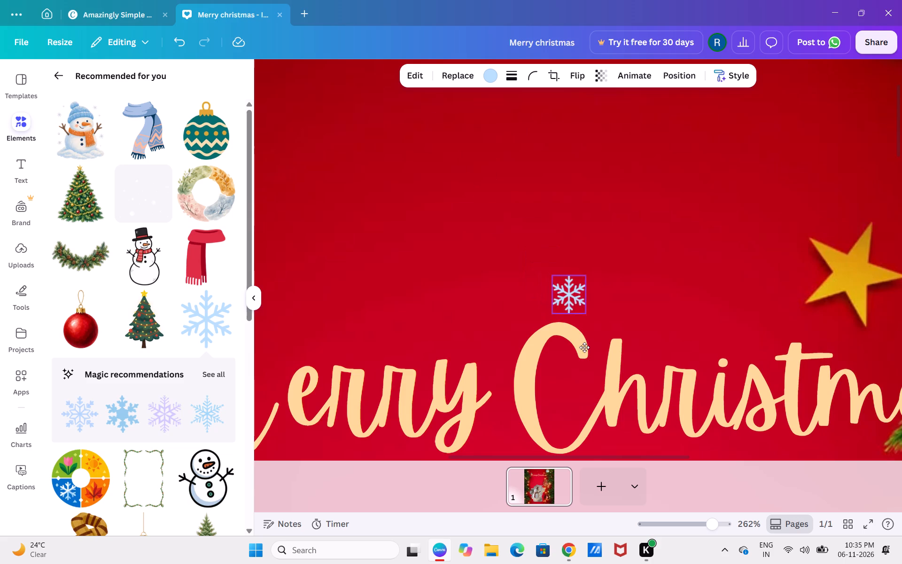
{"action": "left_click_drag", "start_coordinate": [584, 347], "coordinate": [586, 364]}
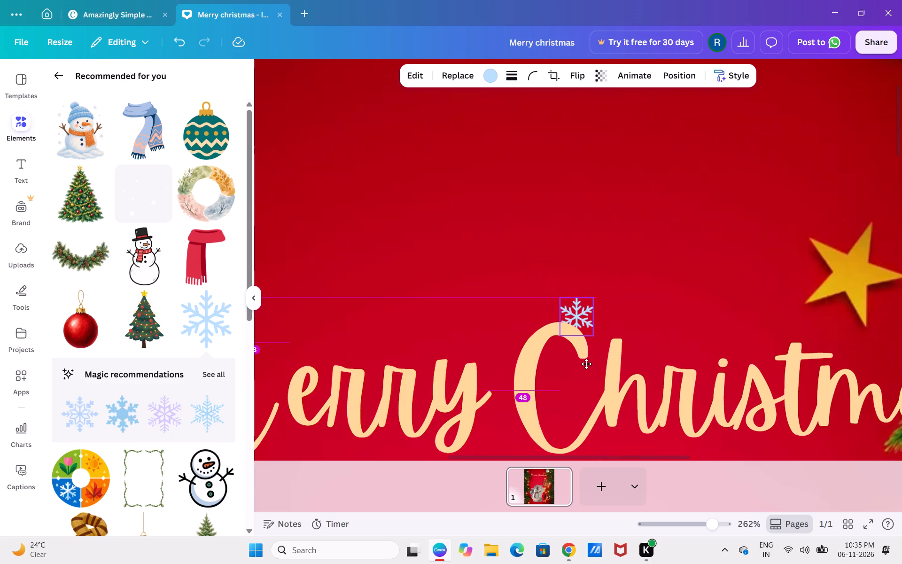
{"action": "left_click_drag", "start_coordinate": [586, 364], "coordinate": [568, 424]}
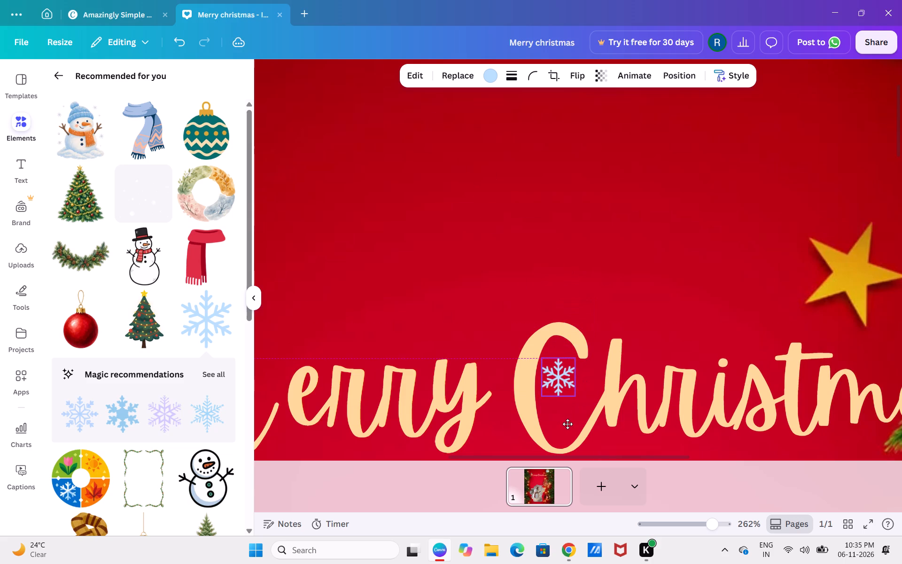
{"action": "left_click_drag", "start_coordinate": [568, 424], "coordinate": [568, 423]}
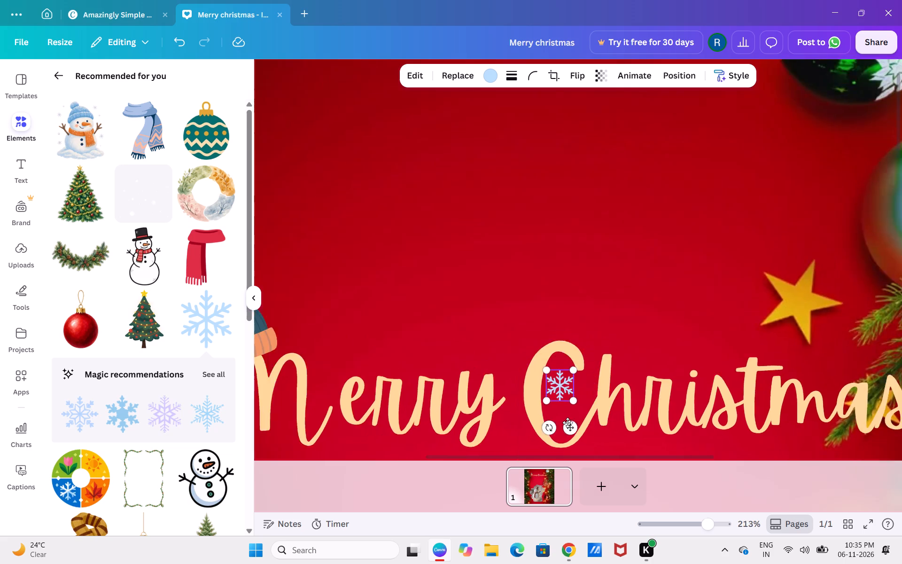
{"action": "scroll", "coordinate": [568, 423], "scroll_direction": "up", "scroll_amount": 1}
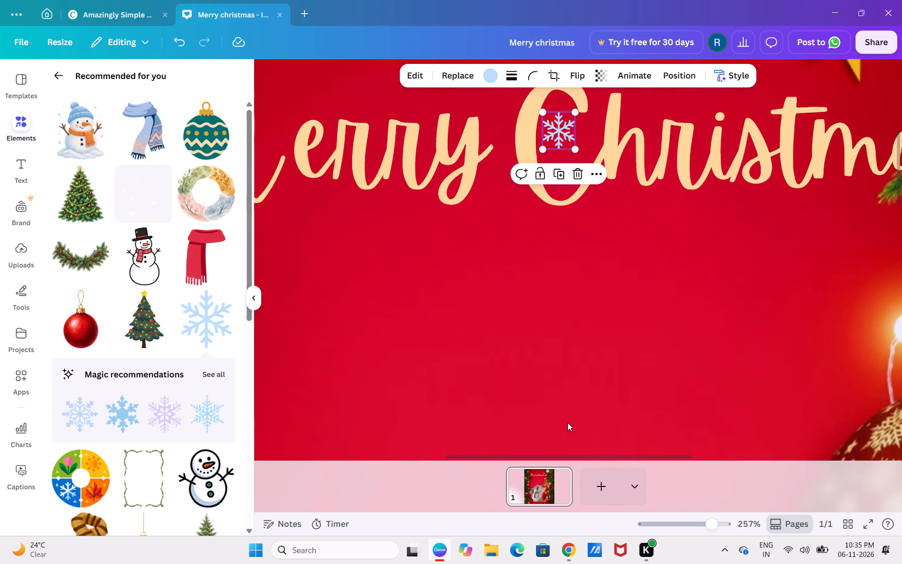
{"action": "scroll", "coordinate": [568, 423], "scroll_direction": "up", "scroll_amount": 1}
{"action": "scroll", "coordinate": [583, 359], "scroll_direction": "up", "scroll_amount": 3}
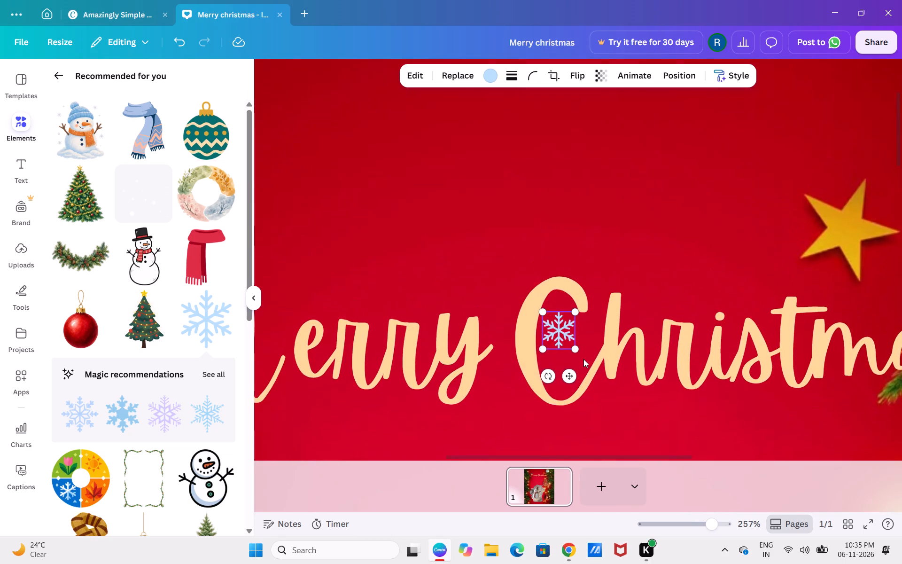
Move the small snowflake onto the top curve of the C, tilt it clockwise and enlarge it slightly.
{"action": "left_click_drag", "start_coordinate": [549, 320], "coordinate": [617, 236]}
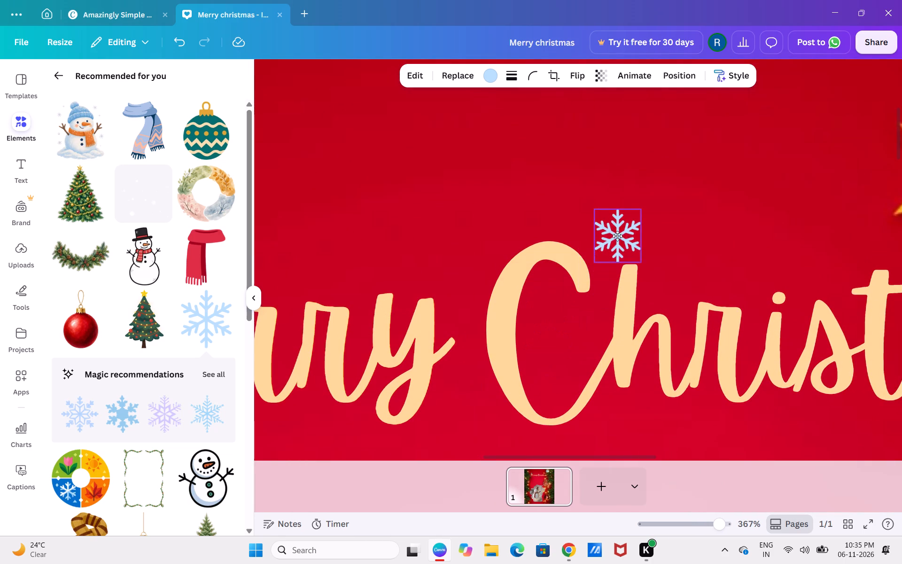
{"action": "left_click_drag", "start_coordinate": [617, 236], "coordinate": [574, 236]}
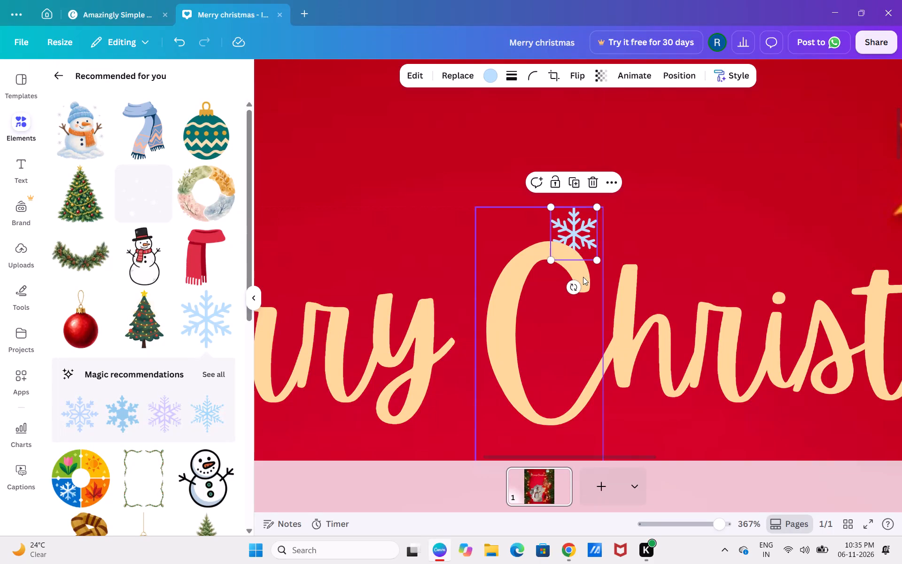
{"action": "left_click_drag", "start_coordinate": [568, 284], "coordinate": [546, 290]}
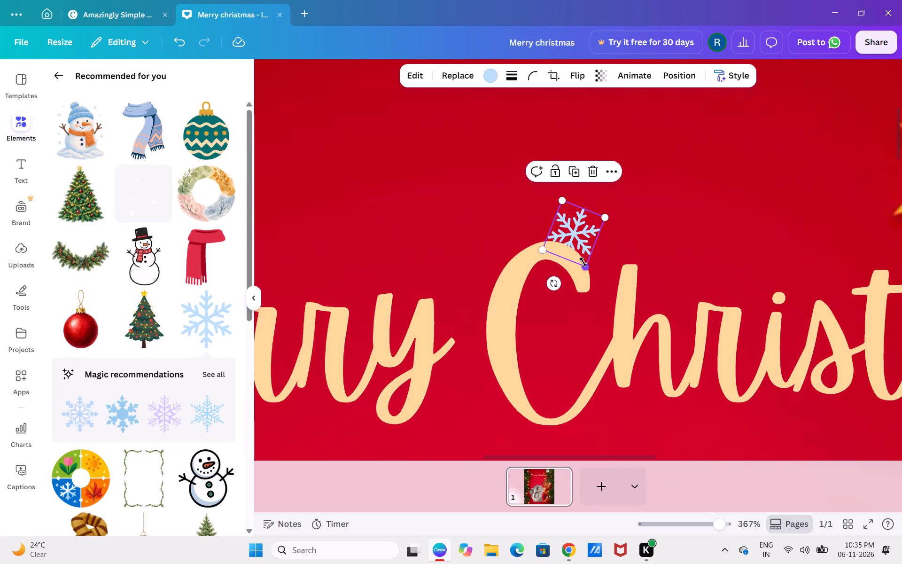
{"action": "left_click_drag", "start_coordinate": [583, 262], "coordinate": [588, 271]}
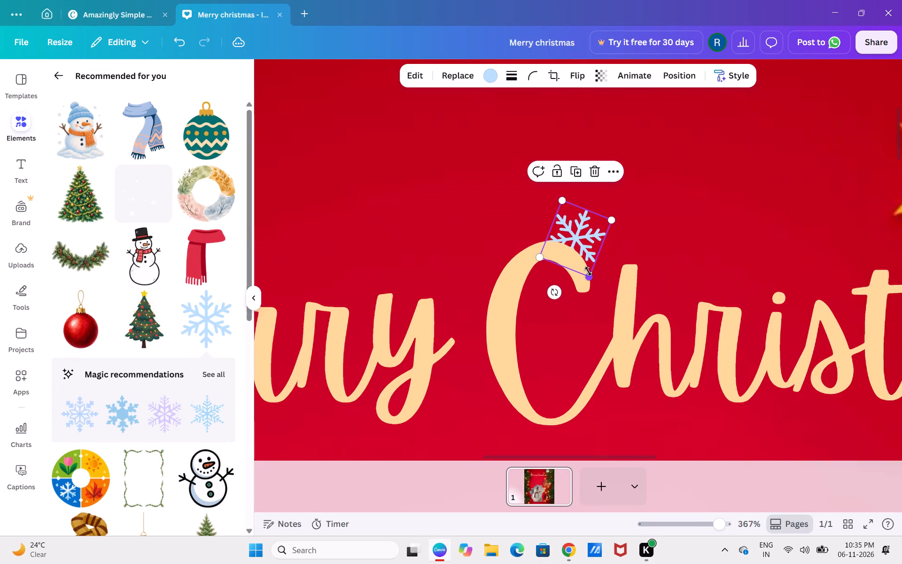
{"action": "left_click", "coordinate": [518, 287]}
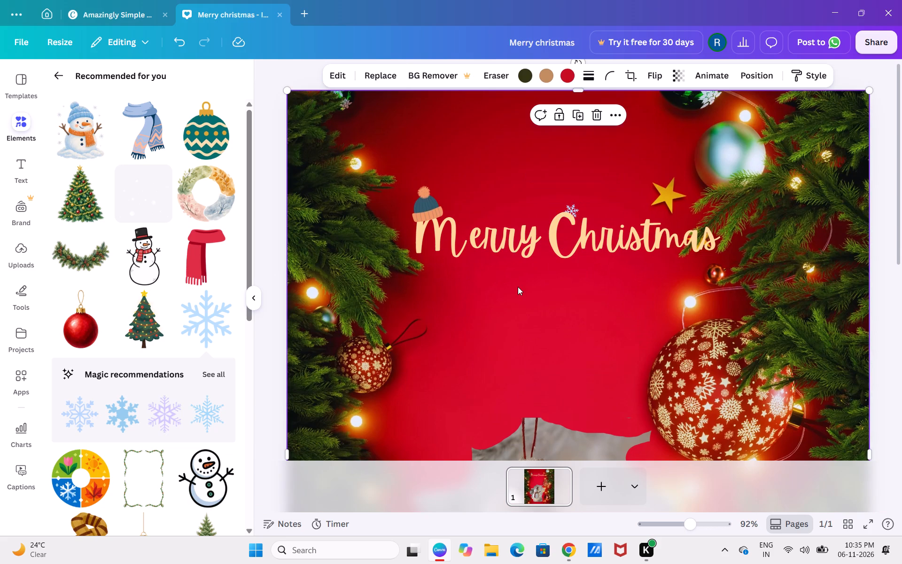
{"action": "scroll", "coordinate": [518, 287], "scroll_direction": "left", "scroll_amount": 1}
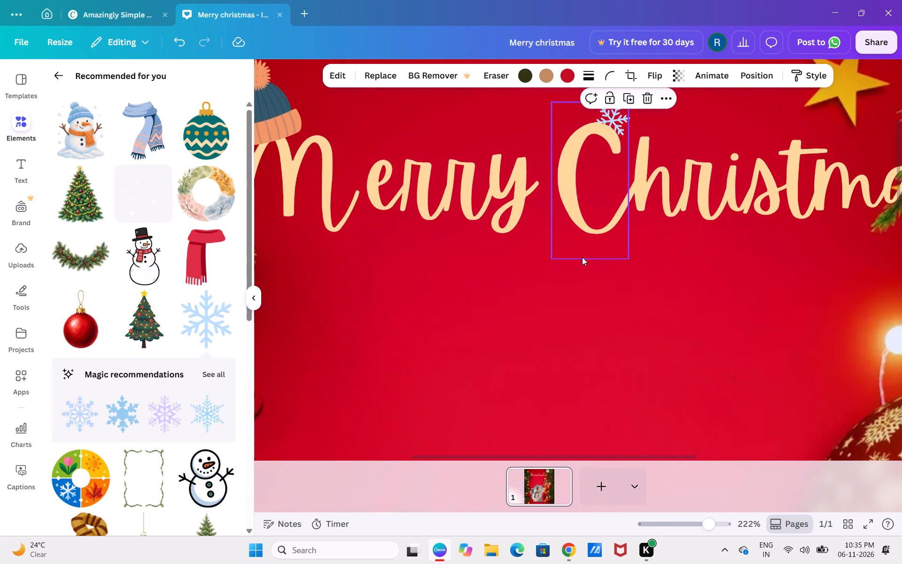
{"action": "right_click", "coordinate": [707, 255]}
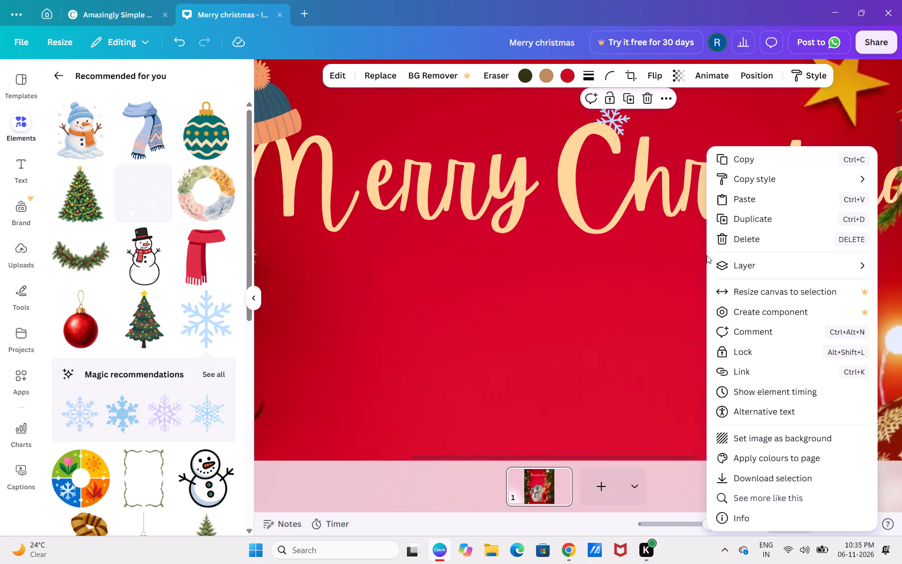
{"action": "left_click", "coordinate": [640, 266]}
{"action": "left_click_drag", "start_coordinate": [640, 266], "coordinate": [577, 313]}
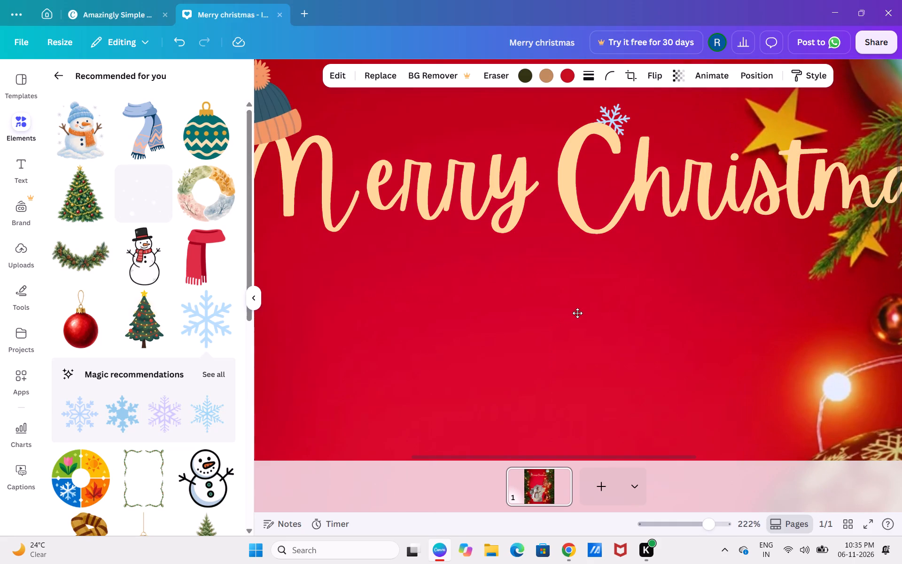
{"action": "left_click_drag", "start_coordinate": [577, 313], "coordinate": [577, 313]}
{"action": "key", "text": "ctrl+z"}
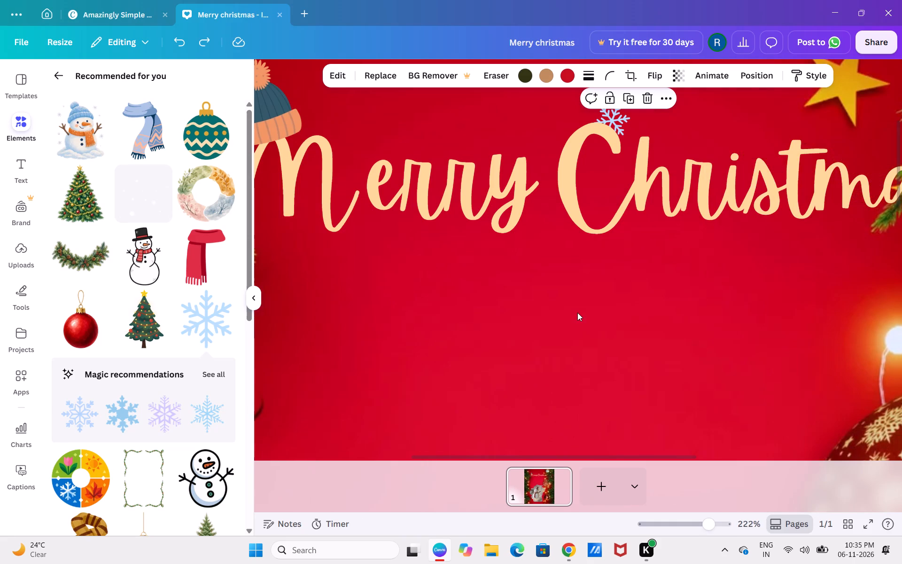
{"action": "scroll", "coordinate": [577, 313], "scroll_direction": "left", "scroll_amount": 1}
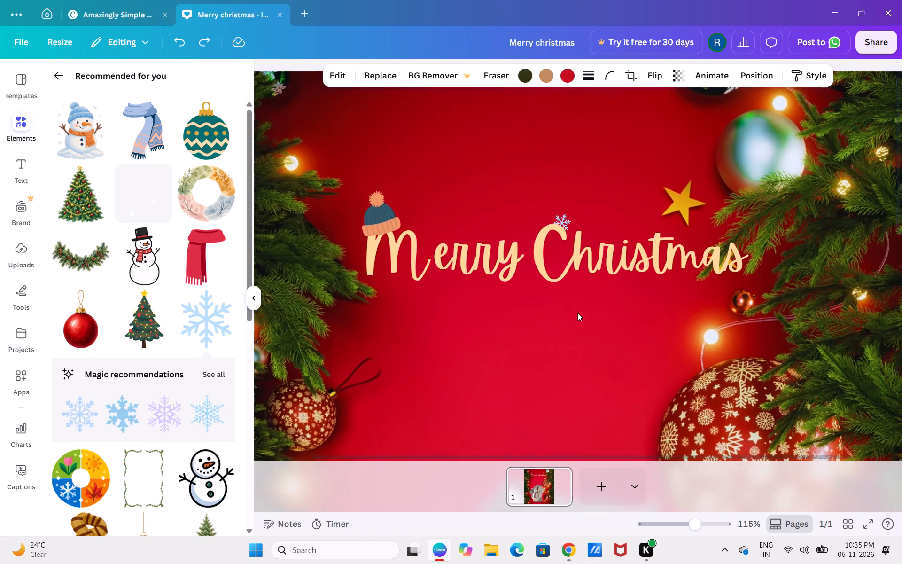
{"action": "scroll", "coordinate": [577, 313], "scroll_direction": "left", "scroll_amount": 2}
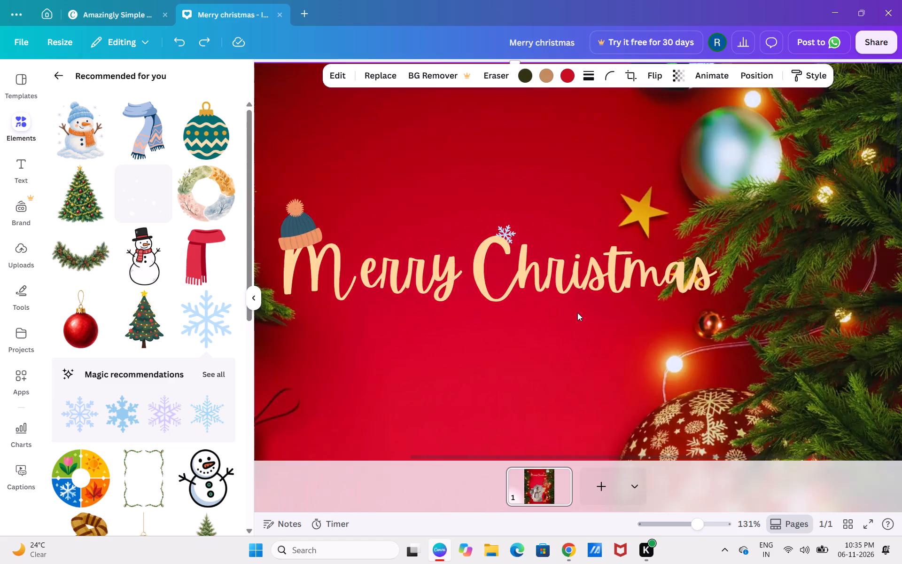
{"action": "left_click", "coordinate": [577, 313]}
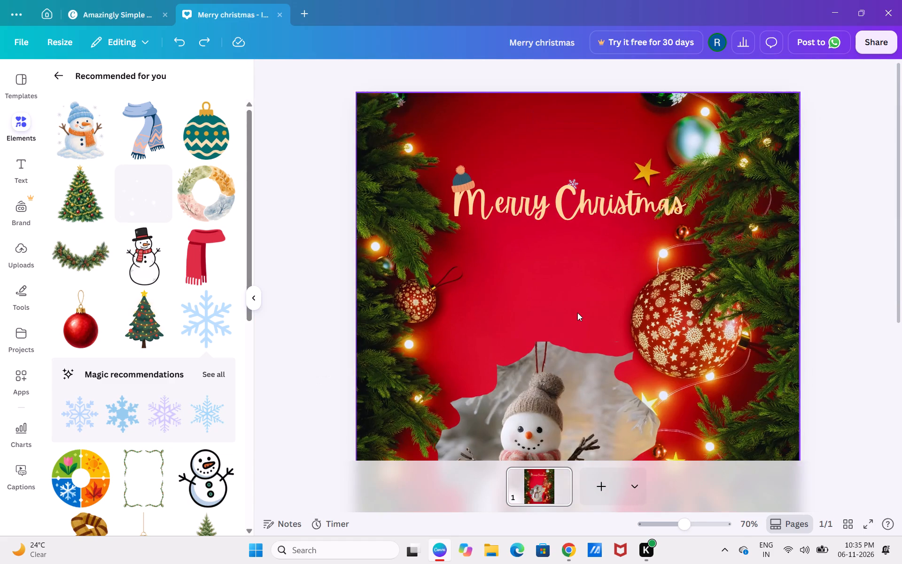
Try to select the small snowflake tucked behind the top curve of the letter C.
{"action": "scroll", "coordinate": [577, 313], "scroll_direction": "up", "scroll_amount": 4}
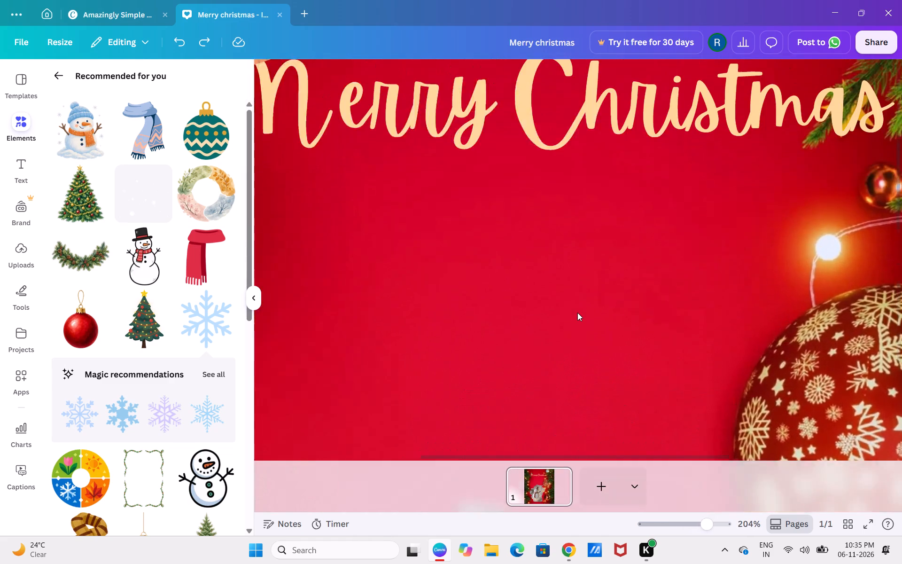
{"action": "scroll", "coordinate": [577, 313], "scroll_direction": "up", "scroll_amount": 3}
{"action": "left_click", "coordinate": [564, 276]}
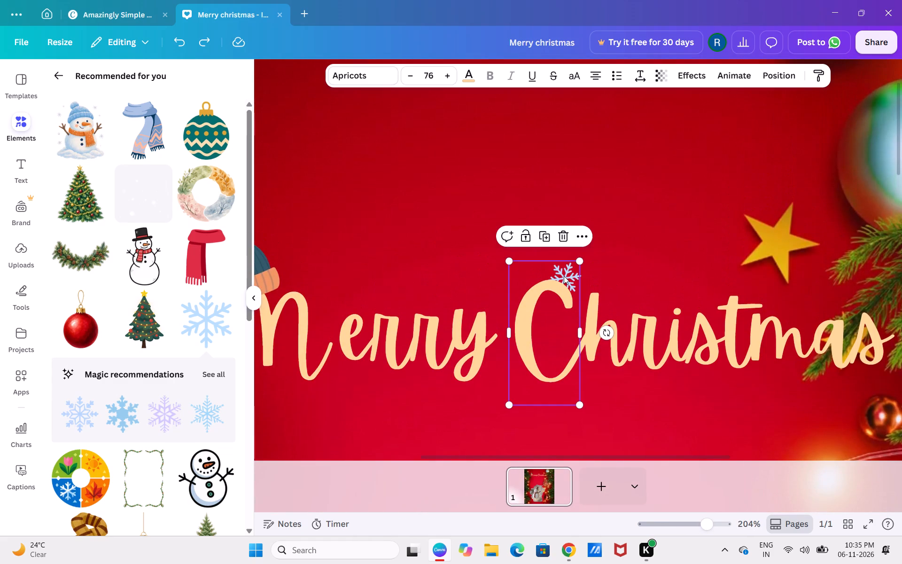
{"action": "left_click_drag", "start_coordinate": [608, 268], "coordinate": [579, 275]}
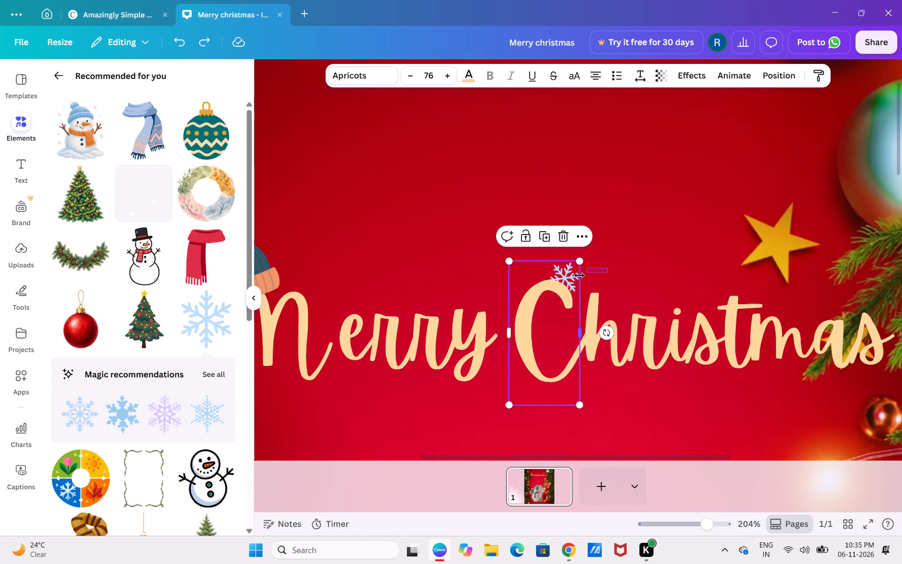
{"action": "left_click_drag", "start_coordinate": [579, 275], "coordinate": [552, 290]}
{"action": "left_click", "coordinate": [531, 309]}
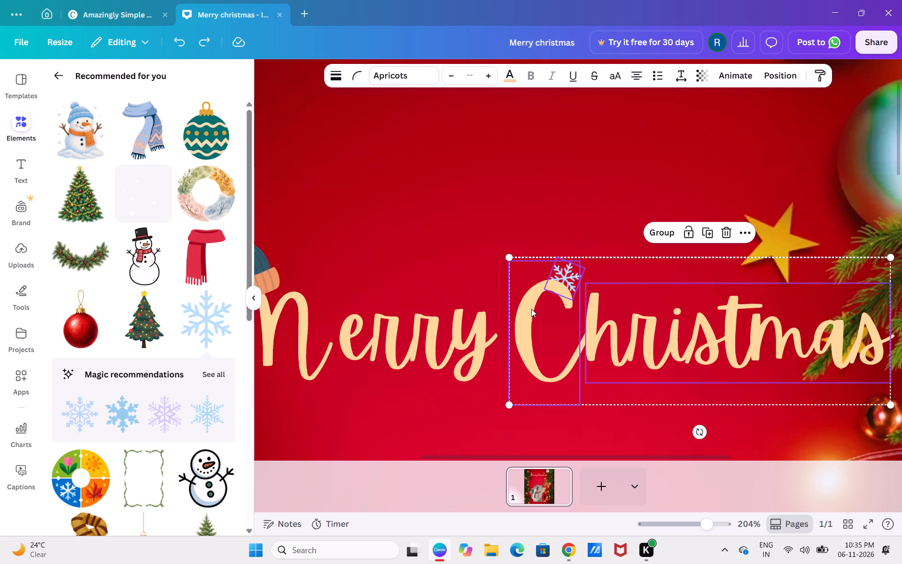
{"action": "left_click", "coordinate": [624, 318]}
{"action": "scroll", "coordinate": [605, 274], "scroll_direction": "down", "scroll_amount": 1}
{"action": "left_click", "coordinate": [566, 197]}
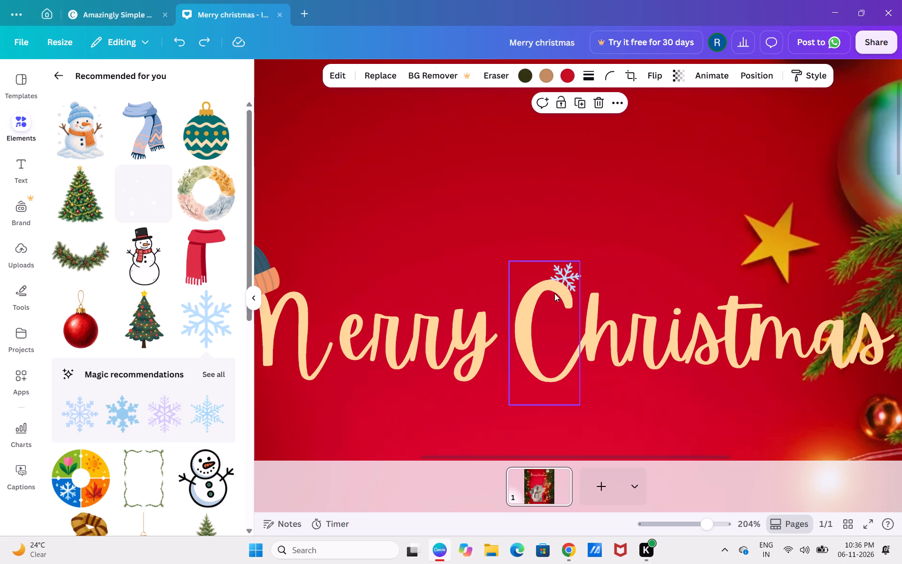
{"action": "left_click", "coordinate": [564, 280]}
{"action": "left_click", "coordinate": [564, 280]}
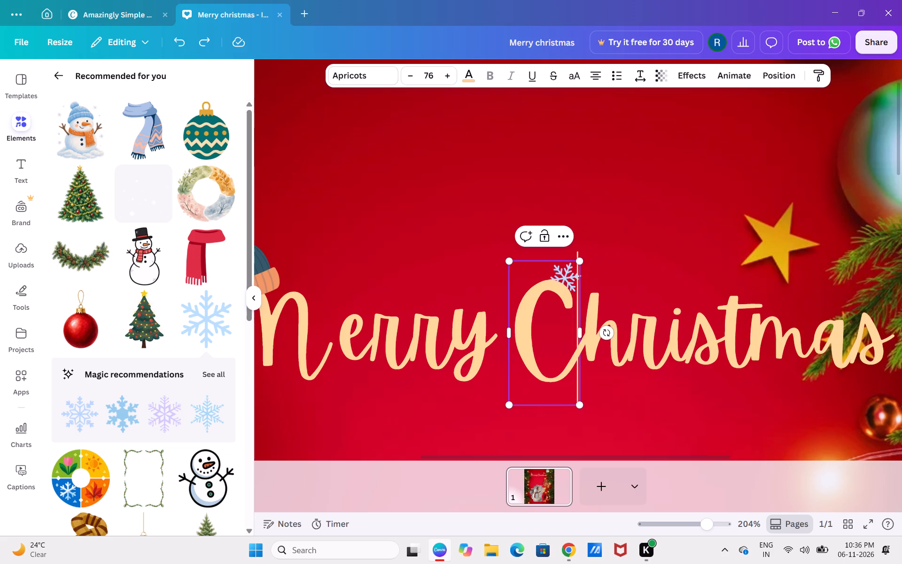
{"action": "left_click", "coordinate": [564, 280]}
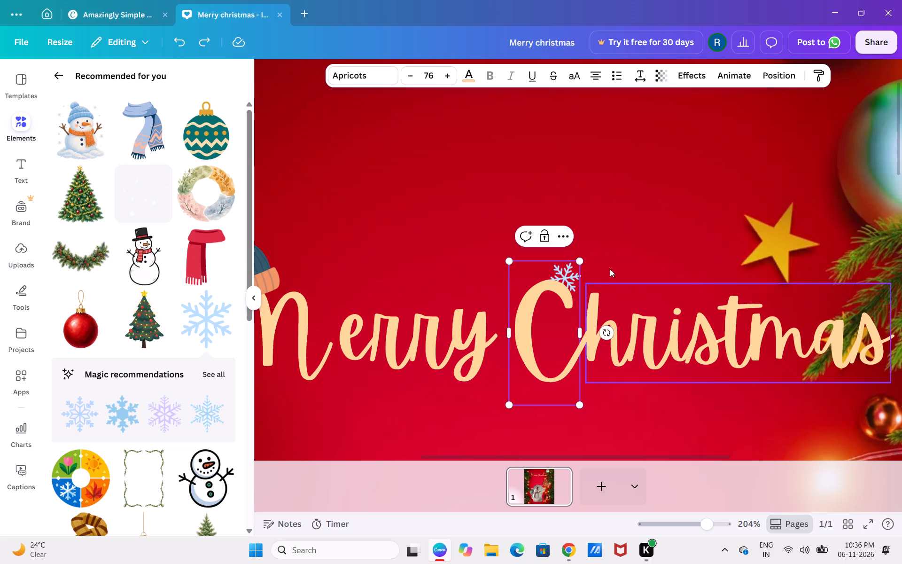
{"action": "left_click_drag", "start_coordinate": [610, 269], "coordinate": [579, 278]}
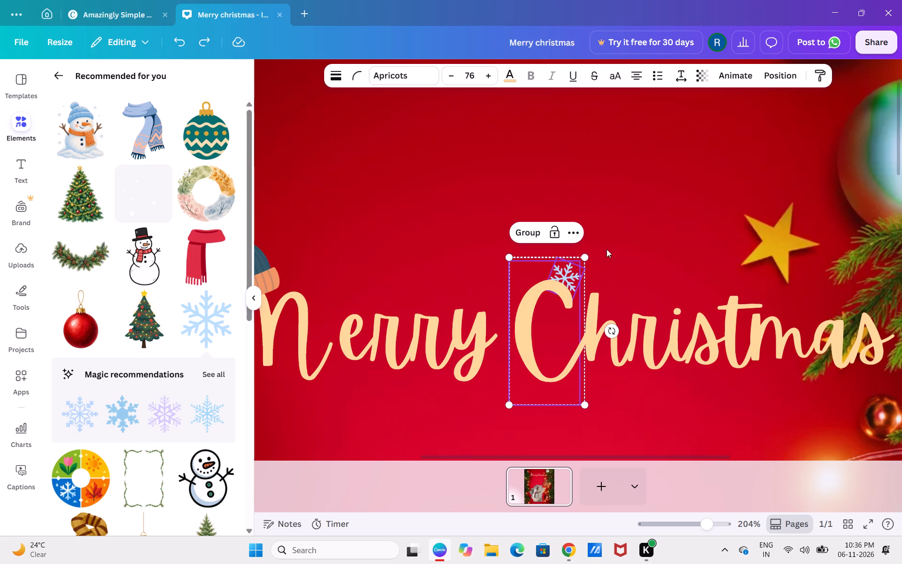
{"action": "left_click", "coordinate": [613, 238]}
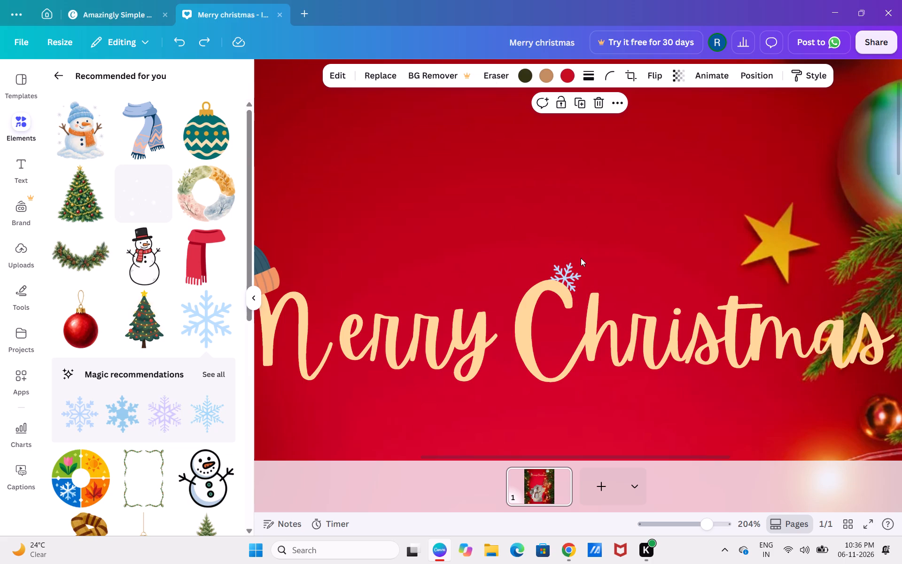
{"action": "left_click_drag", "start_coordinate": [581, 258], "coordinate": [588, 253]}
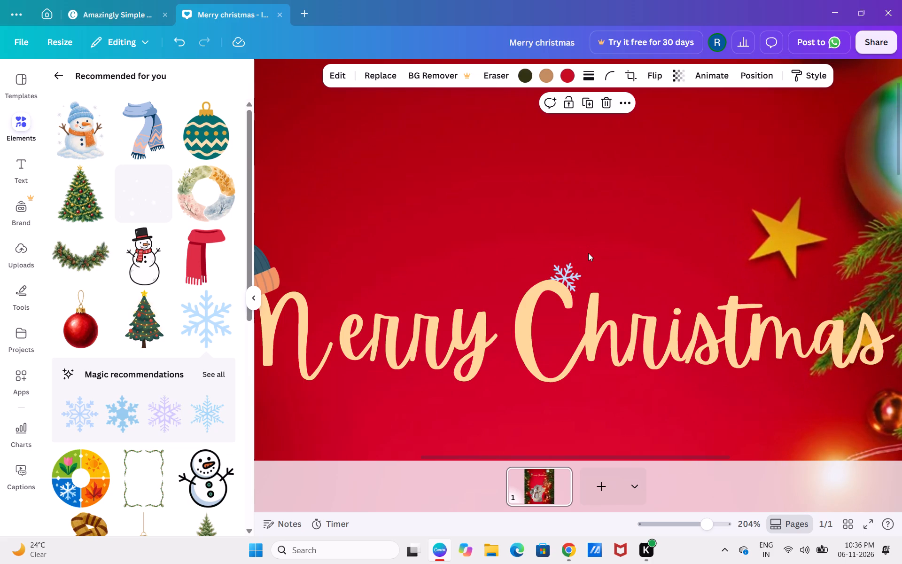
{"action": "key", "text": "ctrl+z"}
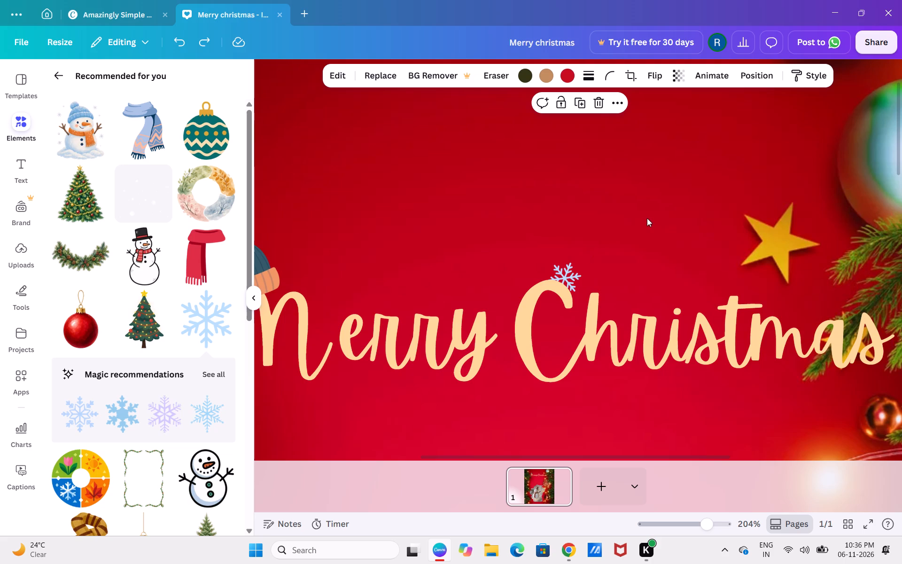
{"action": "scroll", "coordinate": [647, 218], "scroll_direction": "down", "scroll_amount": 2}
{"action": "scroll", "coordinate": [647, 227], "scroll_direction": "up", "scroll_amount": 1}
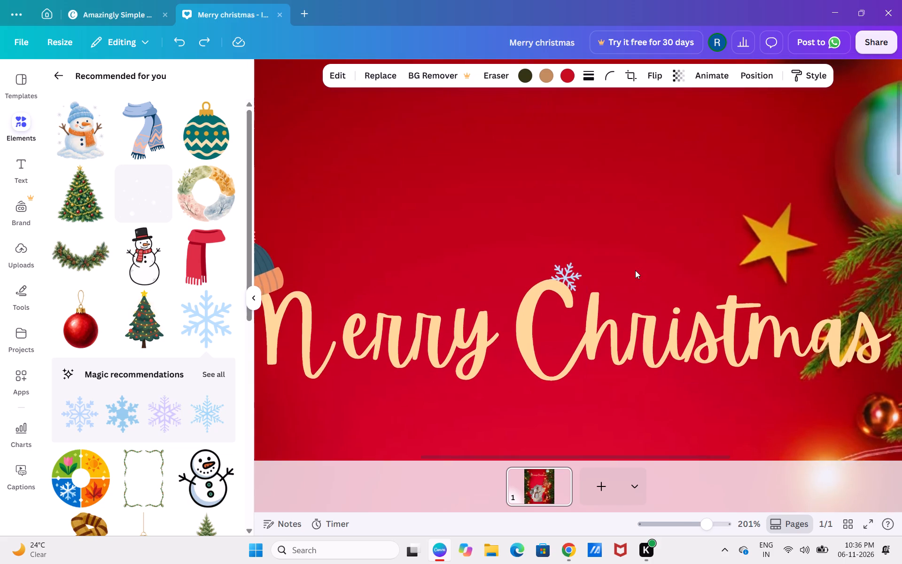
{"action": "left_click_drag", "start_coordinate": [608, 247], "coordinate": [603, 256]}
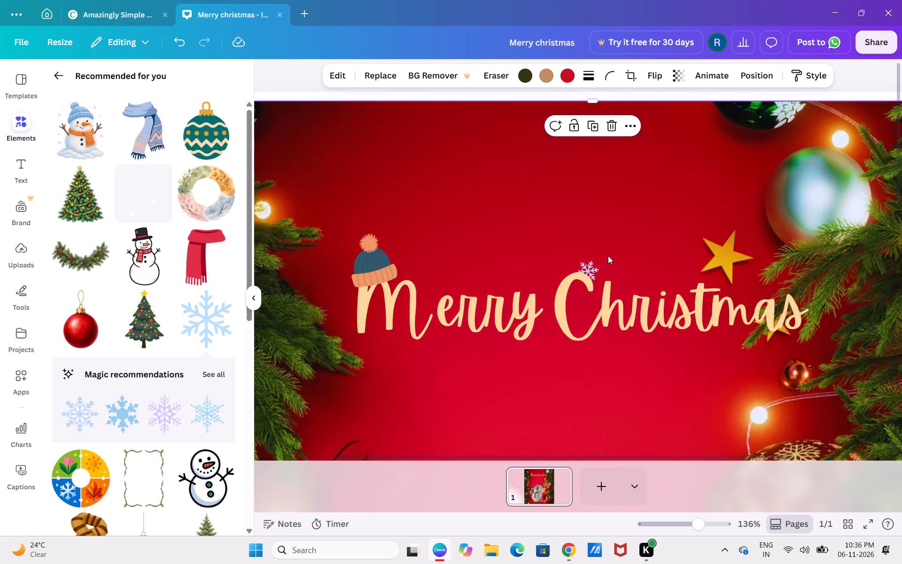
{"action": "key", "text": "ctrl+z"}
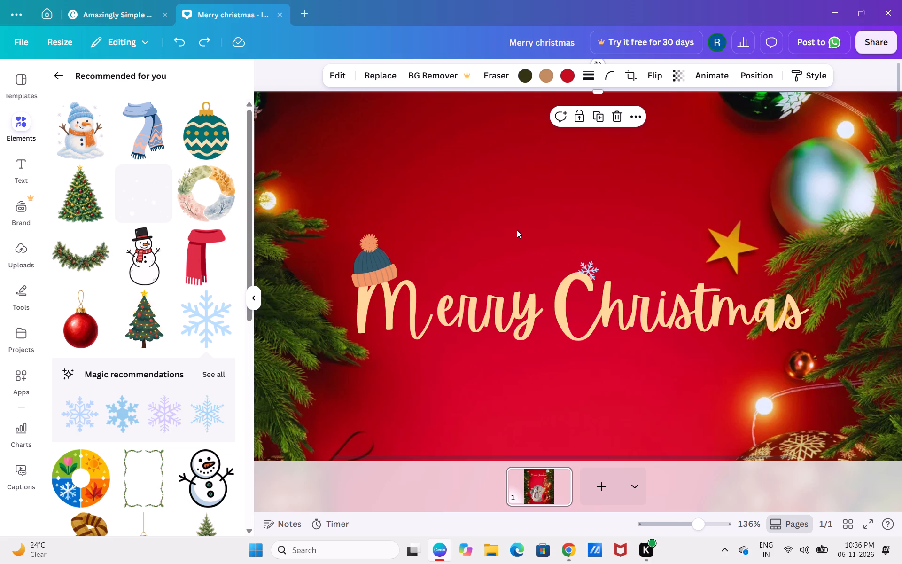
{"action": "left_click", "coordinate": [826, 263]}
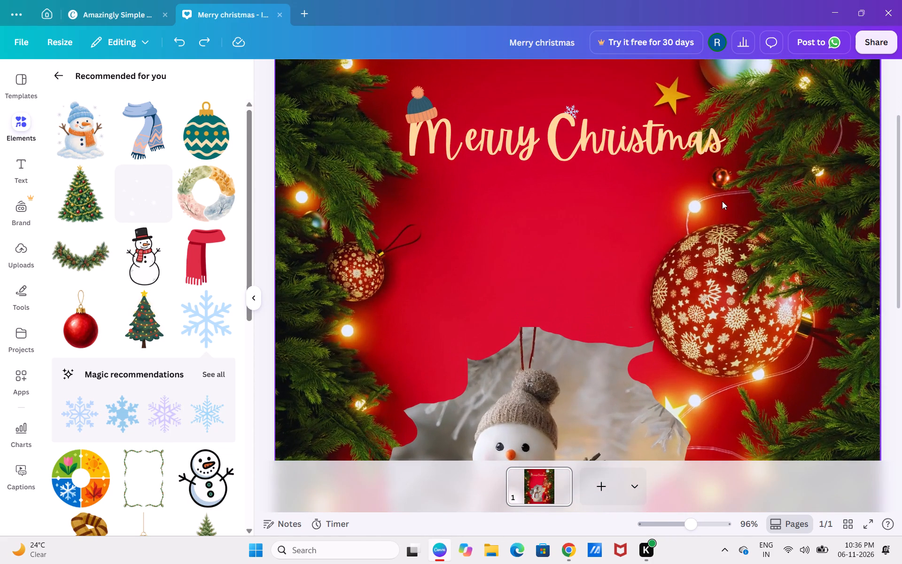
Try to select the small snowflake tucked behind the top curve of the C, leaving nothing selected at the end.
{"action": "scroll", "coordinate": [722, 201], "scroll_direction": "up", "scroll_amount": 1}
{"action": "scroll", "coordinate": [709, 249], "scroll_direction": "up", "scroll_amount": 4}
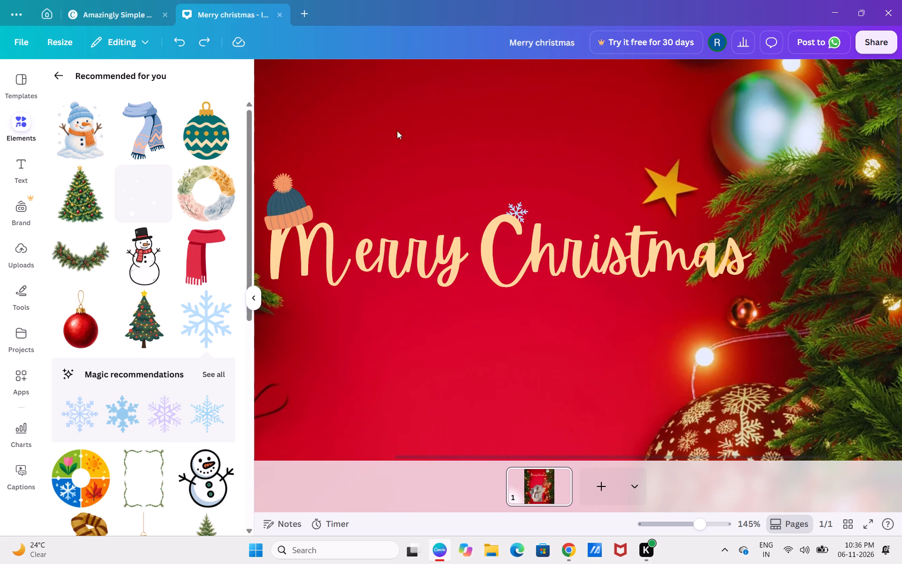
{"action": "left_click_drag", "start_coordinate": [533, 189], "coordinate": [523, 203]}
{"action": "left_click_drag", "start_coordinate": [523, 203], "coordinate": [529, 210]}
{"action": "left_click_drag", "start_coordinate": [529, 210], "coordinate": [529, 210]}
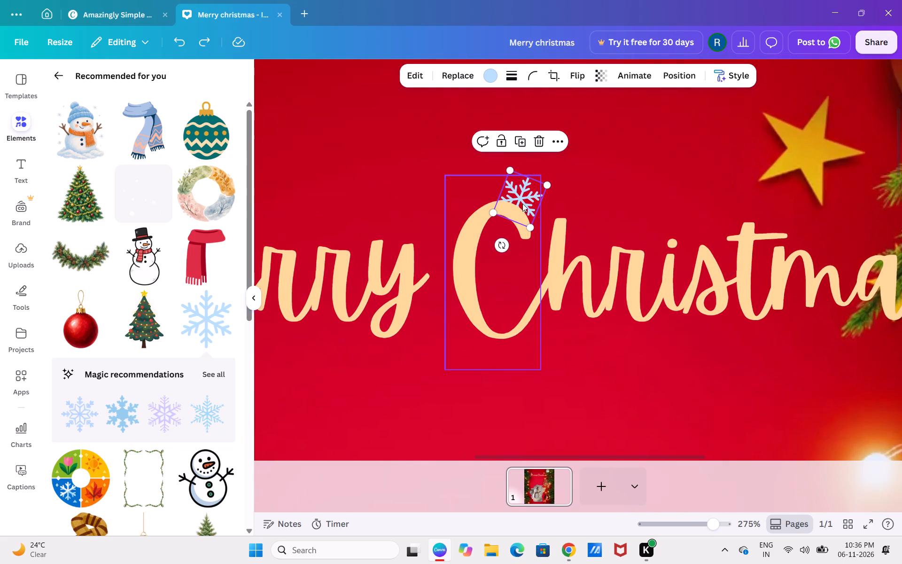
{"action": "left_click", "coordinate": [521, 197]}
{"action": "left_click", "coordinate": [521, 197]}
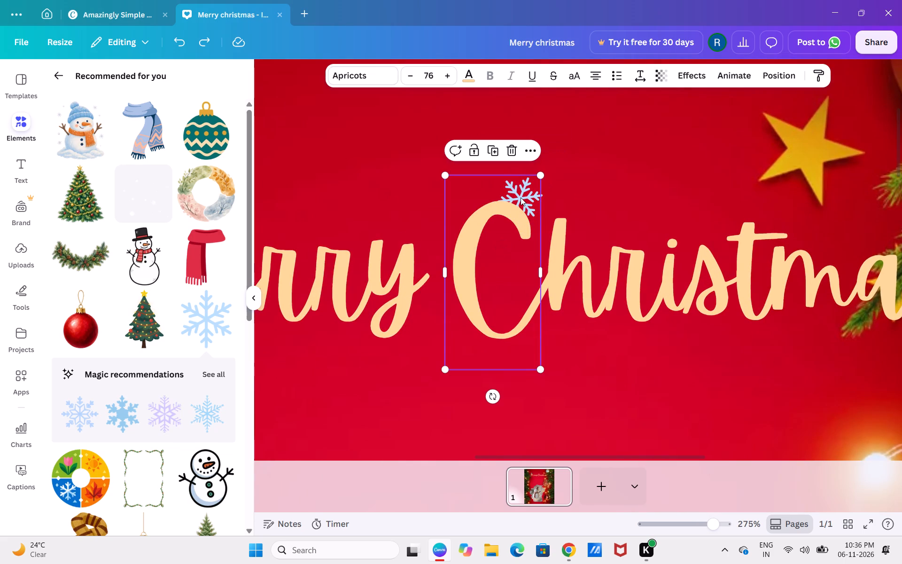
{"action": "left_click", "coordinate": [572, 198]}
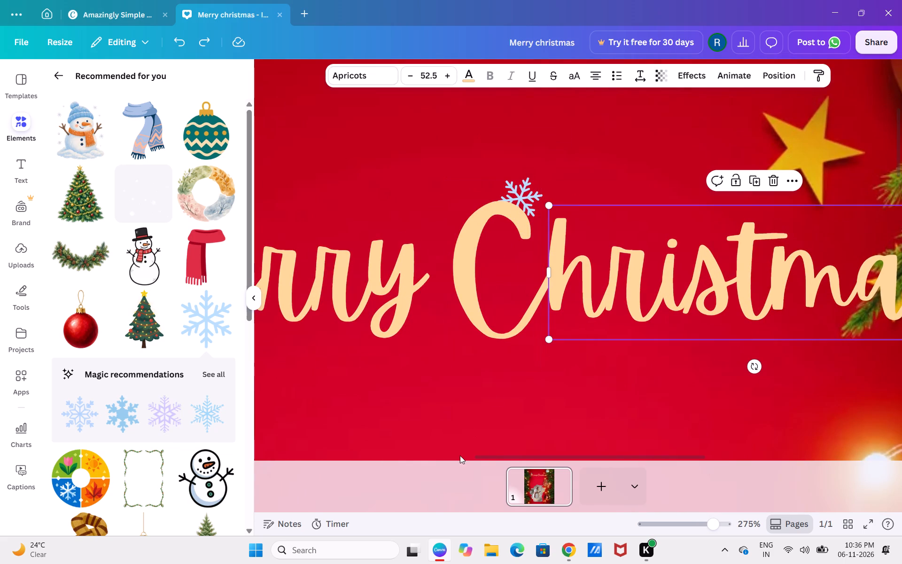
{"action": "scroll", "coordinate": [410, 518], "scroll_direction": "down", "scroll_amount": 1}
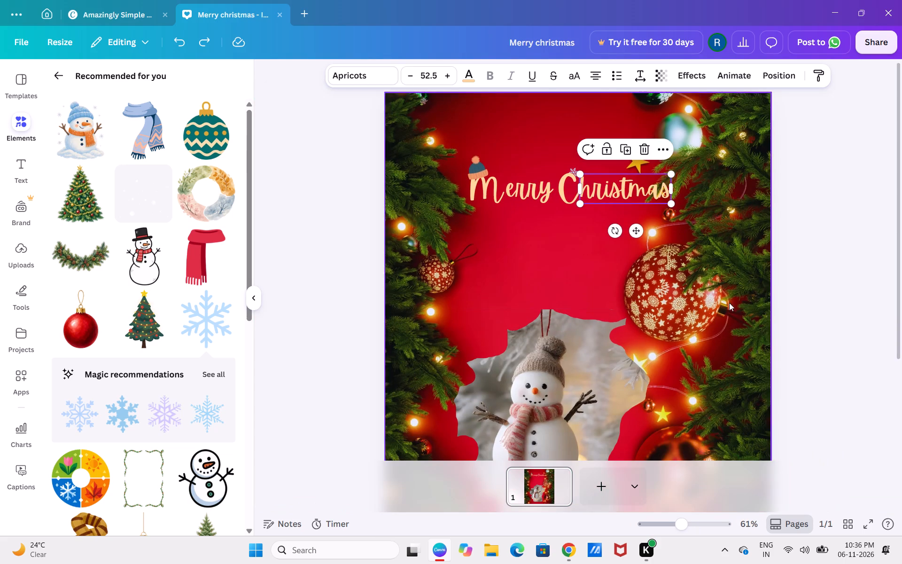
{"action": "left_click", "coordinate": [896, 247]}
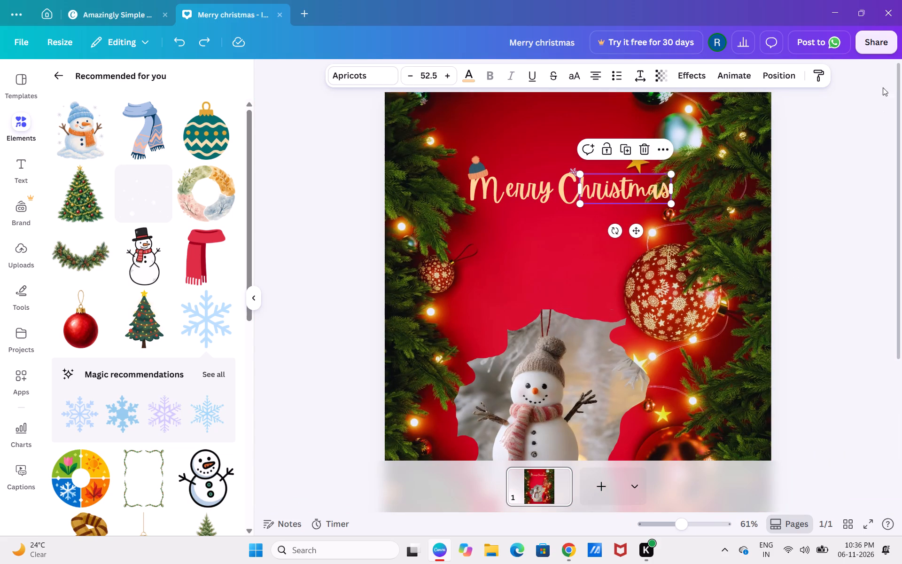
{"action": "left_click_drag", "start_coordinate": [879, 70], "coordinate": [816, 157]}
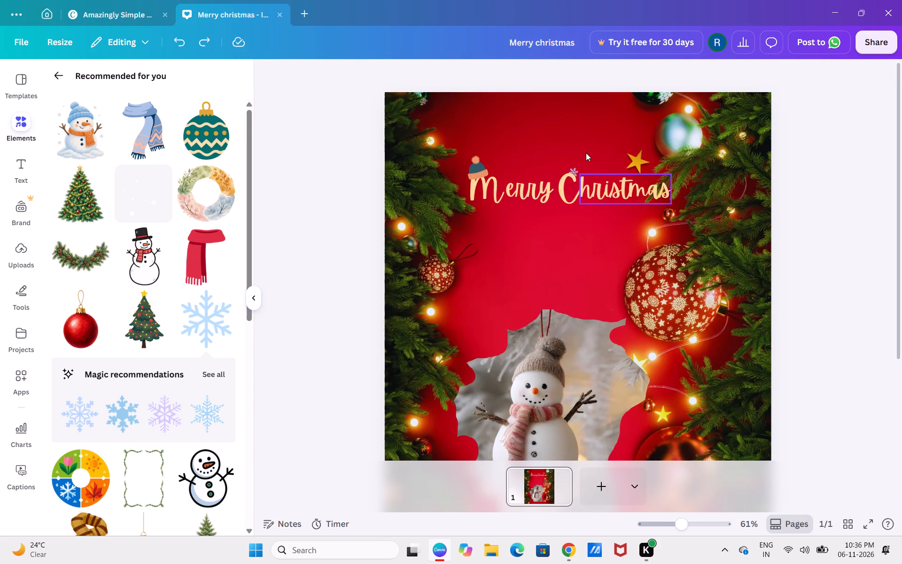
Select the small snowflake on the C and move it over the dot of the i in Christmas.
{"action": "scroll", "coordinate": [583, 165], "scroll_direction": "up", "scroll_amount": 2}
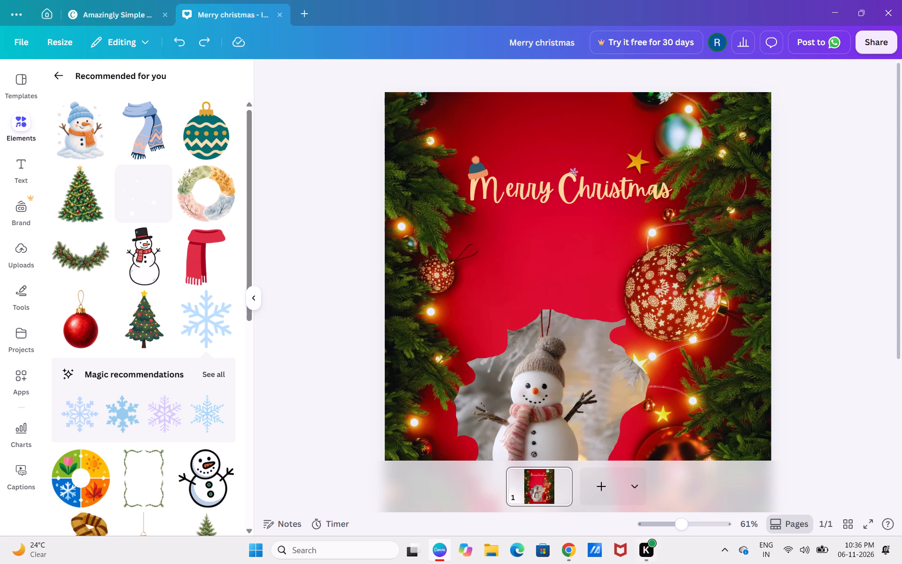
{"action": "left_click_drag", "start_coordinate": [681, 531], "coordinate": [681, 538]}
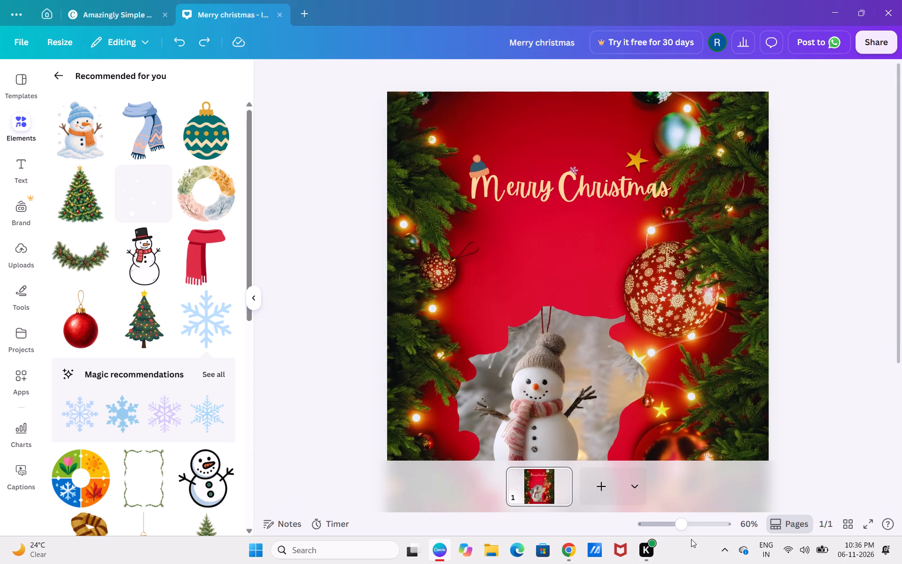
{"action": "left_click_drag", "start_coordinate": [683, 527], "coordinate": [708, 527]}
{"action": "scroll", "coordinate": [592, 204], "scroll_direction": "up", "scroll_amount": 7}
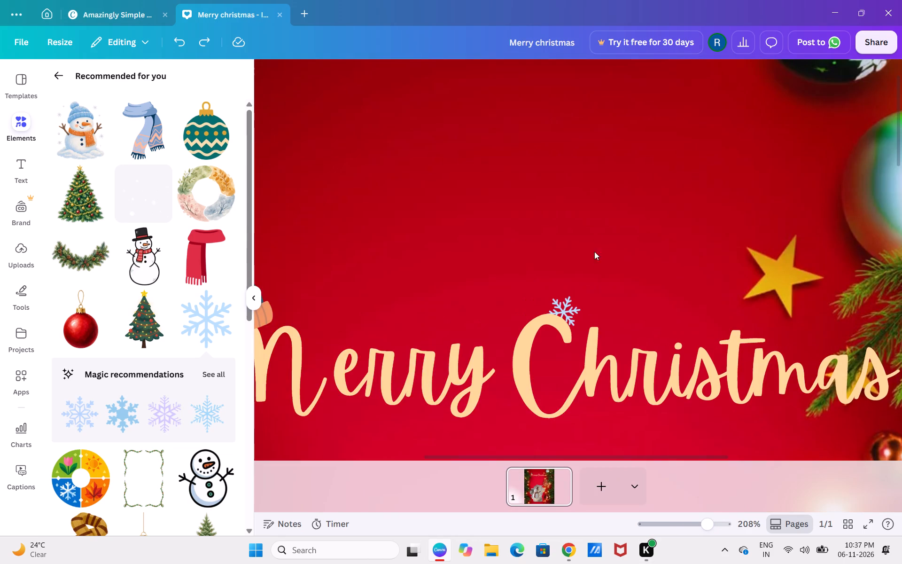
{"action": "left_click_drag", "start_coordinate": [583, 284], "coordinate": [580, 305]}
{"action": "left_click_drag", "start_coordinate": [580, 305], "coordinate": [580, 305]}
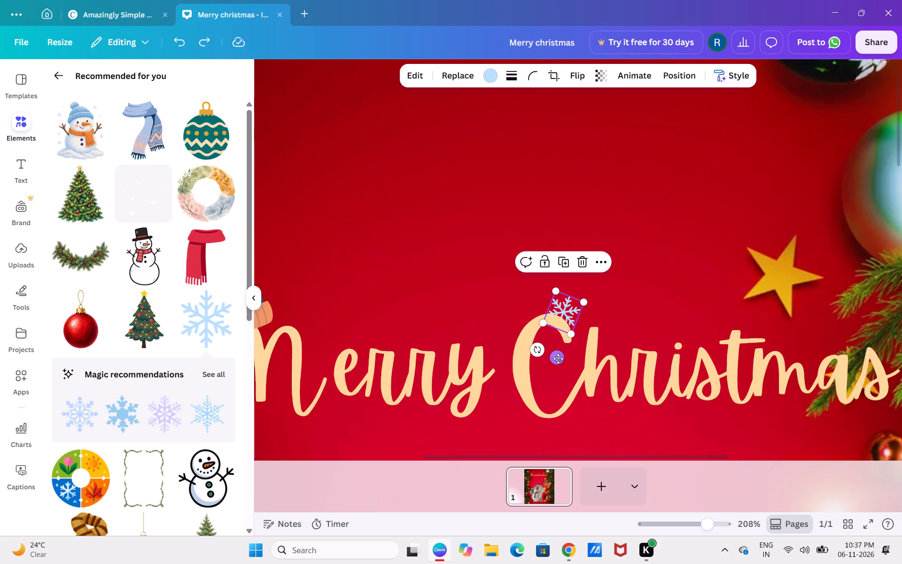
{"action": "left_click_drag", "start_coordinate": [558, 360], "coordinate": [676, 379]}
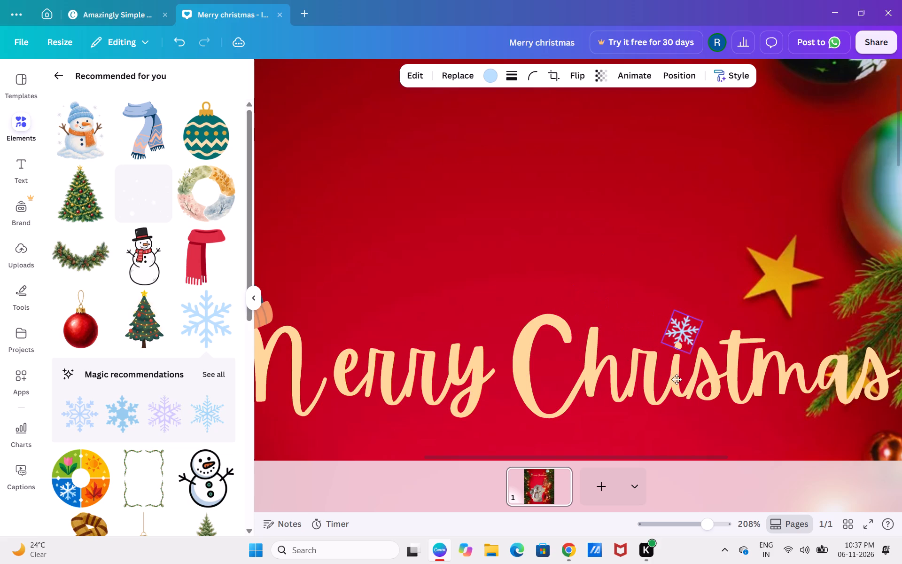
{"action": "left_click_drag", "start_coordinate": [676, 379], "coordinate": [675, 392]}
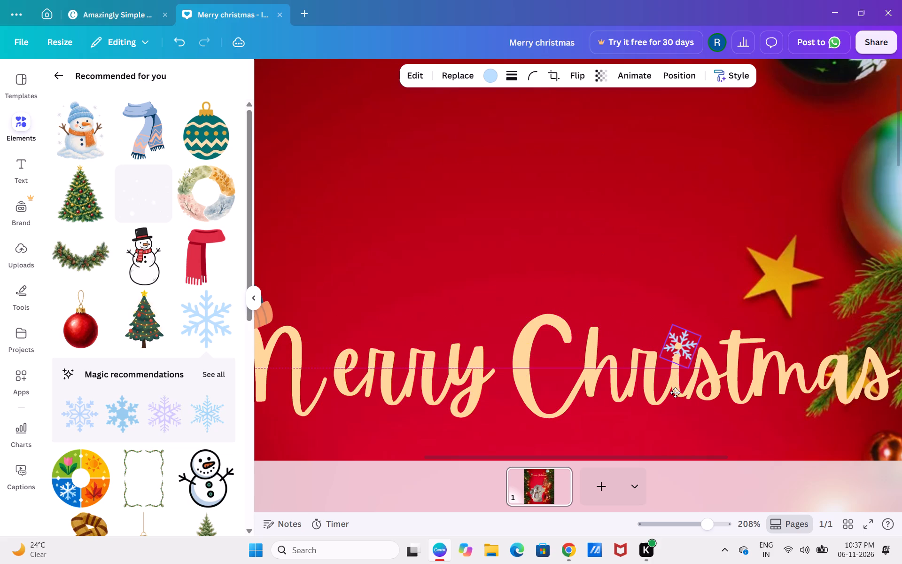
{"action": "left_click_drag", "start_coordinate": [675, 392], "coordinate": [674, 393]}
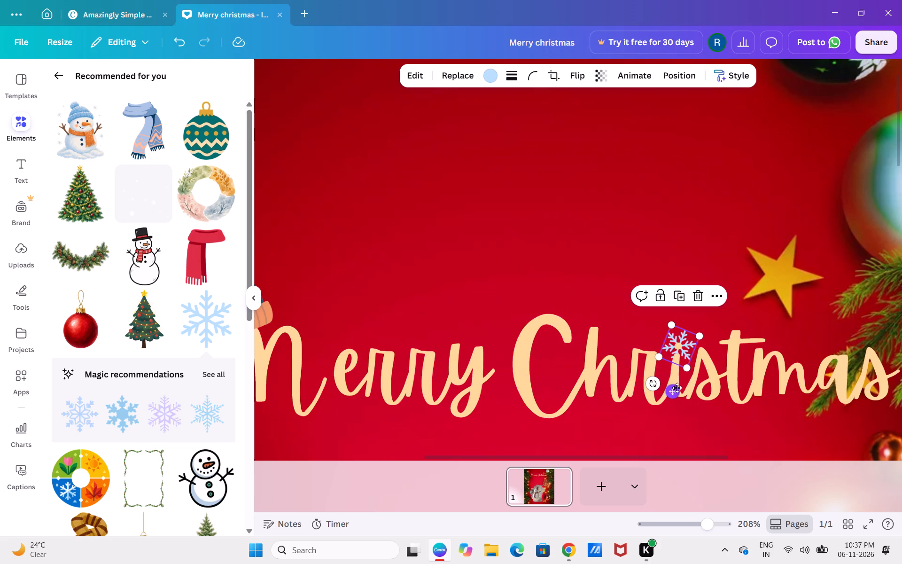
Rotate the snowflake nearly upright, to about 2°, keeping its size and nudging it over the dot of the i.
{"action": "left_click_drag", "start_coordinate": [686, 370], "coordinate": [696, 371]}
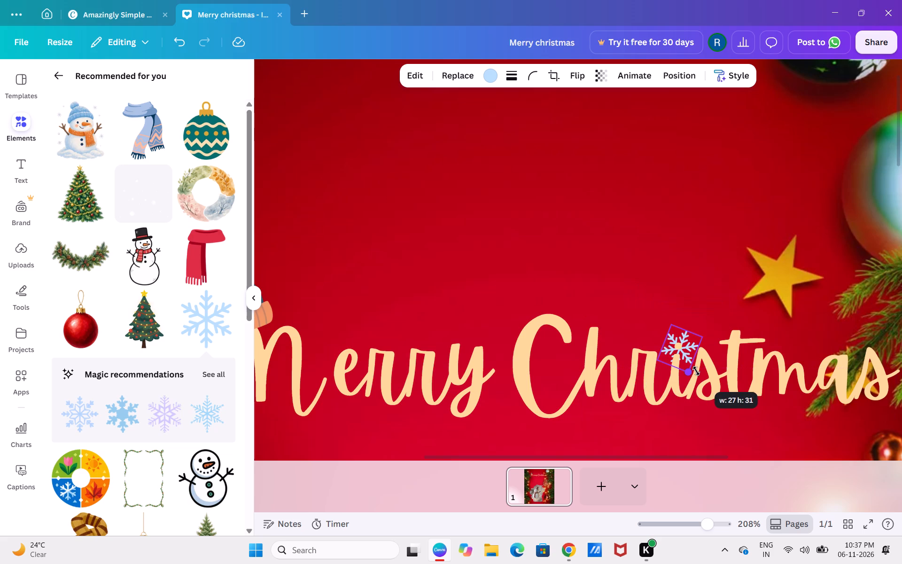
{"action": "left_click_drag", "start_coordinate": [696, 371], "coordinate": [691, 366]}
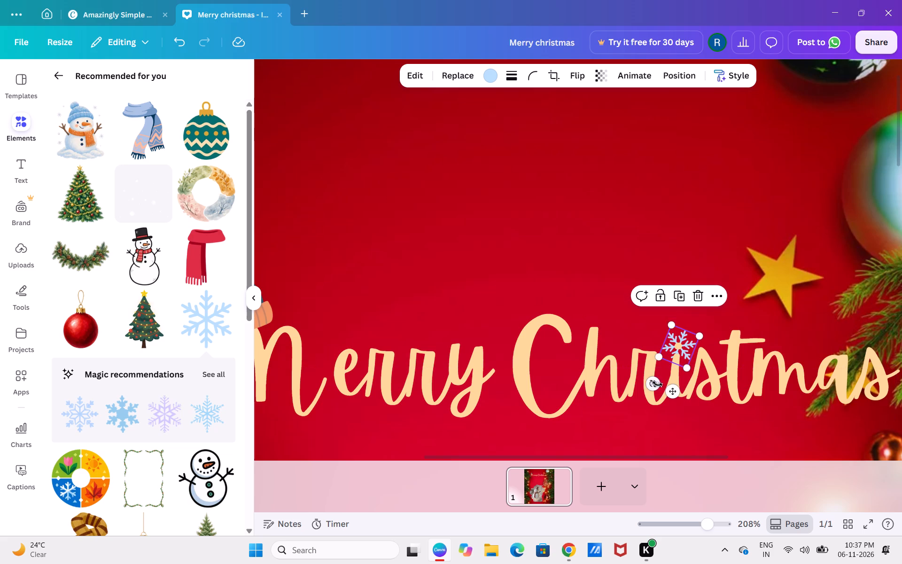
{"action": "left_click_drag", "start_coordinate": [653, 382], "coordinate": [667, 380]}
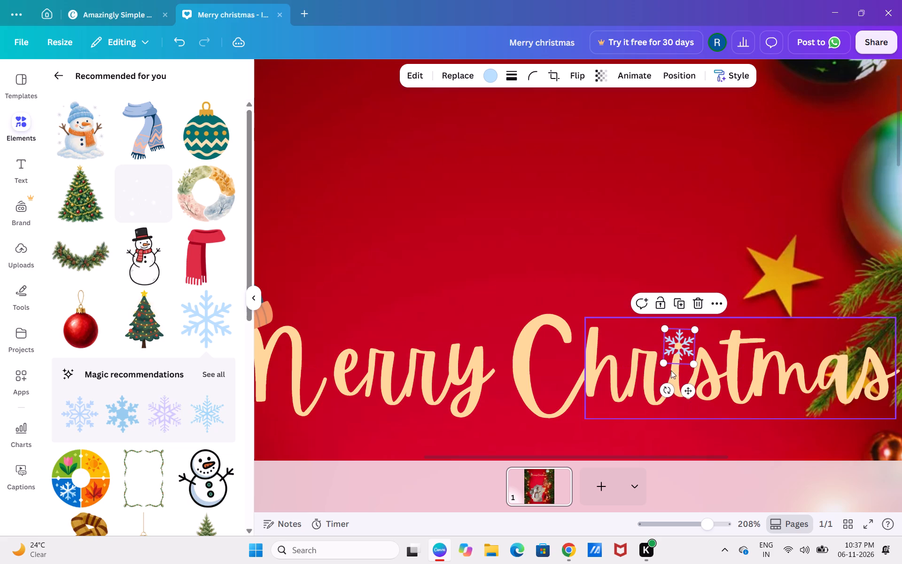
{"action": "left_click", "coordinate": [682, 348]}
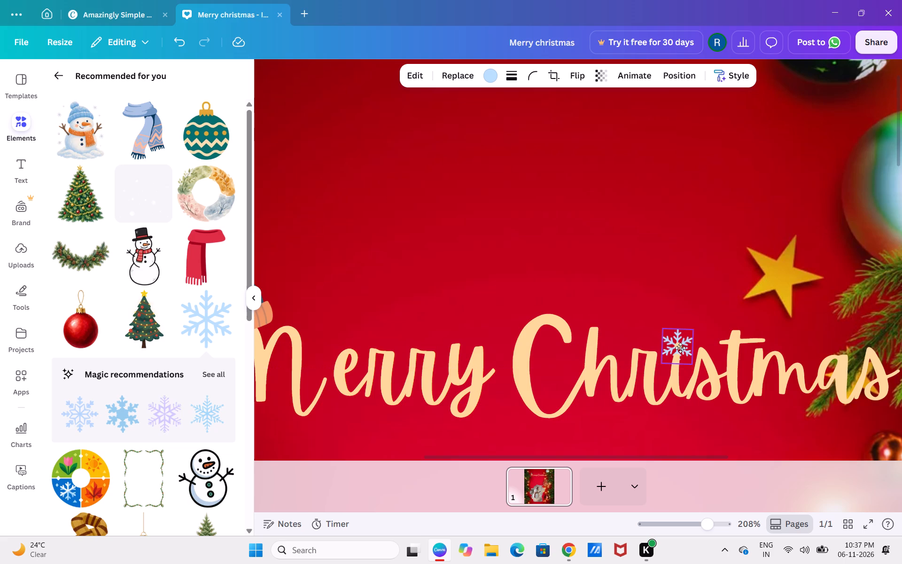
Bring the snowflake forward so it lies in front of the greeting text.
{"action": "left_click", "coordinate": [676, 73]}
{"action": "left_click", "coordinate": [101, 133]}
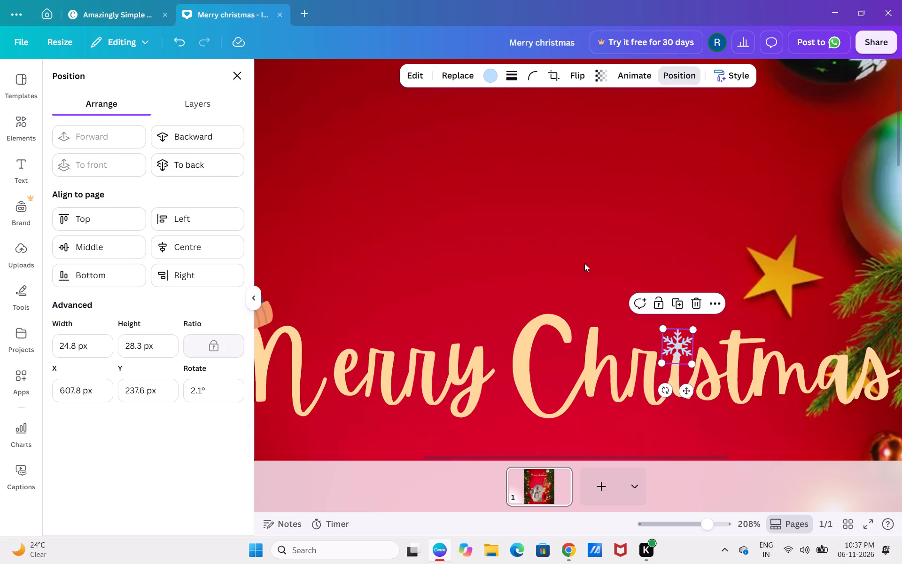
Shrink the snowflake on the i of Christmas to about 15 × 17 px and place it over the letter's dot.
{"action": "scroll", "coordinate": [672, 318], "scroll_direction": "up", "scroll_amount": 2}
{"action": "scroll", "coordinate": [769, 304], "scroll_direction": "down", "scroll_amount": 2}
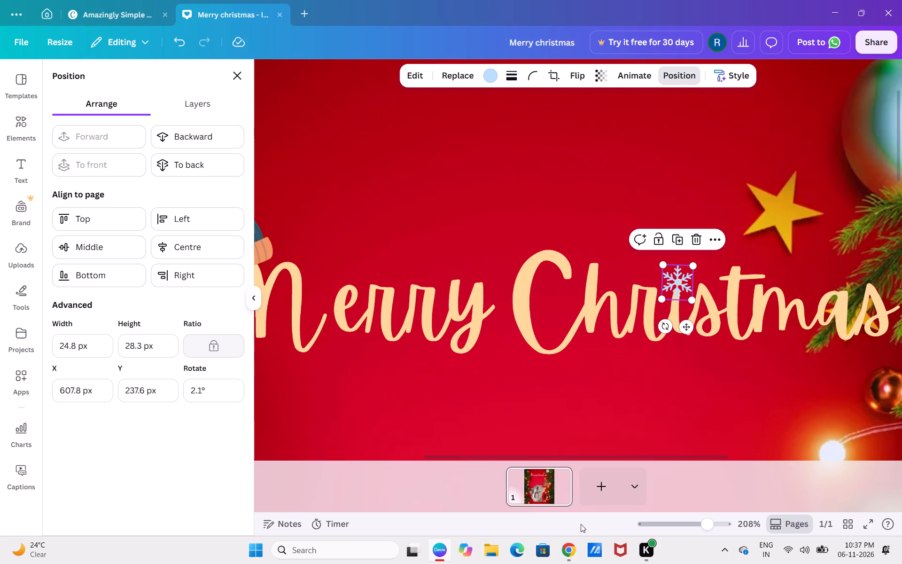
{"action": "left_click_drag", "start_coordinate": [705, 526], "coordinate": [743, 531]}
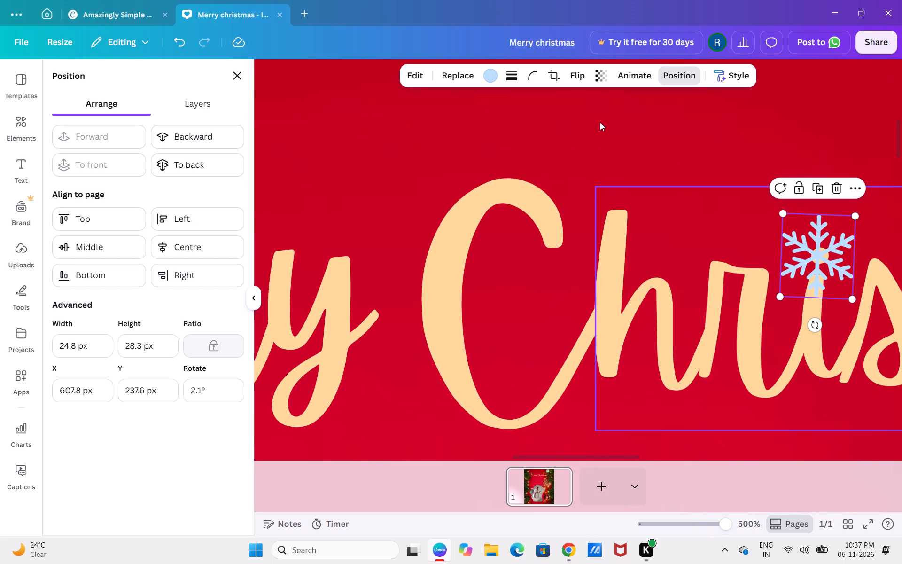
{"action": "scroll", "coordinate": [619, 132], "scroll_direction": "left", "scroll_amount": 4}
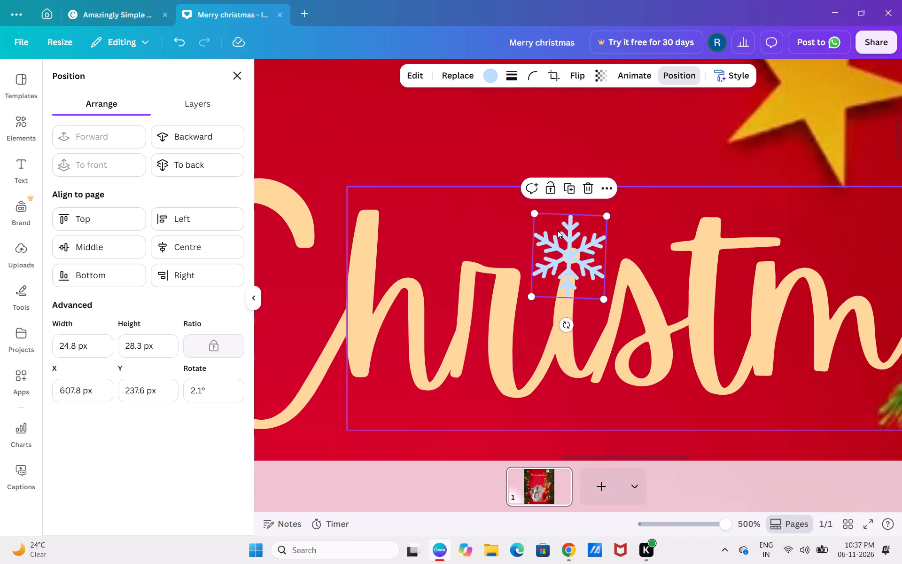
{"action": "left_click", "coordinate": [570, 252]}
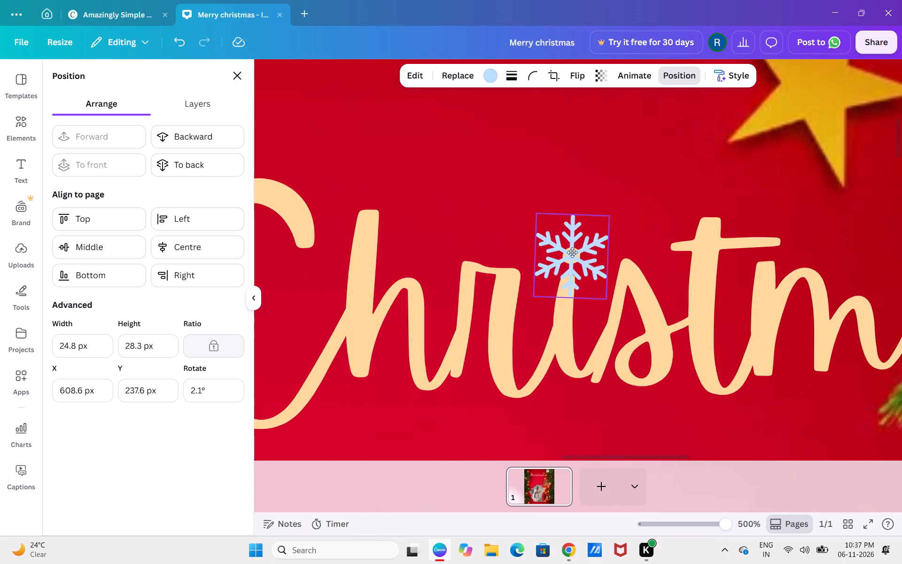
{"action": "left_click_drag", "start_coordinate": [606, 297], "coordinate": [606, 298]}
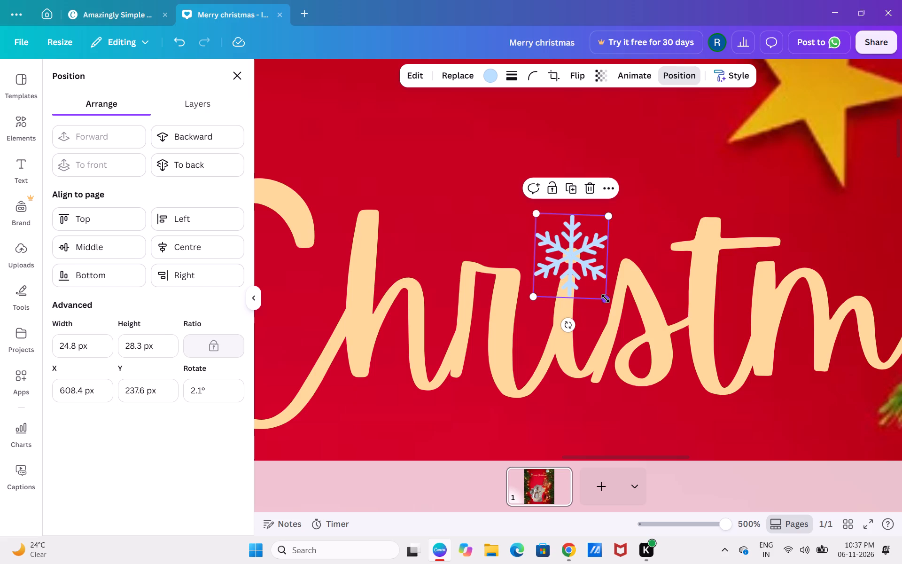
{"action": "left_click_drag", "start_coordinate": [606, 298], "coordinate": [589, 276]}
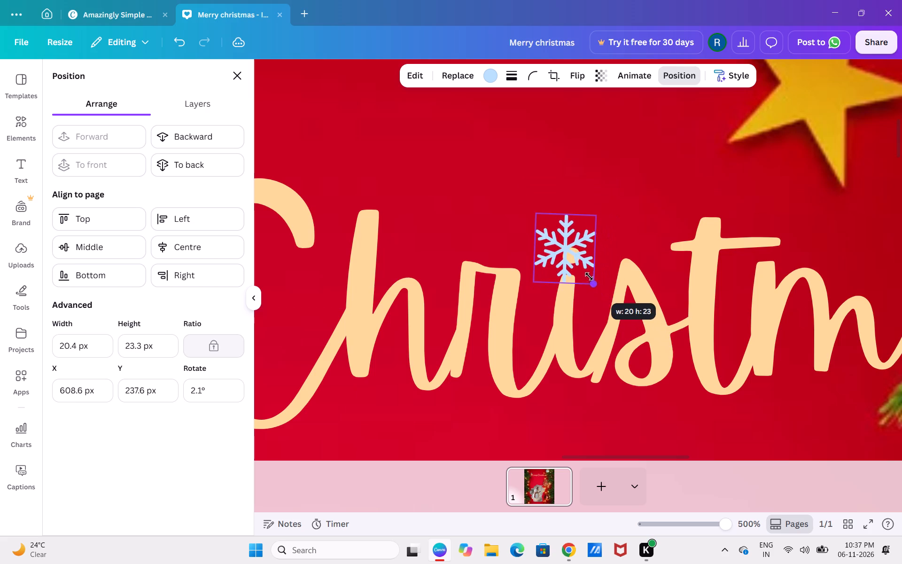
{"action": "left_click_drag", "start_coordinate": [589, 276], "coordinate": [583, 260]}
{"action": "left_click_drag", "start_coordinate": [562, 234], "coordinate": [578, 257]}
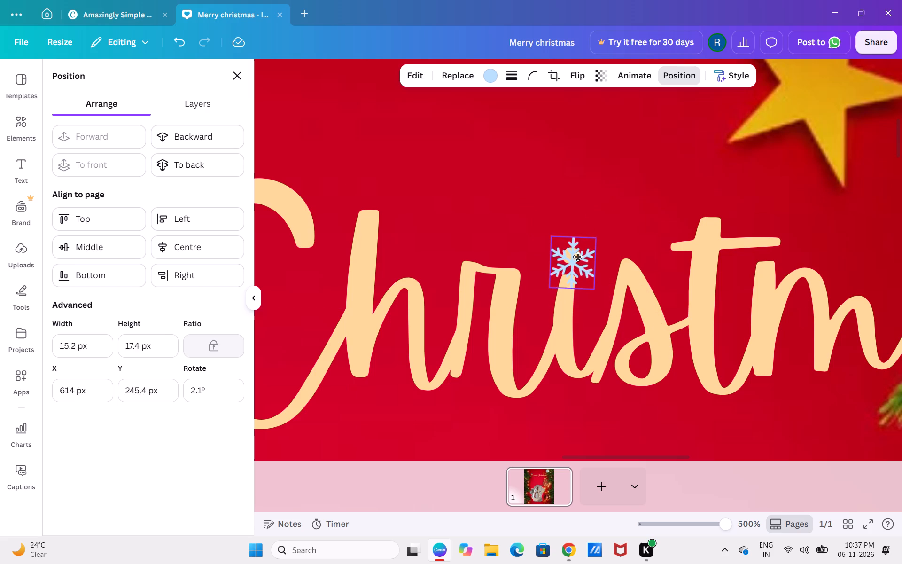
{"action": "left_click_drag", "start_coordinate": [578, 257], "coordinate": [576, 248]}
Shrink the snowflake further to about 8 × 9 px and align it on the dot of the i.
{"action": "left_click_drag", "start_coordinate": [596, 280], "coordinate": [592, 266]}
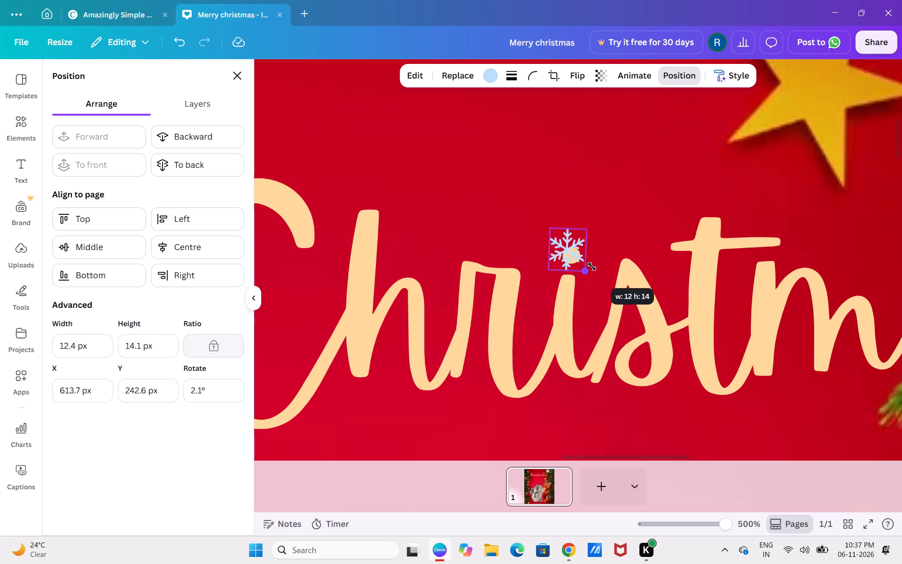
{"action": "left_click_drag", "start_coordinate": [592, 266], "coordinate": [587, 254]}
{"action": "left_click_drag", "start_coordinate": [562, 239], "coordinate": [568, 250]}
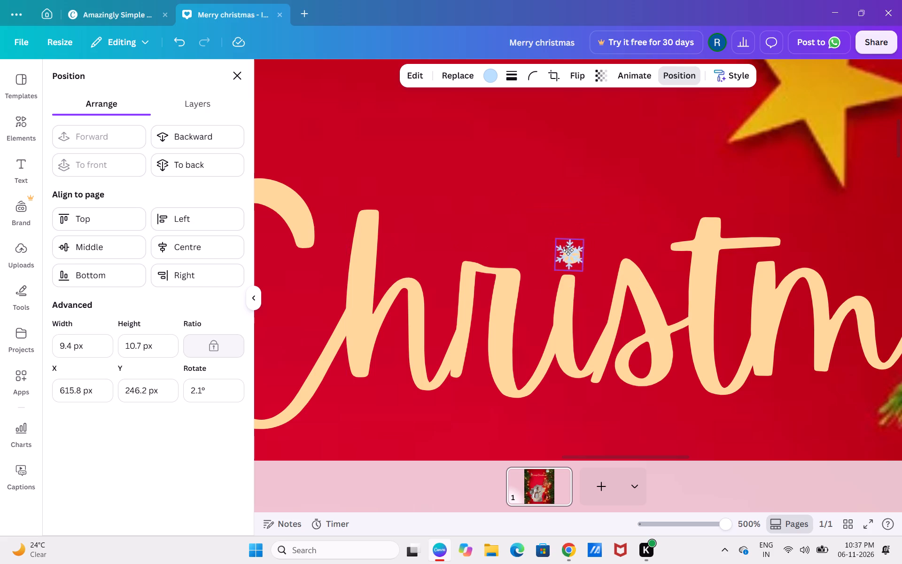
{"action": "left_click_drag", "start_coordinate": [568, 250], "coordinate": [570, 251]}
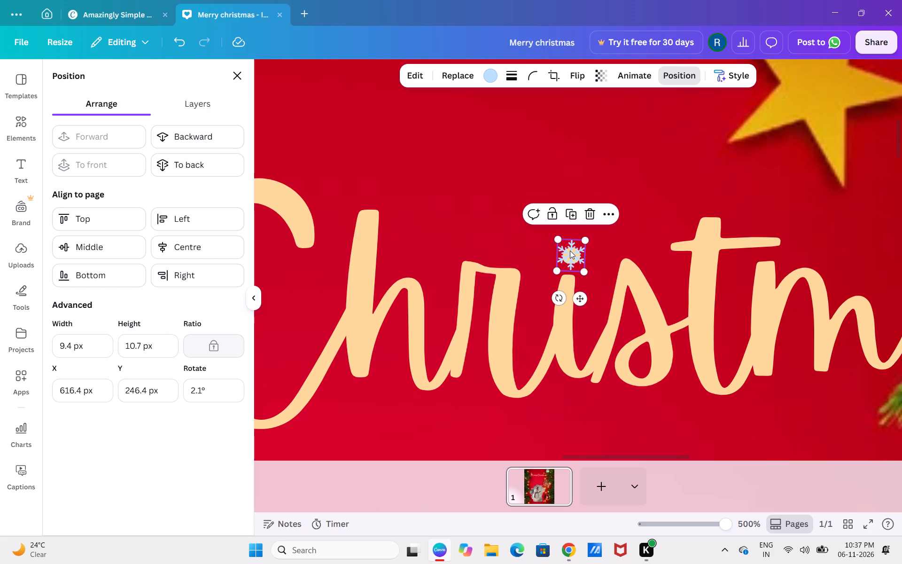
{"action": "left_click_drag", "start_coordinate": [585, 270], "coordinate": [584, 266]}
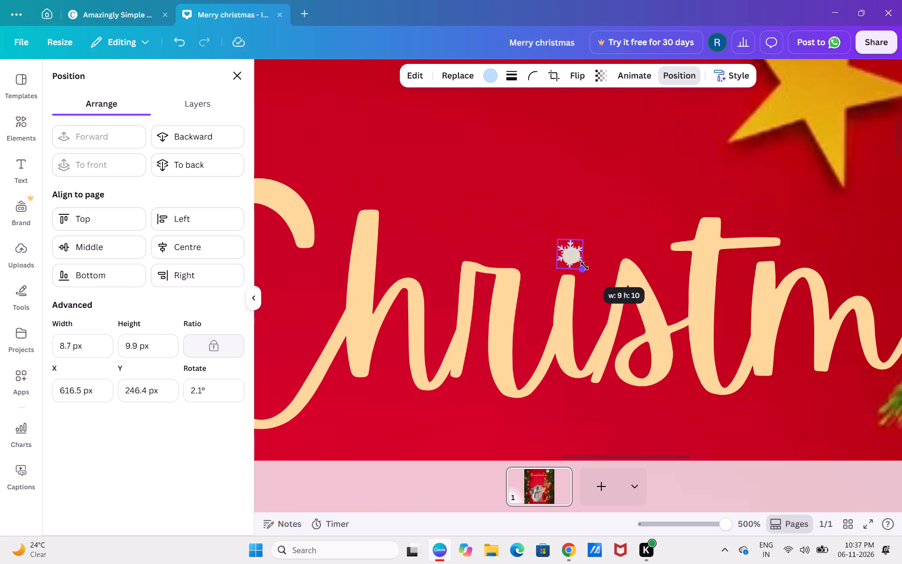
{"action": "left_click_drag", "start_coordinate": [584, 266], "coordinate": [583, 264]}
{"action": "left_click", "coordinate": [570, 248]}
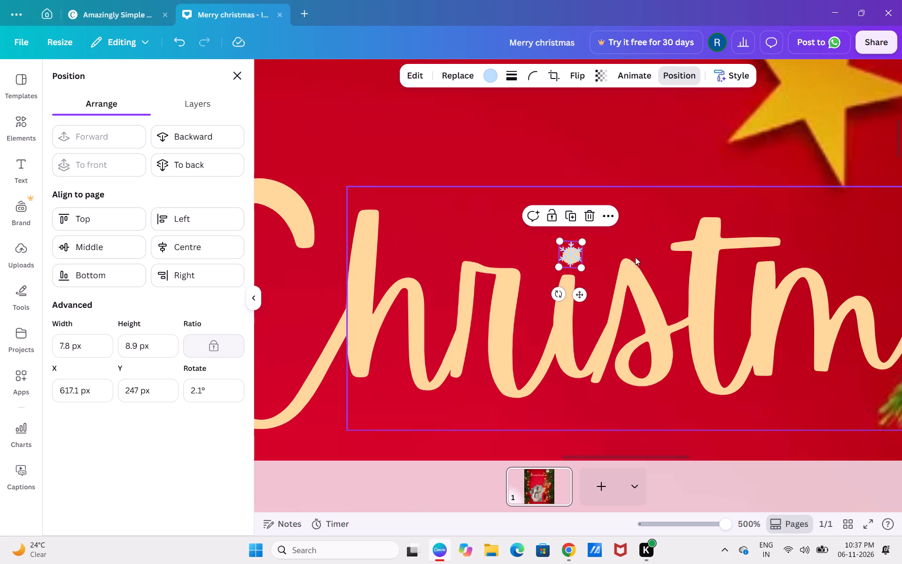
Examine how the tiny snowflake looks on the dot of the i, both up close and within the whole greeting.
{"action": "left_click", "coordinate": [667, 217]}
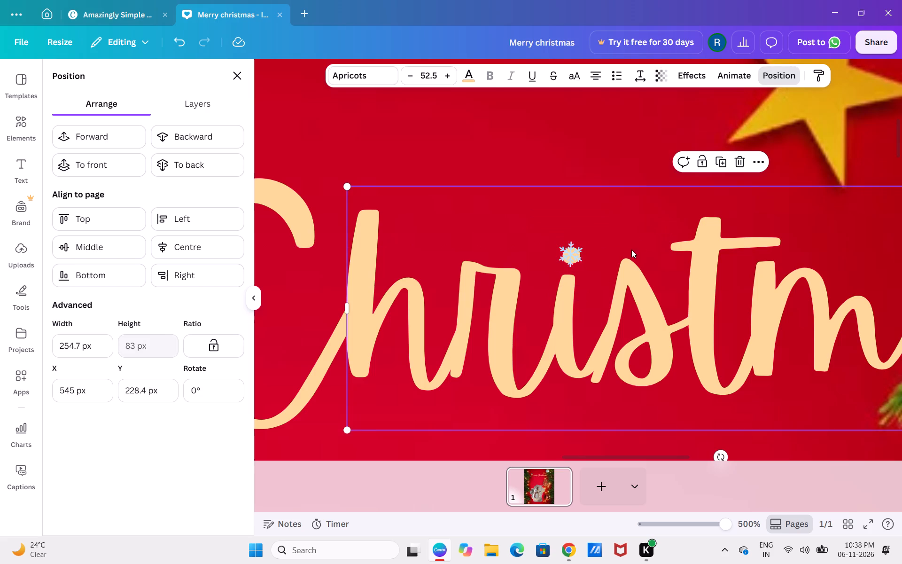
{"action": "left_click", "coordinate": [565, 306]}
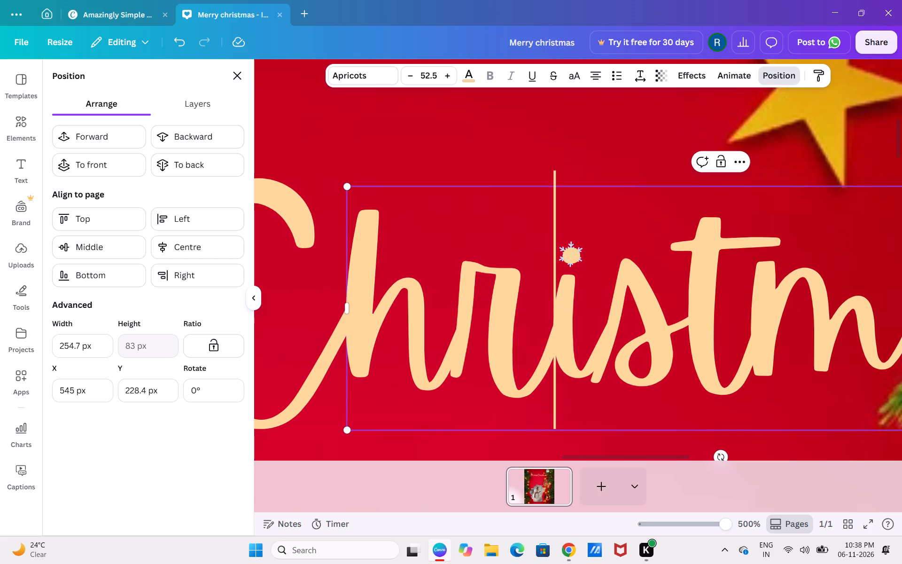
{"action": "left_click", "coordinate": [581, 253]}
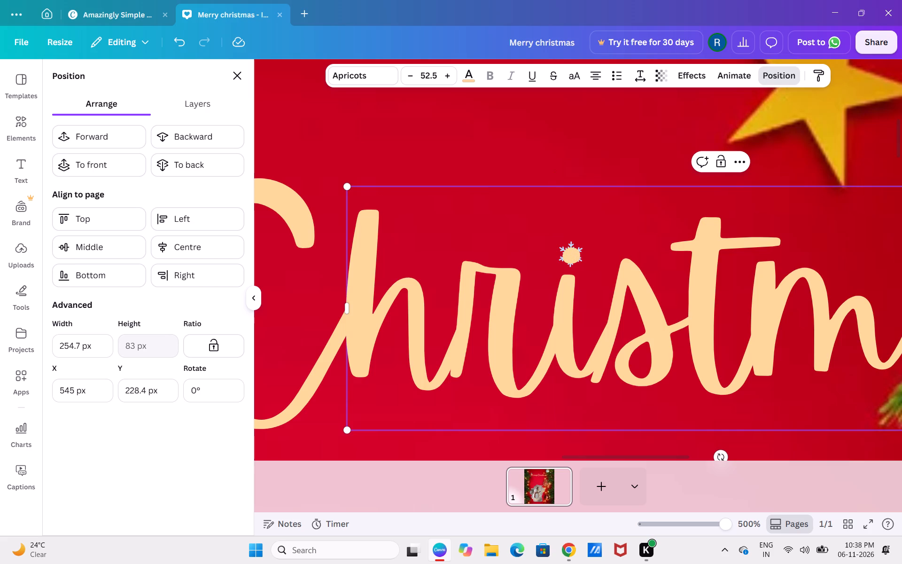
{"action": "left_click", "coordinate": [568, 146]}
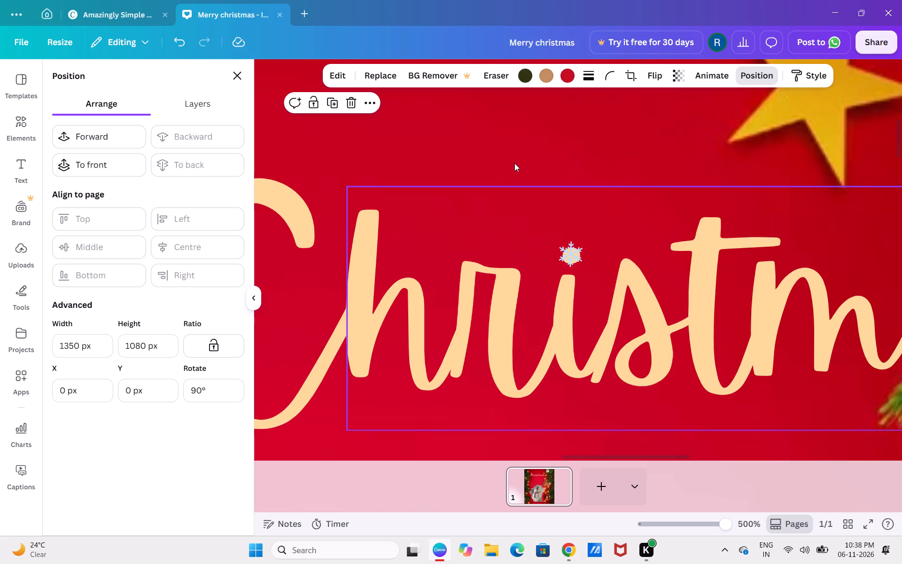
{"action": "scroll", "coordinate": [516, 163], "scroll_direction": "up", "scroll_amount": 3}
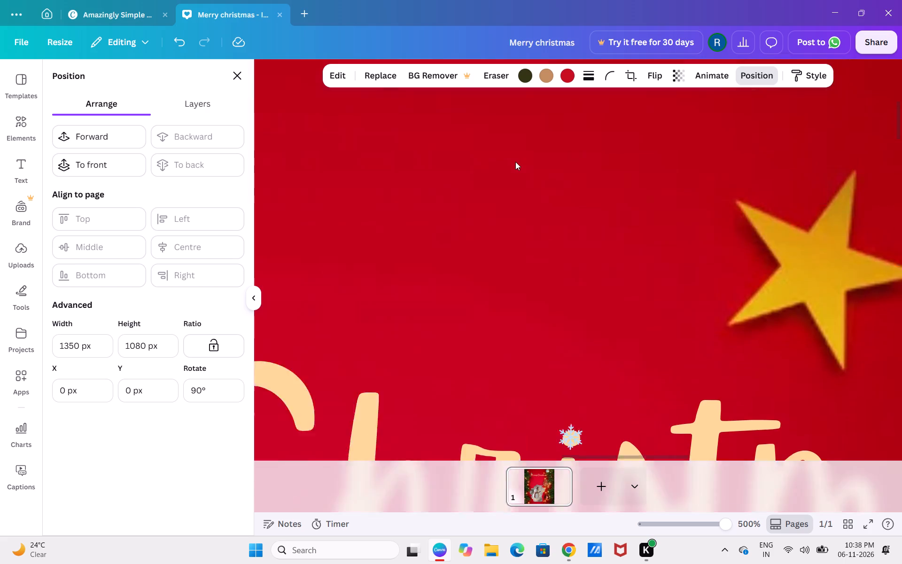
{"action": "scroll", "coordinate": [515, 162], "scroll_direction": "down", "scroll_amount": 3}
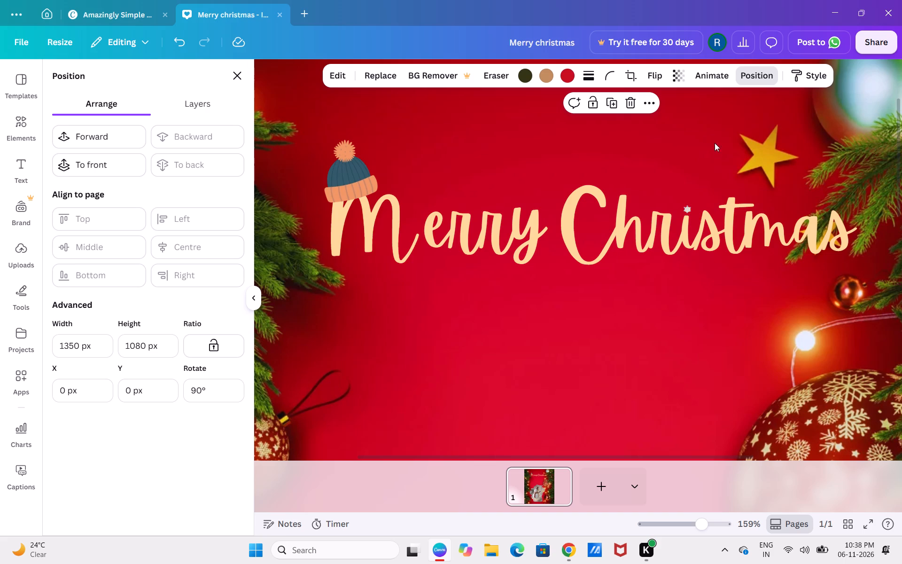
{"action": "scroll", "coordinate": [702, 188], "scroll_direction": "up", "scroll_amount": 3}
{"action": "scroll", "coordinate": [703, 188], "scroll_direction": "down", "scroll_amount": 2}
{"action": "scroll", "coordinate": [702, 186], "scroll_direction": "up", "scroll_amount": 2}
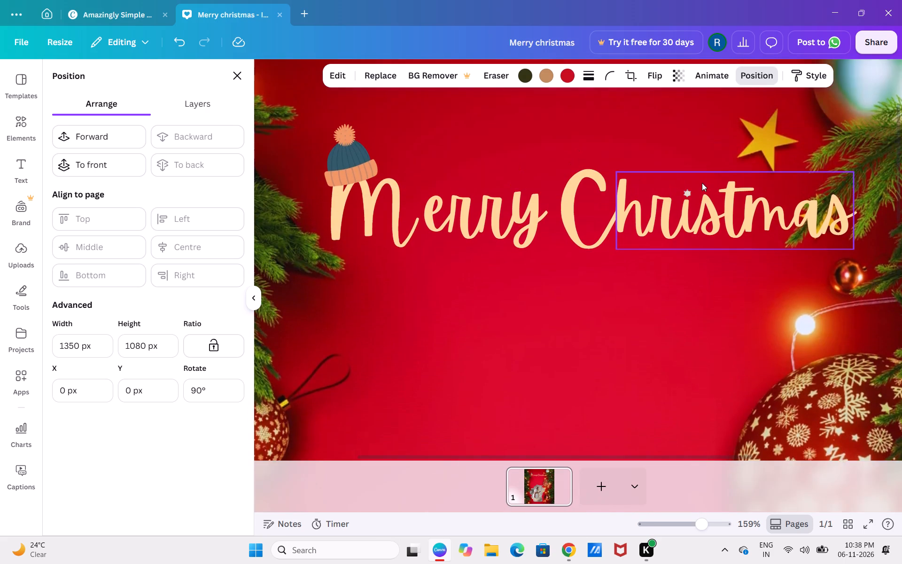
{"action": "scroll", "coordinate": [700, 180], "scroll_direction": "left", "scroll_amount": 1}
{"action": "scroll", "coordinate": [700, 180], "scroll_direction": "up", "scroll_amount": 1}
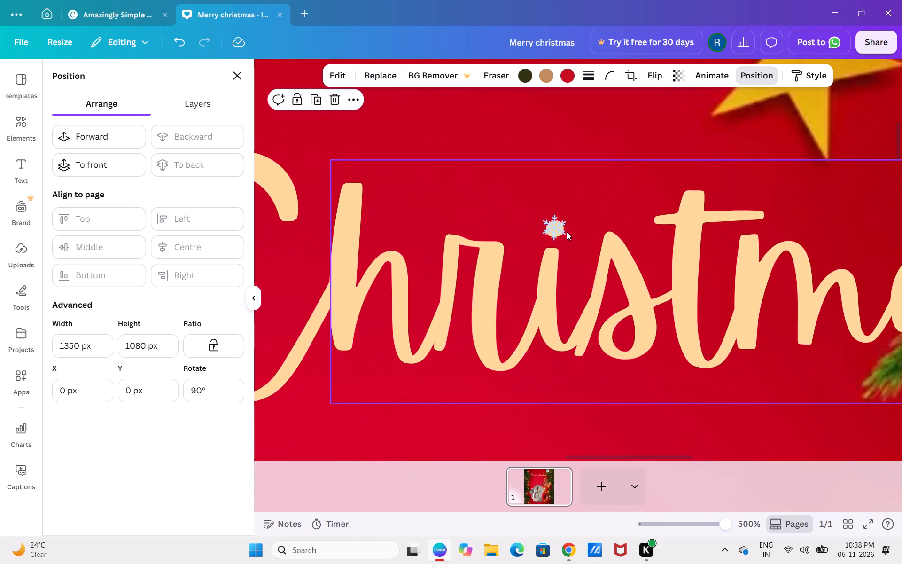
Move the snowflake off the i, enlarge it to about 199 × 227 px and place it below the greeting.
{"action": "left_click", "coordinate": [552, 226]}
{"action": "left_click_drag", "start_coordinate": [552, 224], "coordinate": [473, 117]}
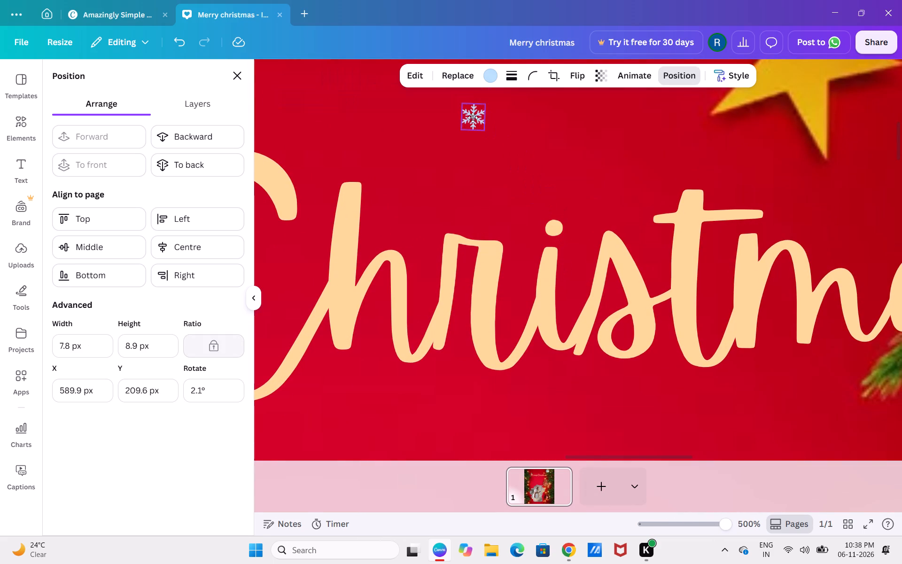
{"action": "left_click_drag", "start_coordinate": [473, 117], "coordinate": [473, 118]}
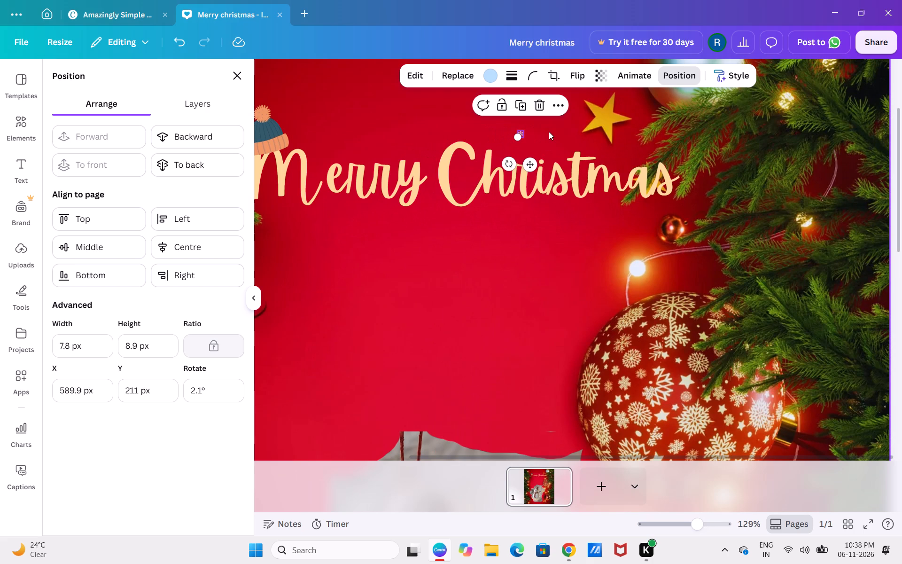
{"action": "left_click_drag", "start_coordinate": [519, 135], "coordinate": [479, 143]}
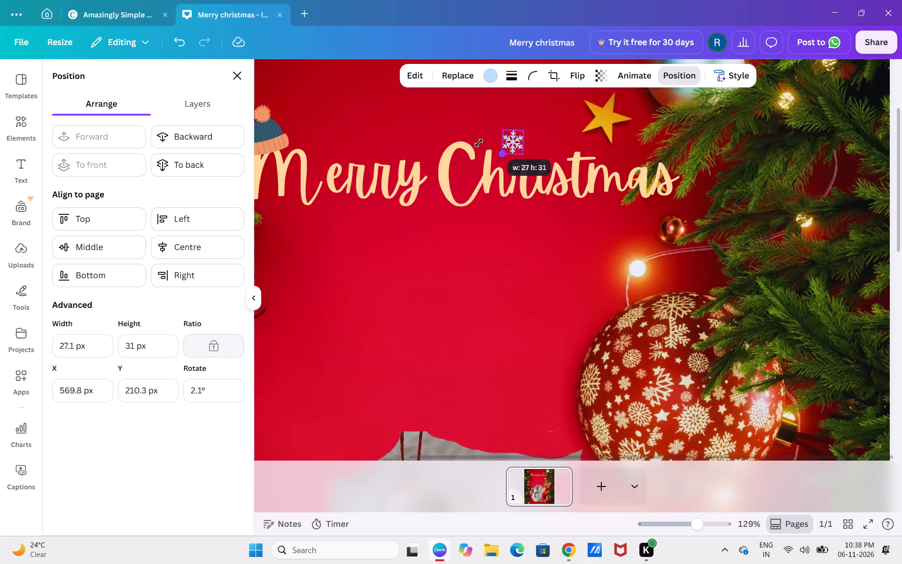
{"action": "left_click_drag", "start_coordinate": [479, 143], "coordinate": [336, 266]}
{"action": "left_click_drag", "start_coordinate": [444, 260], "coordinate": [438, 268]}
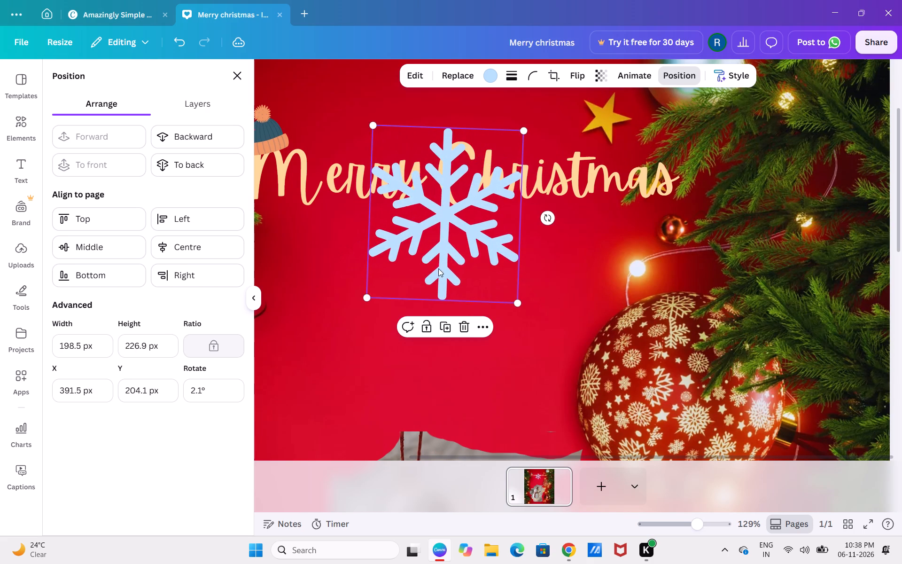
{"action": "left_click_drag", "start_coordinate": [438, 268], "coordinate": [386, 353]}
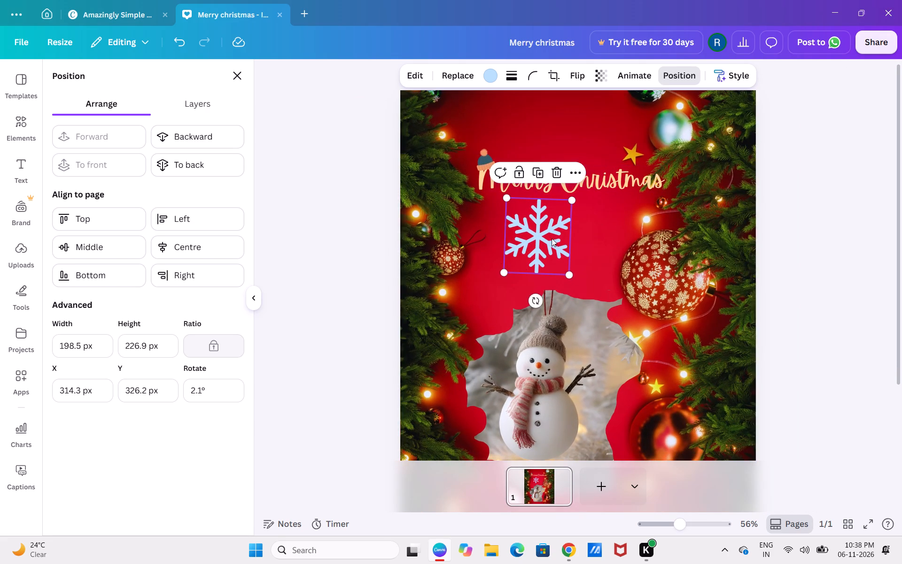
Remove the large snowflake below the greeting from the page.
{"action": "left_click", "coordinate": [340, 193]}
{"action": "left_click", "coordinate": [340, 196]}
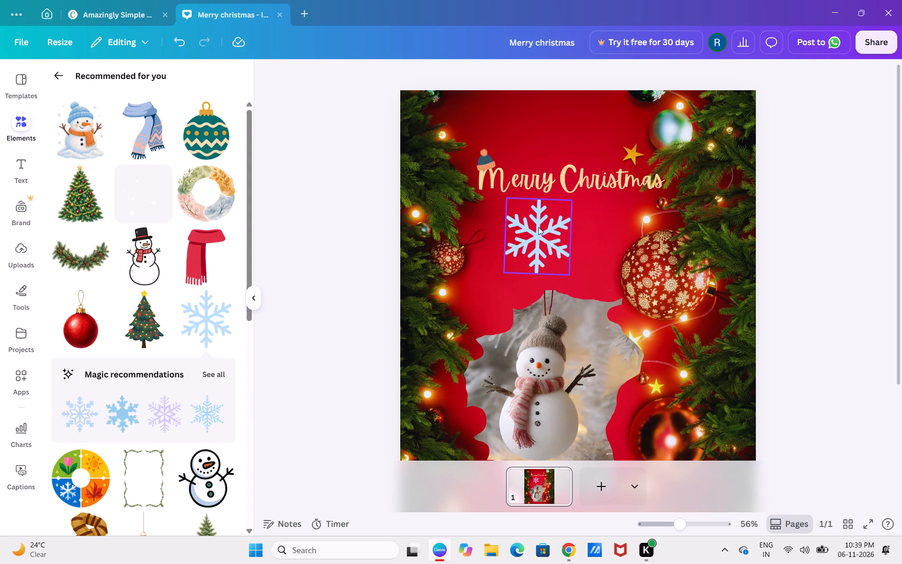
{"action": "left_click_drag", "start_coordinate": [538, 227], "coordinate": [144, 183]}
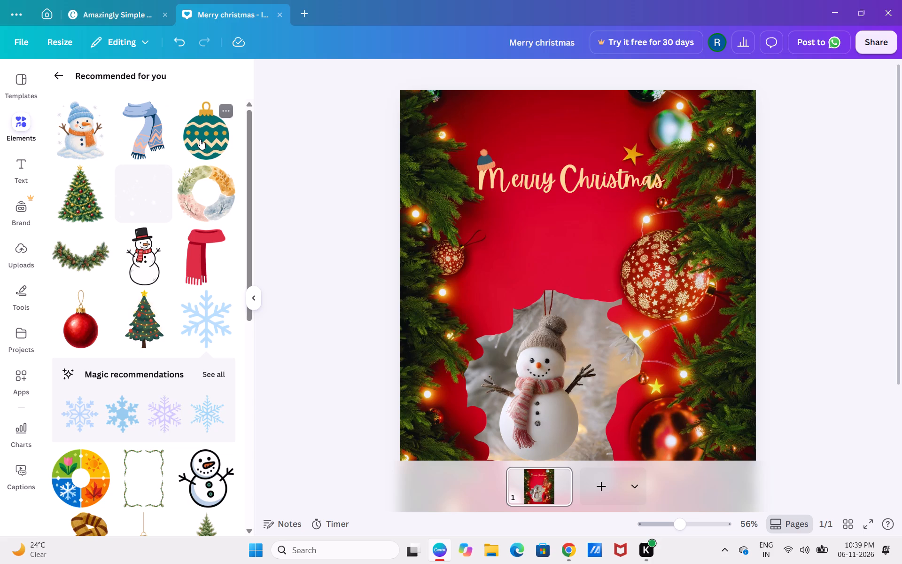
Add the recommended teal Christmas bauble with zigzag stripes, scale it down and place it below the greeting, above the snowman cutout.
{"action": "left_click_drag", "start_coordinate": [200, 139], "coordinate": [201, 139]}
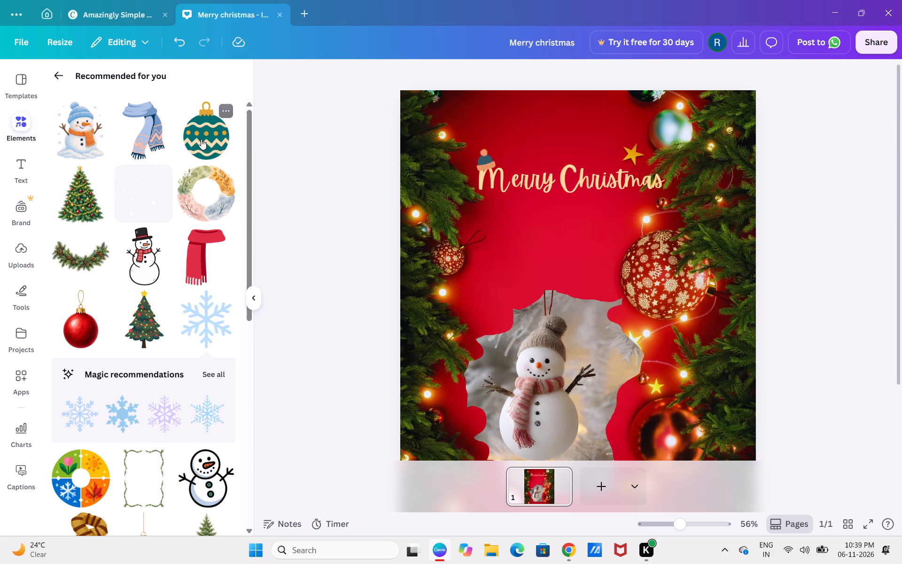
{"action": "left_click_drag", "start_coordinate": [201, 139], "coordinate": [487, 152]}
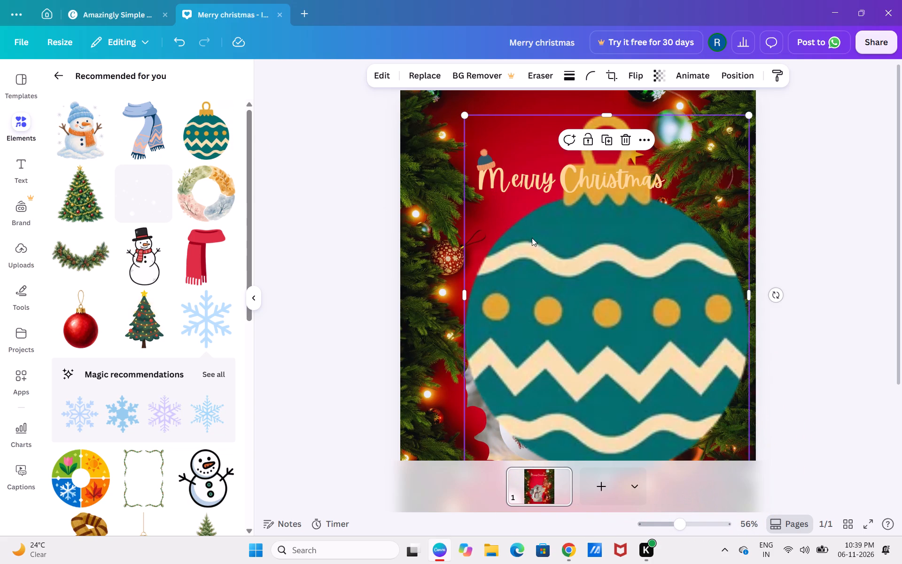
{"action": "left_click_drag", "start_coordinate": [580, 296], "coordinate": [555, 260]}
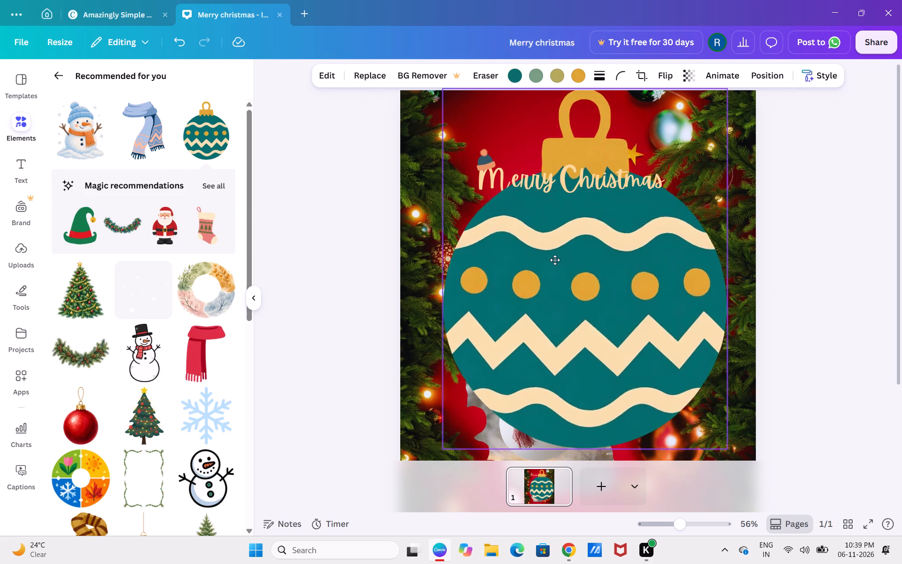
{"action": "left_click_drag", "start_coordinate": [555, 260], "coordinate": [553, 250]}
{"action": "left_click_drag", "start_coordinate": [722, 429], "coordinate": [591, 204]}
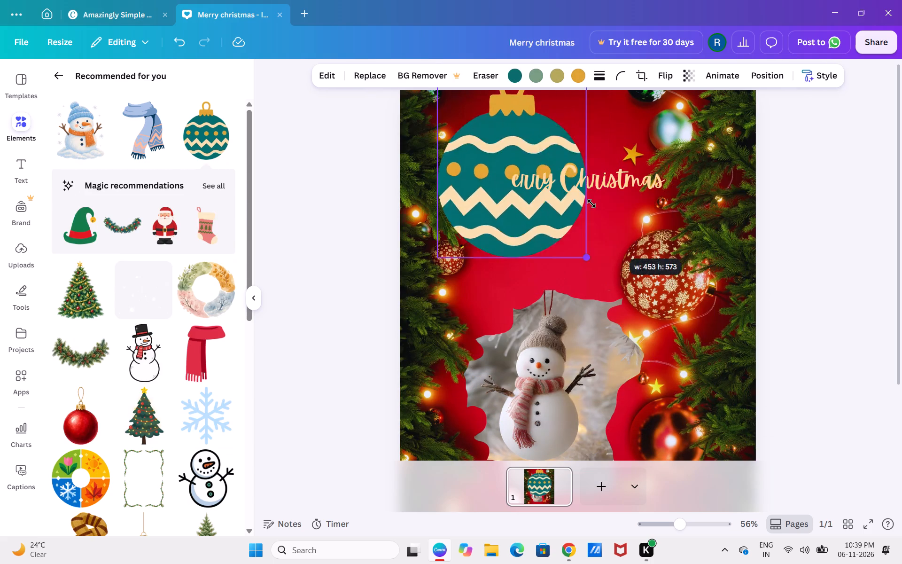
{"action": "left_click_drag", "start_coordinate": [591, 204], "coordinate": [525, 116]}
{"action": "left_click_drag", "start_coordinate": [467, 111], "coordinate": [553, 246]}
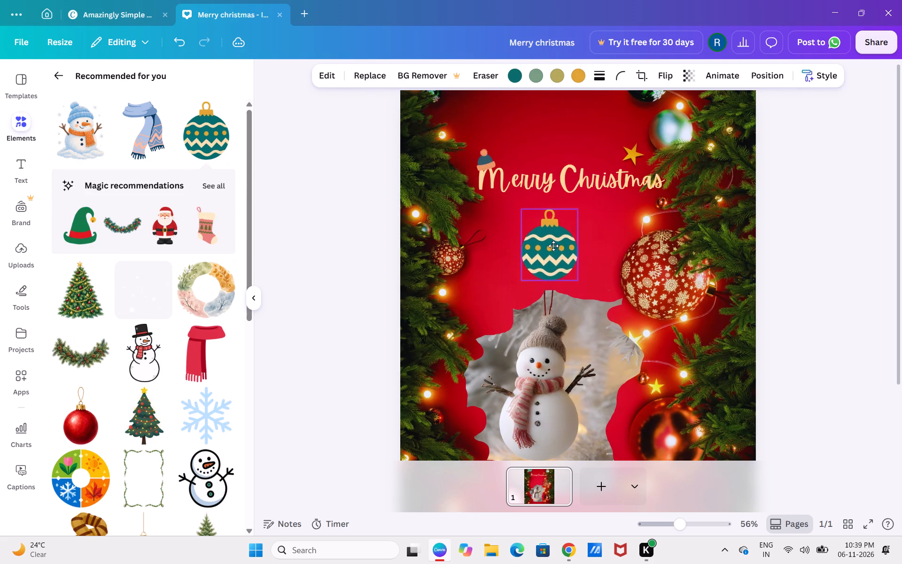
{"action": "left_click_drag", "start_coordinate": [553, 246], "coordinate": [554, 246]}
Shrink the teal bauble below the greeting to a tiny ornament about 66 px high.
{"action": "left_click_drag", "start_coordinate": [582, 276], "coordinate": [535, 224]}
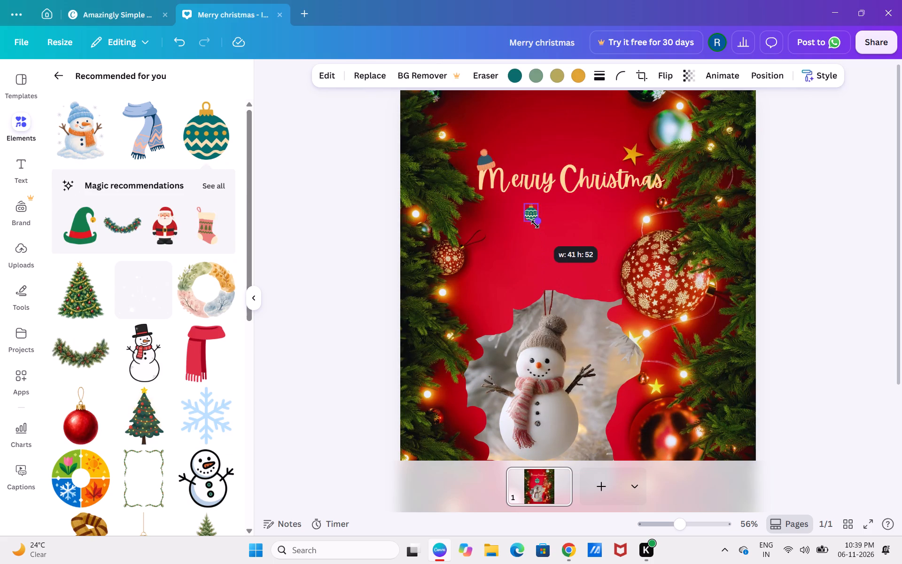
{"action": "left_click_drag", "start_coordinate": [535, 224], "coordinate": [538, 231]}
{"action": "left_click_drag", "start_coordinate": [538, 219], "coordinate": [534, 207]}
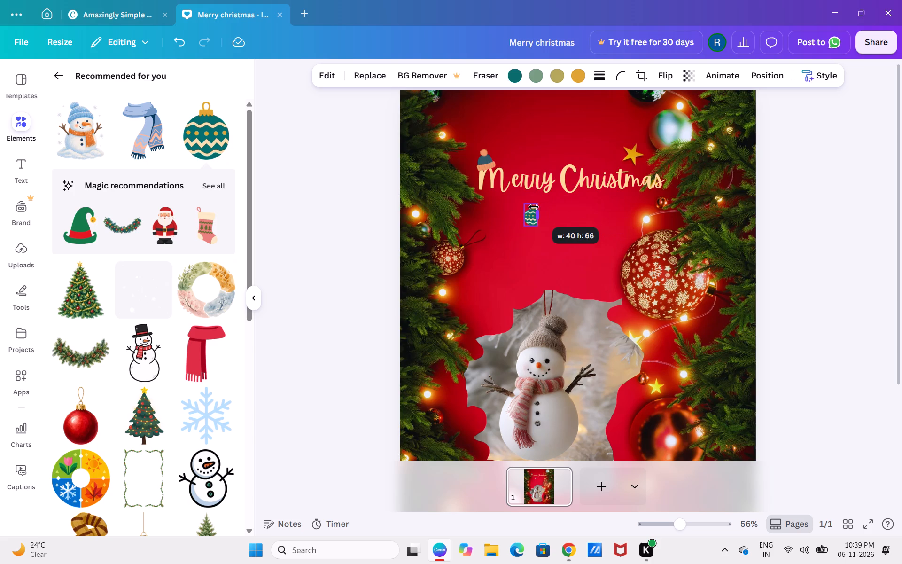
{"action": "left_click_drag", "start_coordinate": [534, 207], "coordinate": [540, 209]}
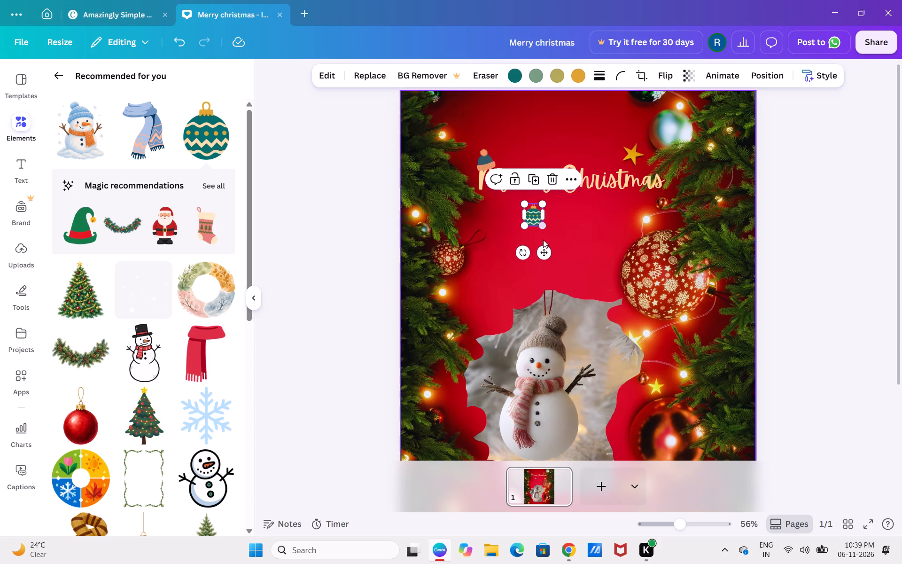
Move the small teal bauble up from below the greeting onto the C of "Christmas".
{"action": "left_click_drag", "start_coordinate": [539, 227], "coordinate": [546, 220]}
{"action": "left_click_drag", "start_coordinate": [539, 253], "coordinate": [569, 242]}
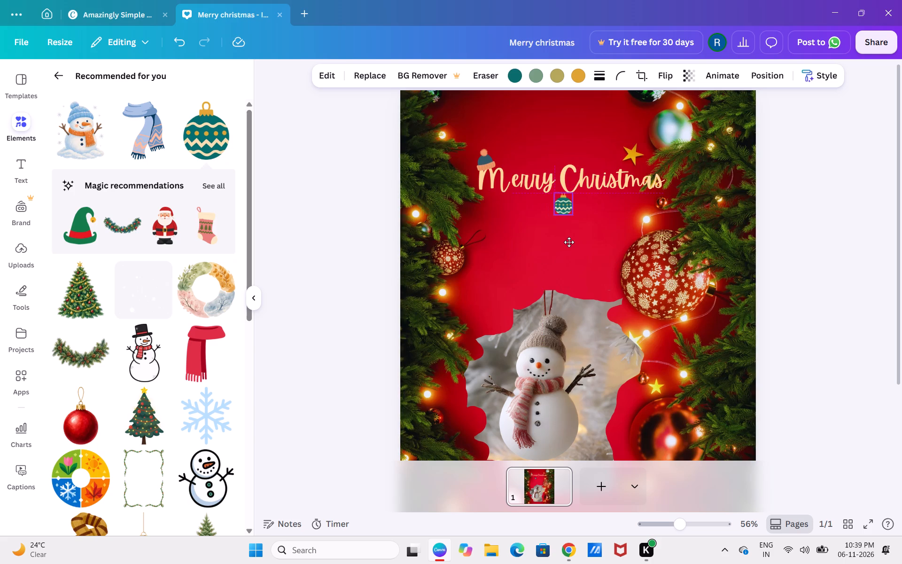
{"action": "left_click_drag", "start_coordinate": [569, 242], "coordinate": [575, 246]}
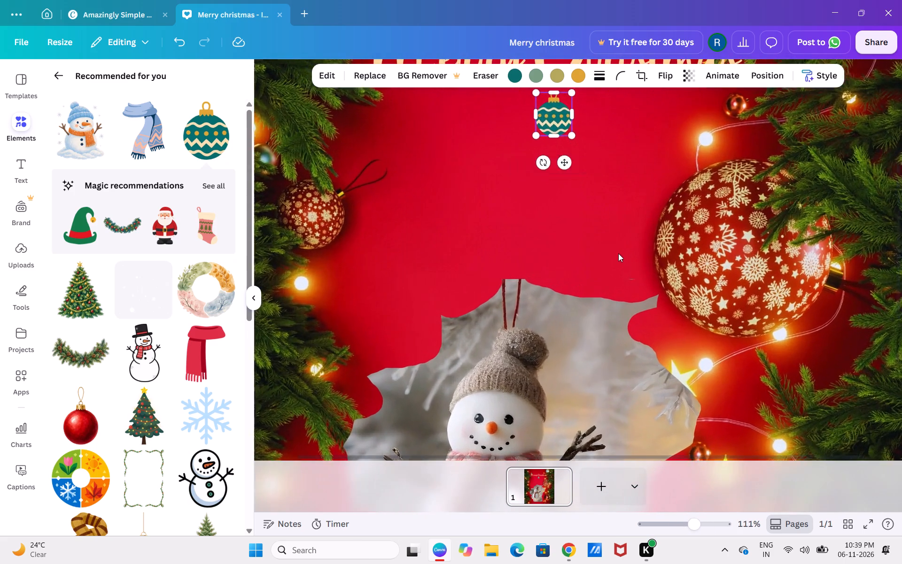
{"action": "scroll", "coordinate": [614, 259], "scroll_direction": "up", "scroll_amount": 7}
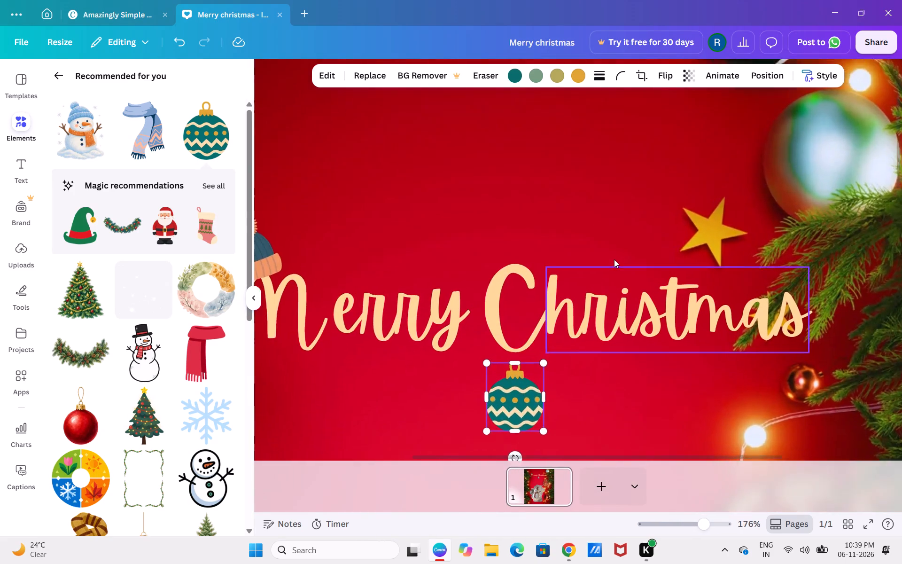
{"action": "left_click_drag", "start_coordinate": [500, 431], "coordinate": [516, 345]}
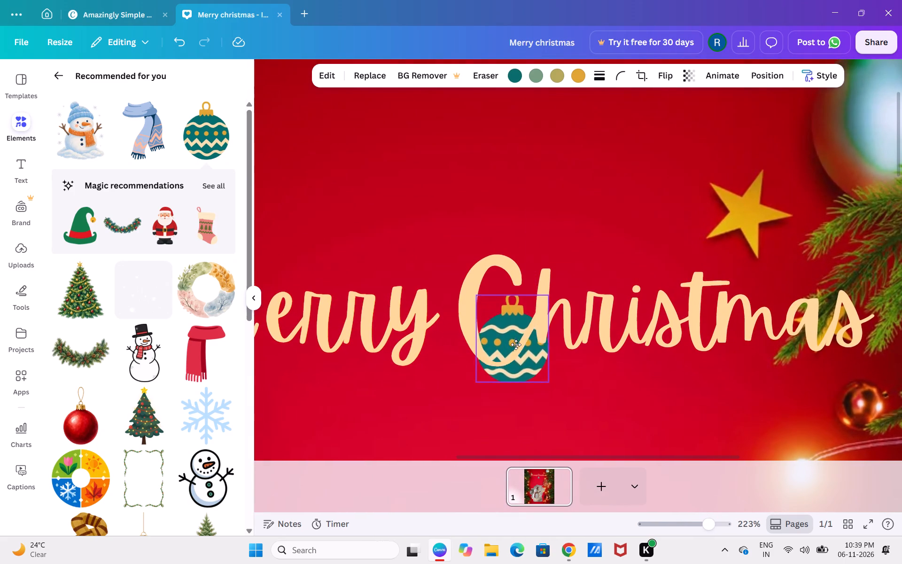
{"action": "left_click_drag", "start_coordinate": [516, 345], "coordinate": [520, 332]}
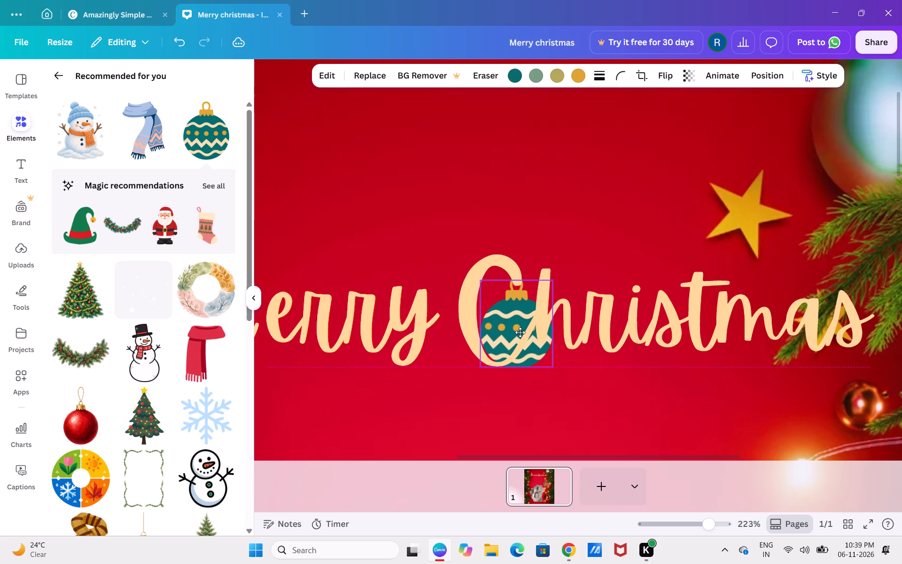
{"action": "left_click_drag", "start_coordinate": [520, 332], "coordinate": [521, 326]}
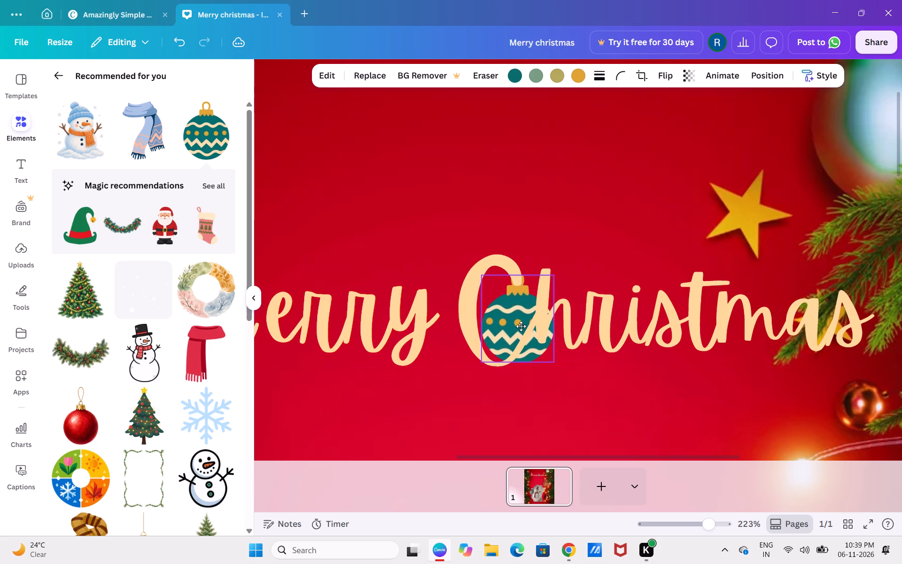
{"action": "left_click_drag", "start_coordinate": [521, 326], "coordinate": [521, 327]}
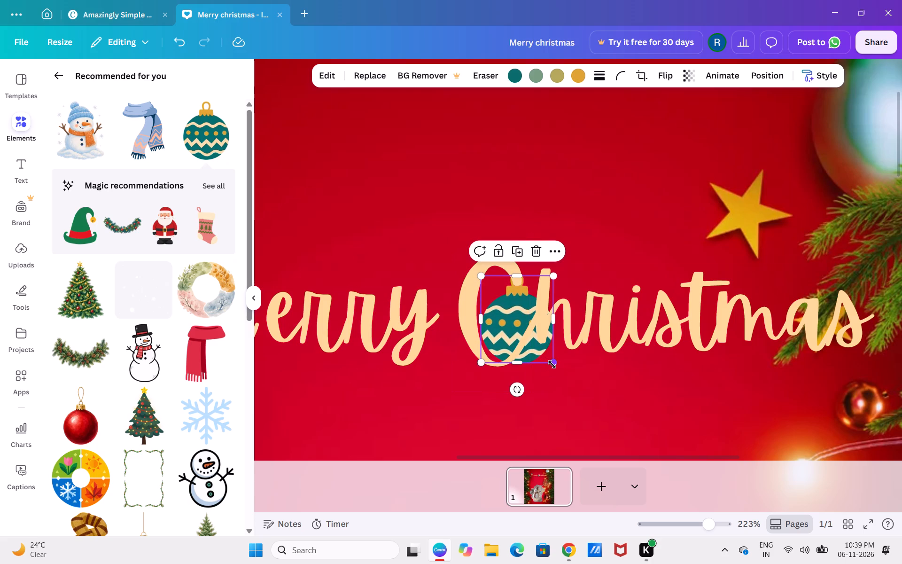
Shrink the teal bauble further to a tiny charm and hang it from the upper tip of the C.
{"action": "left_click_drag", "start_coordinate": [552, 364], "coordinate": [513, 305]}
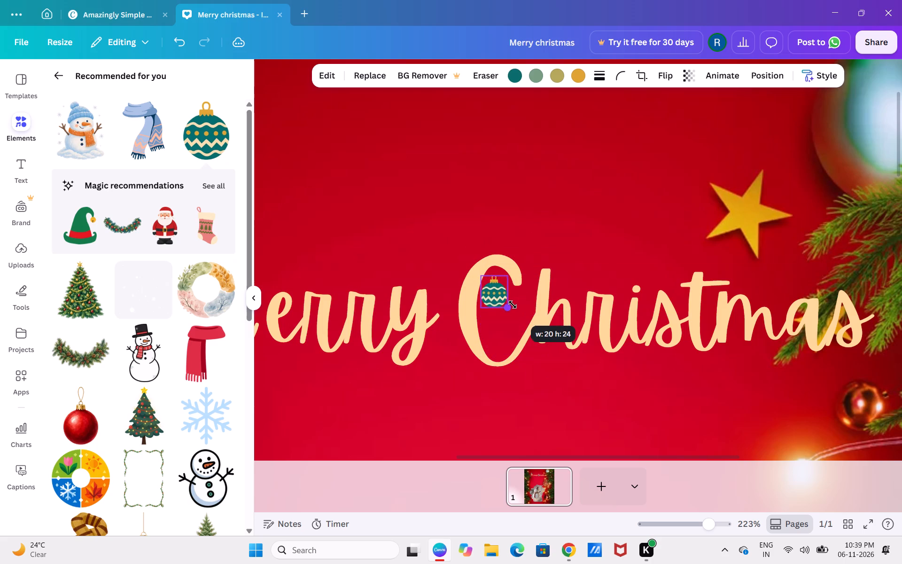
{"action": "left_click_drag", "start_coordinate": [513, 305], "coordinate": [507, 293]}
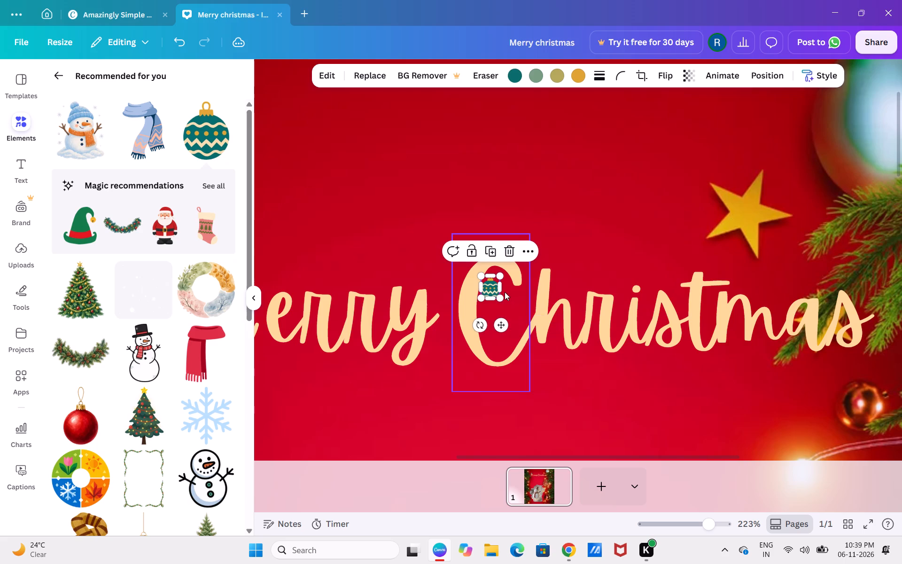
{"action": "left_click_drag", "start_coordinate": [488, 285], "coordinate": [521, 295]}
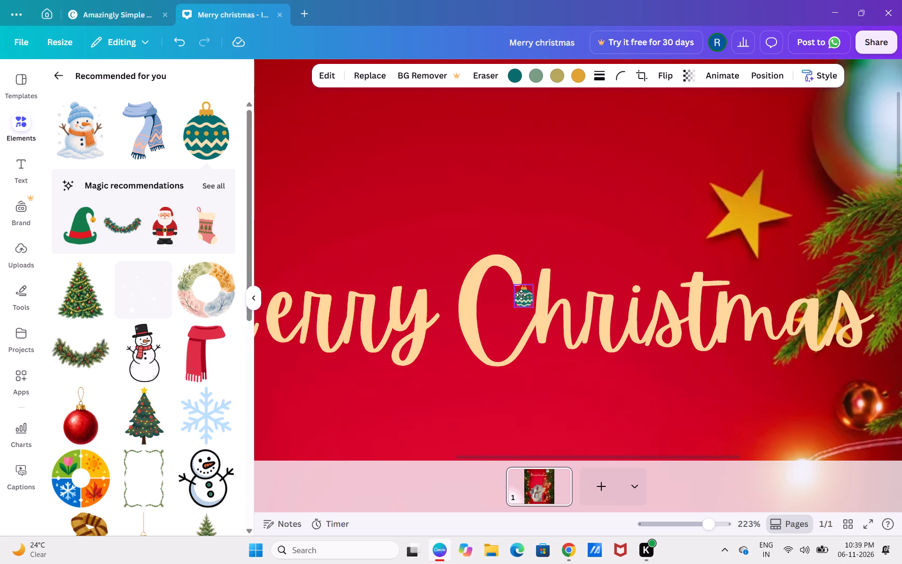
{"action": "left_click_drag", "start_coordinate": [521, 295], "coordinate": [517, 295]}
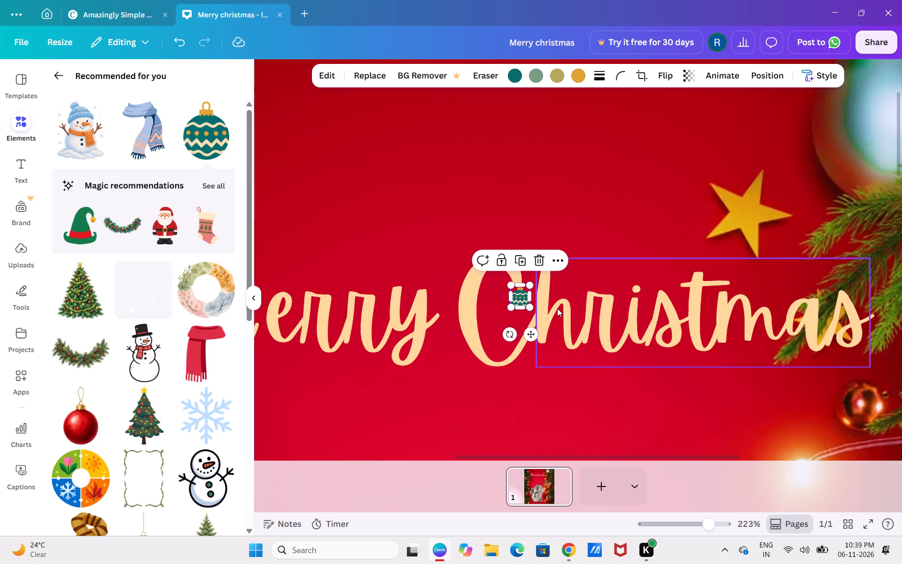
{"action": "key", "text": "Left"}
{"action": "key", "text": "Left"}
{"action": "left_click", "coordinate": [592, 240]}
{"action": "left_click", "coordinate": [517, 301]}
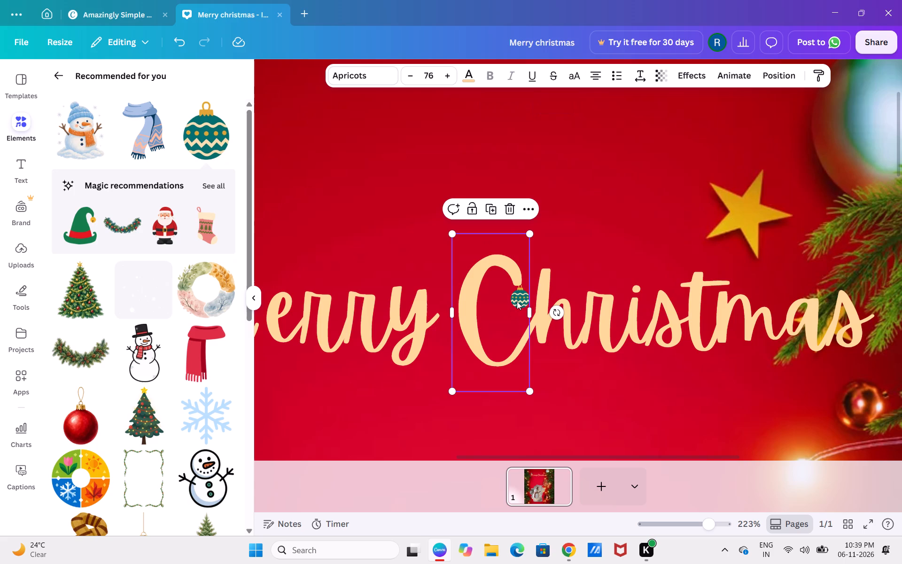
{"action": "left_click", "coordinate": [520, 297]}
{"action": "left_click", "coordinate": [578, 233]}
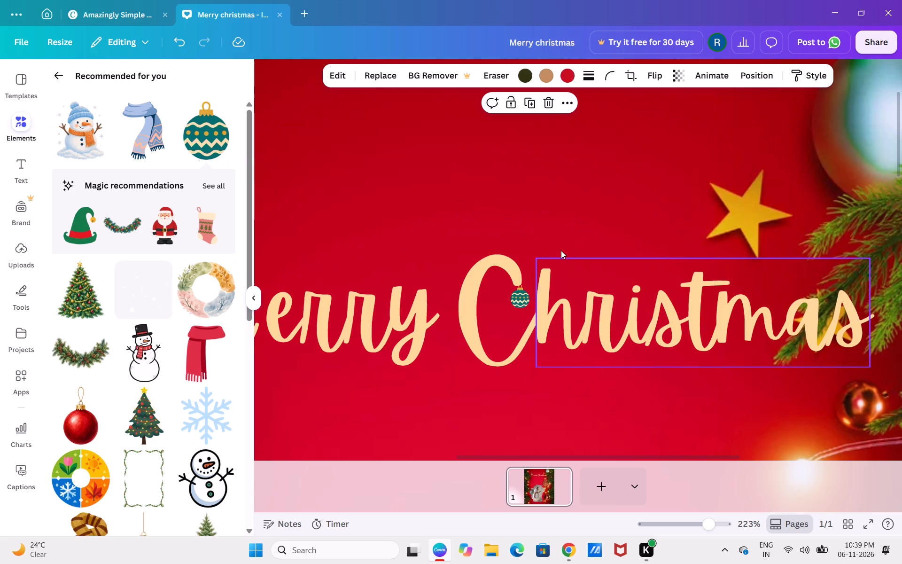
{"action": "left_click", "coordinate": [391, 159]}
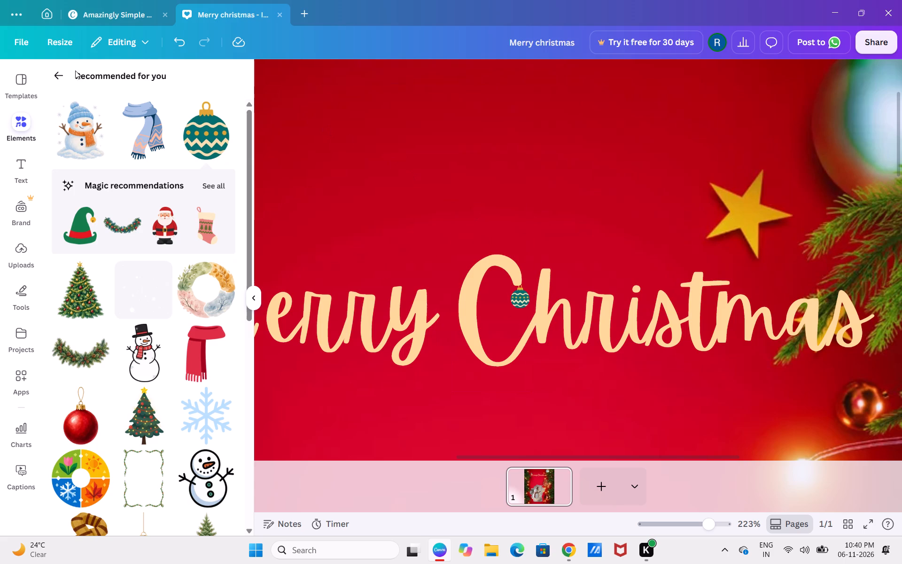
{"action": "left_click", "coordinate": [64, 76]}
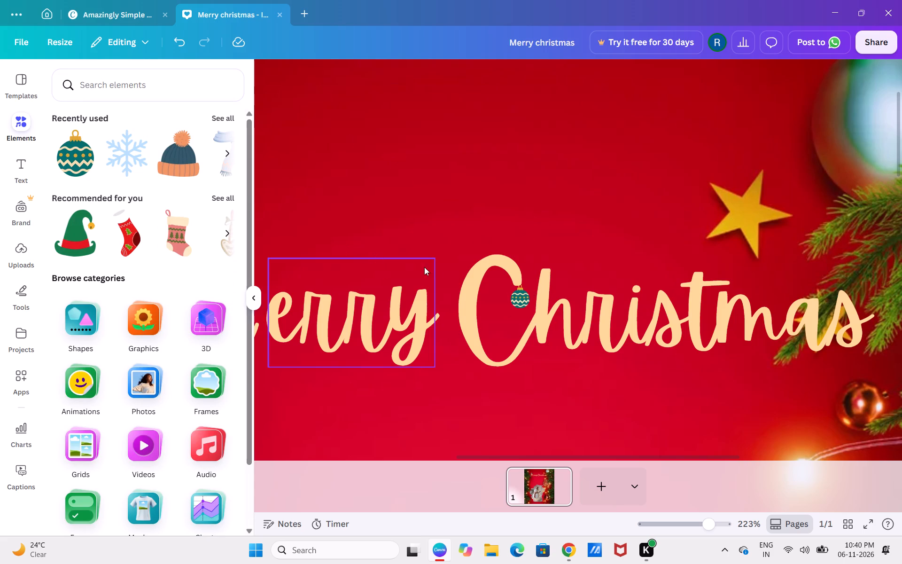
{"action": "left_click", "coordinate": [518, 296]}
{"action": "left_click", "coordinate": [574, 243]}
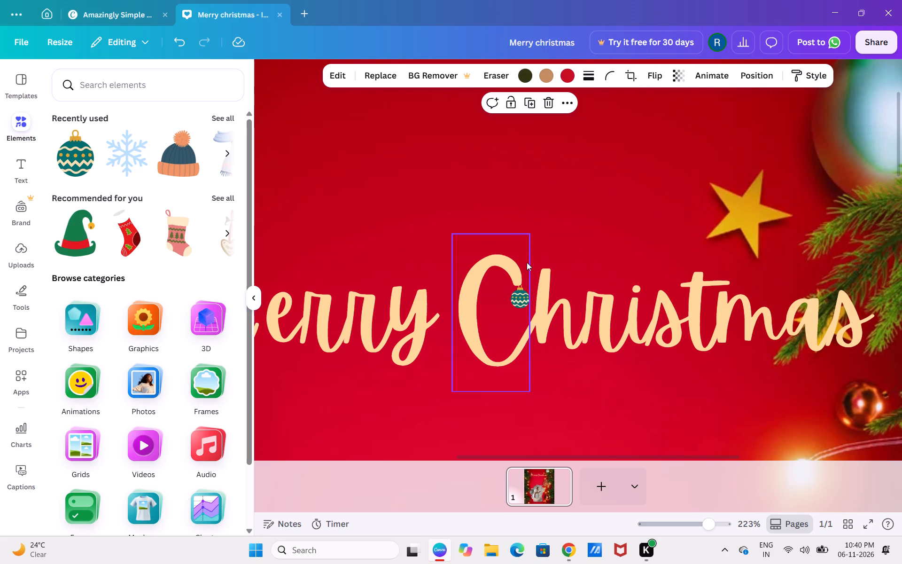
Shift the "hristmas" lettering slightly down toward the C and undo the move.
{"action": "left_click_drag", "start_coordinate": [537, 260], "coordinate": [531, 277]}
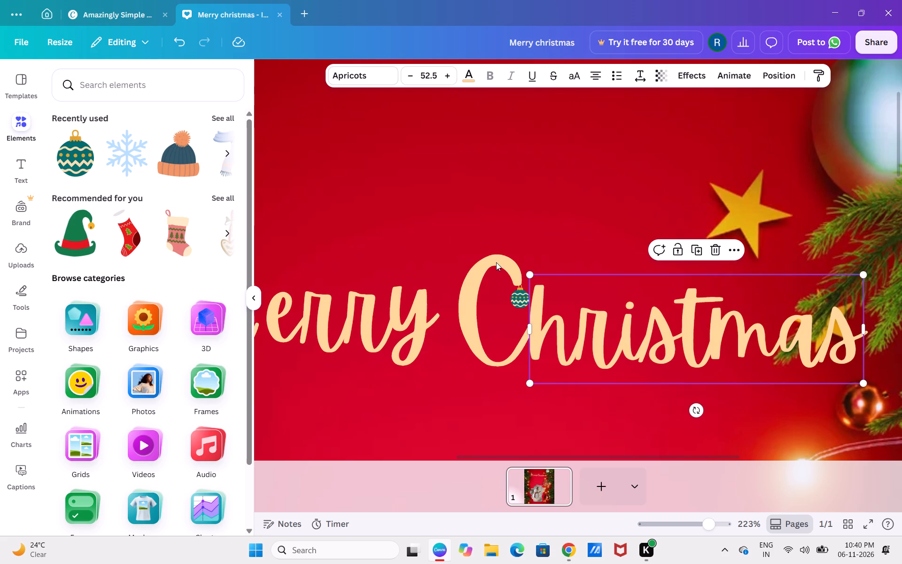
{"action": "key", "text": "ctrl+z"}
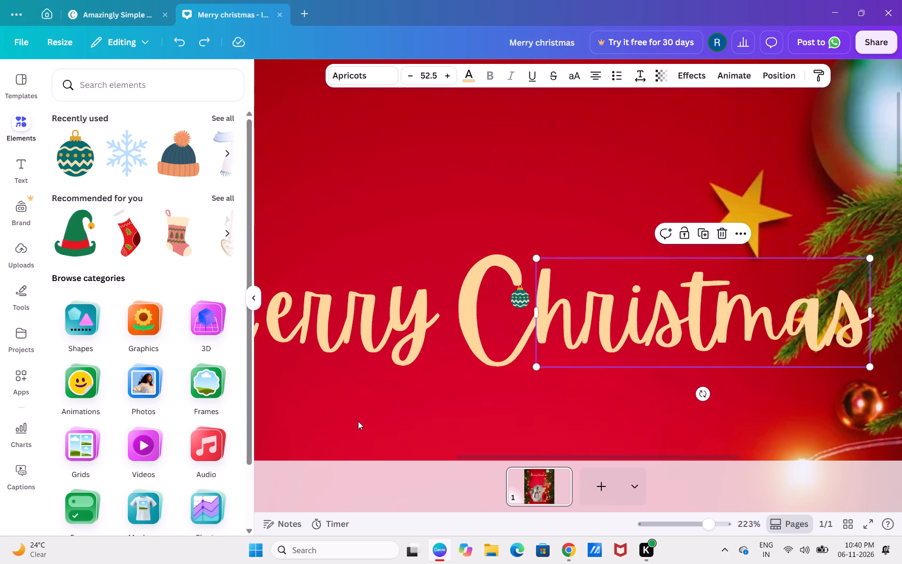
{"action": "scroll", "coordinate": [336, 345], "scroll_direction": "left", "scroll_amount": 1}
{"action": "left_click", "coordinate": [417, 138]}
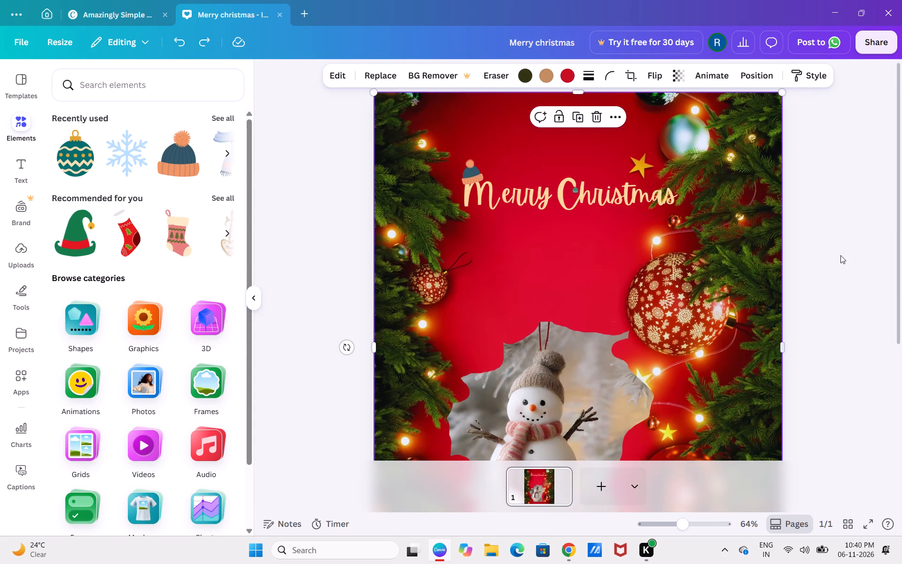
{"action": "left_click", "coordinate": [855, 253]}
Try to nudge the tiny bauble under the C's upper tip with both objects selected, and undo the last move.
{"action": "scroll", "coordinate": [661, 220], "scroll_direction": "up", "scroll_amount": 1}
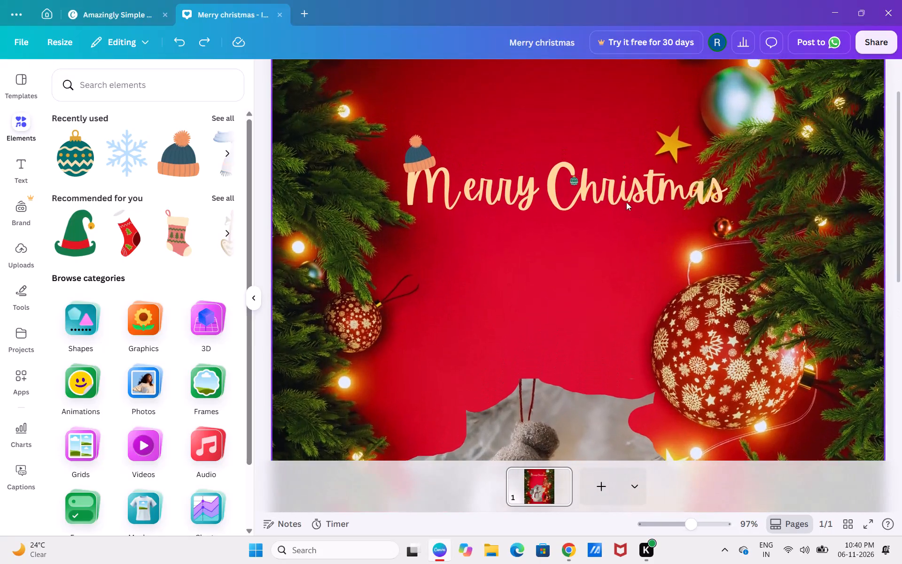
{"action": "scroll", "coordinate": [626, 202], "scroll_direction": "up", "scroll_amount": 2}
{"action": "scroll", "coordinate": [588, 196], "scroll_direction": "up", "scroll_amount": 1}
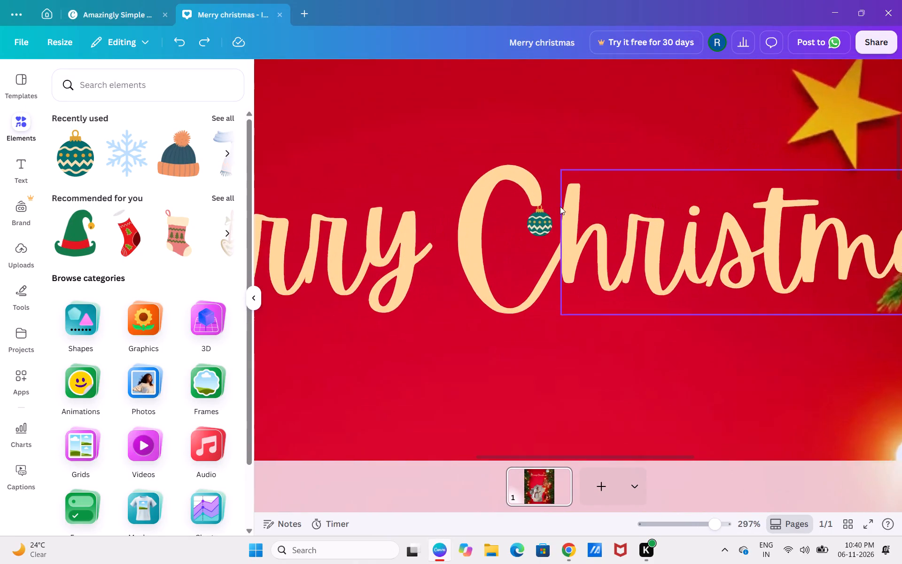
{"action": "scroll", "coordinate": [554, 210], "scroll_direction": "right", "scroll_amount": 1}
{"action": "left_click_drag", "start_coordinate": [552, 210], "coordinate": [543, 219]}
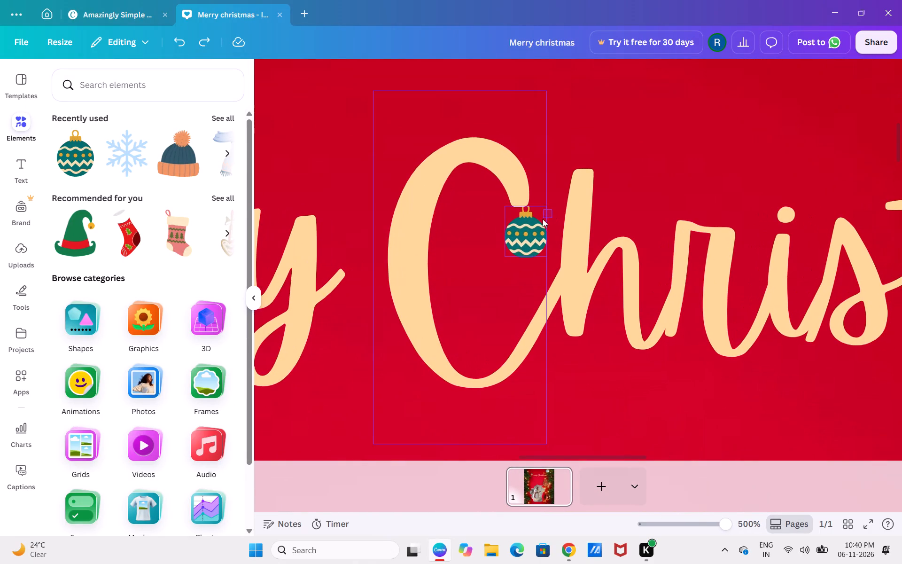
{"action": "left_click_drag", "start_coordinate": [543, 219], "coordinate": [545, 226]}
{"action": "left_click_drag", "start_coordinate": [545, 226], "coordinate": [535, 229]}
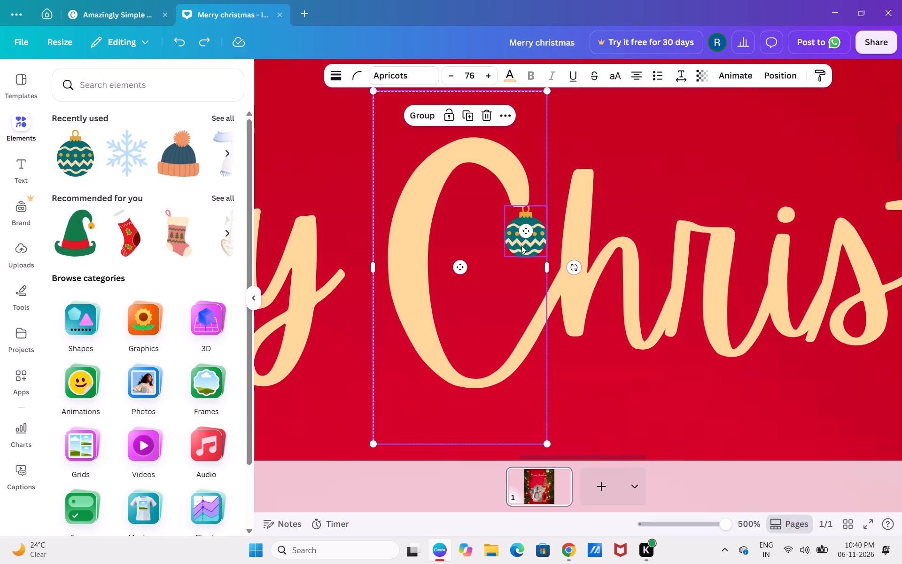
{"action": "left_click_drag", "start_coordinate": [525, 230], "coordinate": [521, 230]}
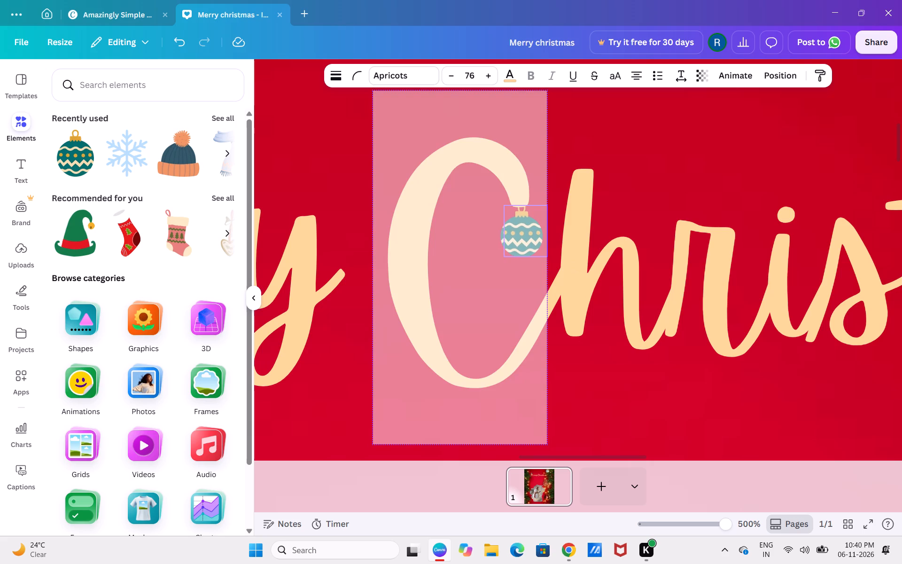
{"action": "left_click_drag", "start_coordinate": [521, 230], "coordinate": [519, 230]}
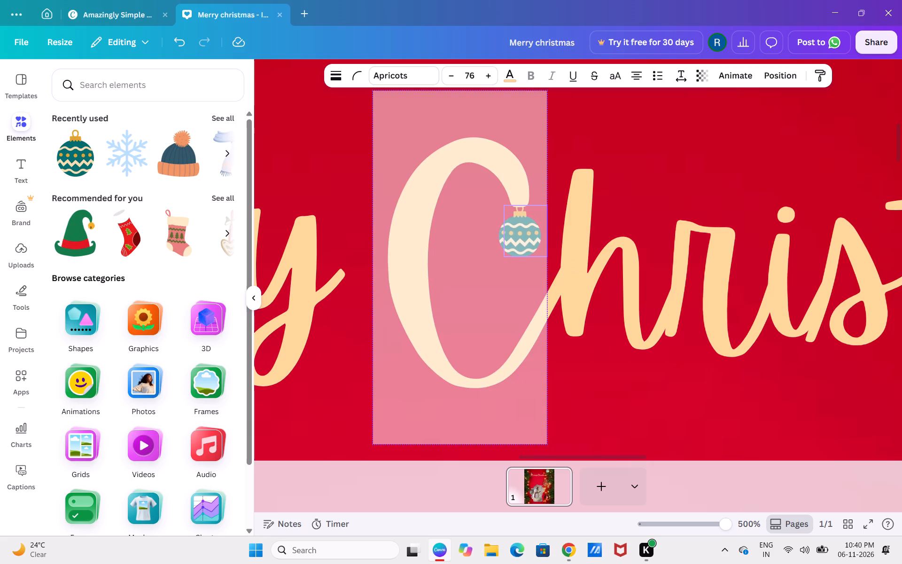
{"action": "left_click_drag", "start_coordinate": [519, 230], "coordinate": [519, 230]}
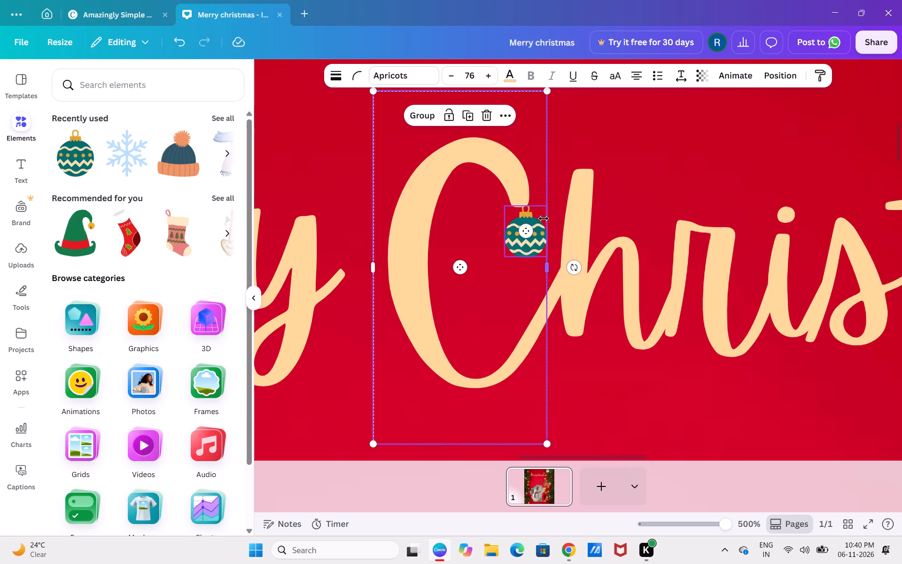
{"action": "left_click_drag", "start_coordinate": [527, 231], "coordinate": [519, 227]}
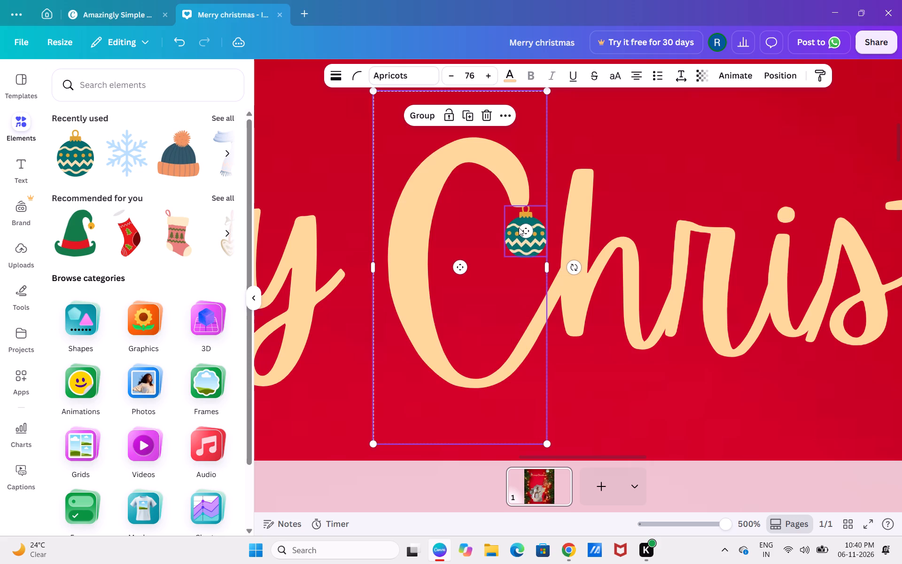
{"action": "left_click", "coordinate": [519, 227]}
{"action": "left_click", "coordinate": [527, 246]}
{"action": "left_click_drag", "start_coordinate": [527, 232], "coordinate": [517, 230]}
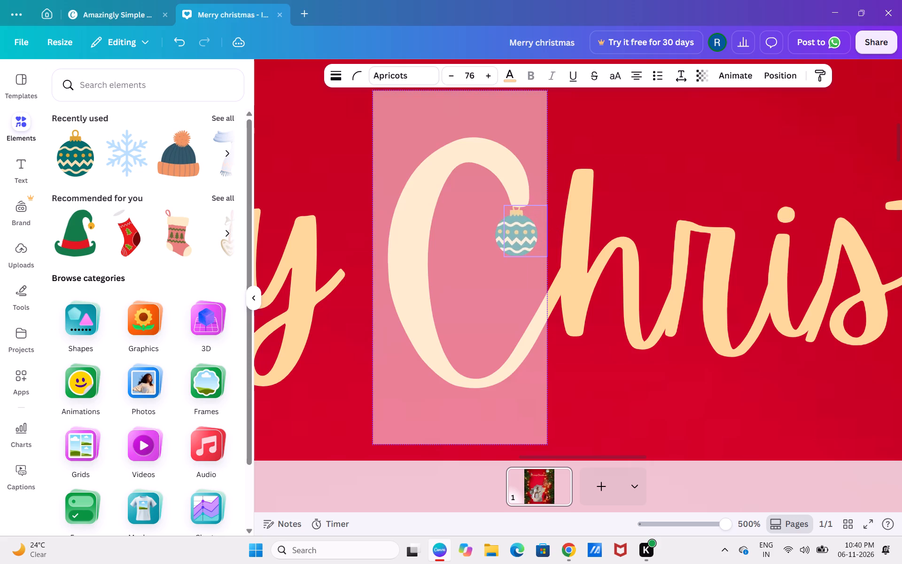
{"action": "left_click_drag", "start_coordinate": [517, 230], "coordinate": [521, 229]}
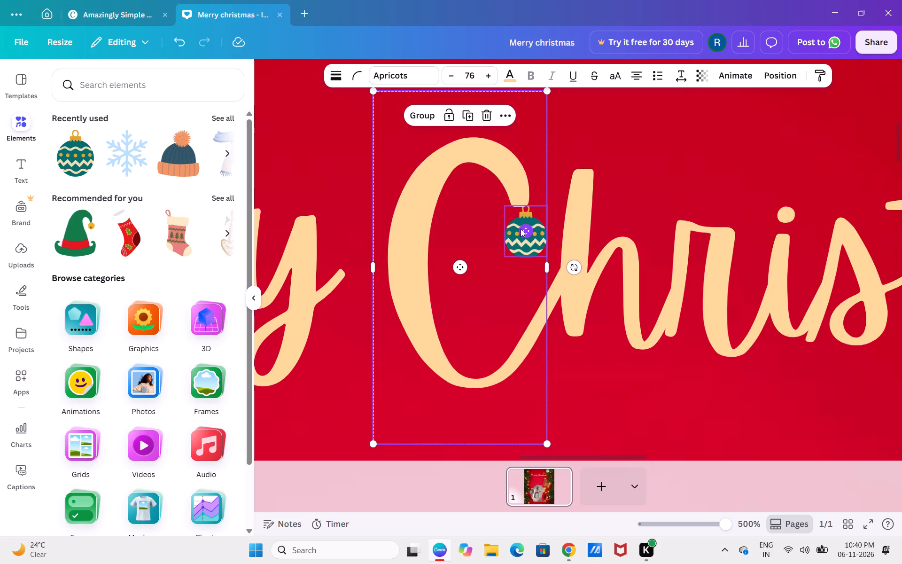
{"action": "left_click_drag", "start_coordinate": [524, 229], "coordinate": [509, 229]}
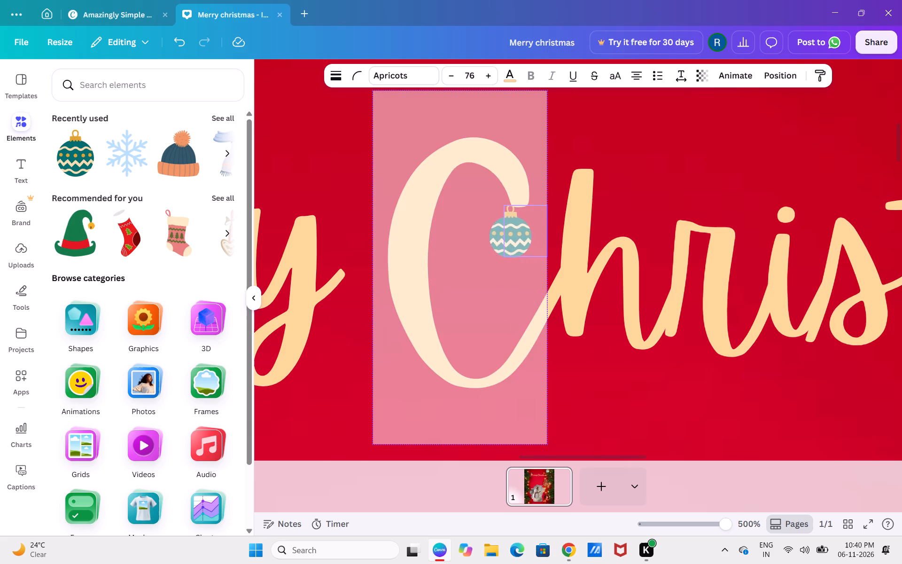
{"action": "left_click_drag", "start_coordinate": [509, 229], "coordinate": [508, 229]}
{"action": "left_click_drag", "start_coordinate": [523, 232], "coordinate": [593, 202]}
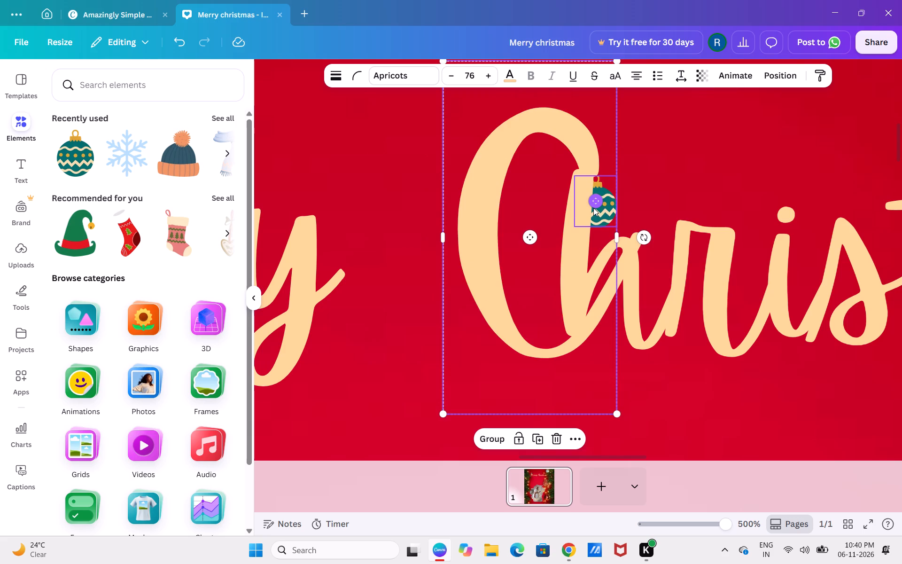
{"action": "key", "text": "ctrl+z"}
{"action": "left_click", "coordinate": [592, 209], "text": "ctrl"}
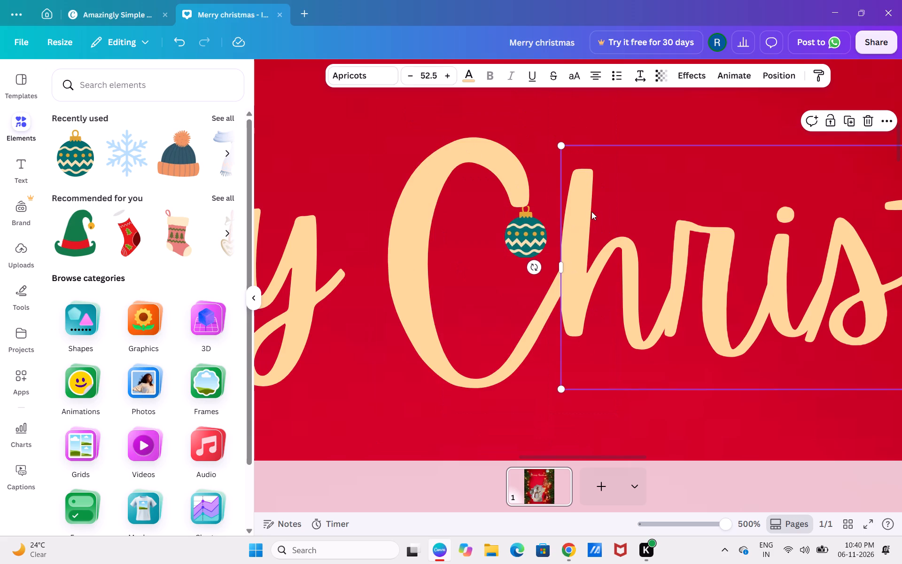
Undo the recent nudges of the "hristmas" lettering and redo the last two undone changes.
{"action": "key", "text": "ctrl+z"}
{"action": "key", "text": "ctrl+z"}
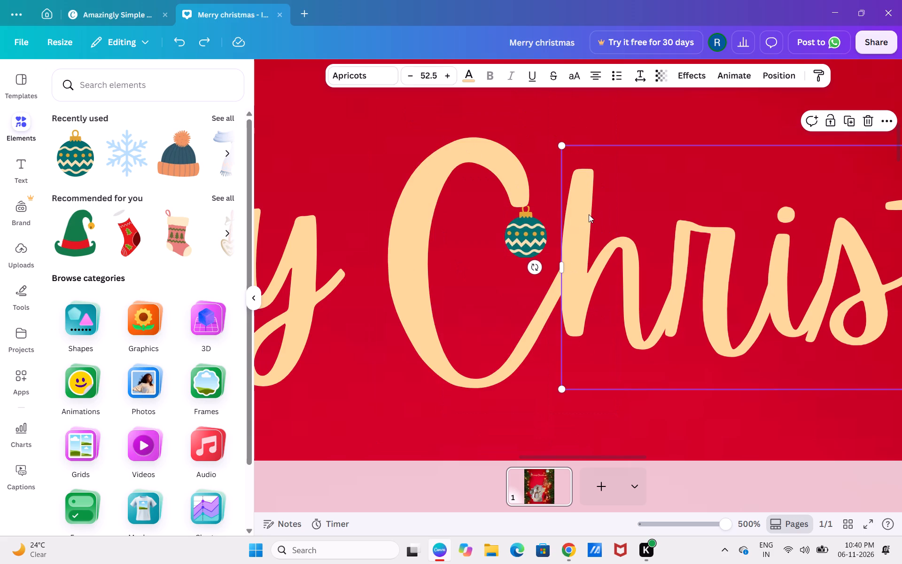
{"action": "key", "text": "ctrl+z"}
{"action": "key", "text": "ctrl+z"}
{"action": "scroll", "coordinate": [568, 232], "scroll_direction": "down", "scroll_amount": 1}
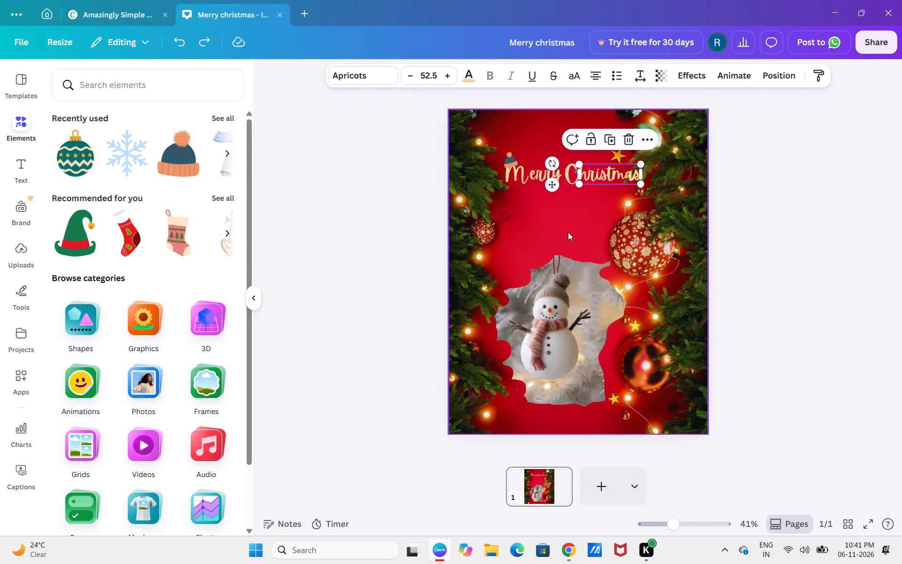
{"action": "key", "text": "ctrl+y"}
{"action": "key", "text": "ctrl+y"}
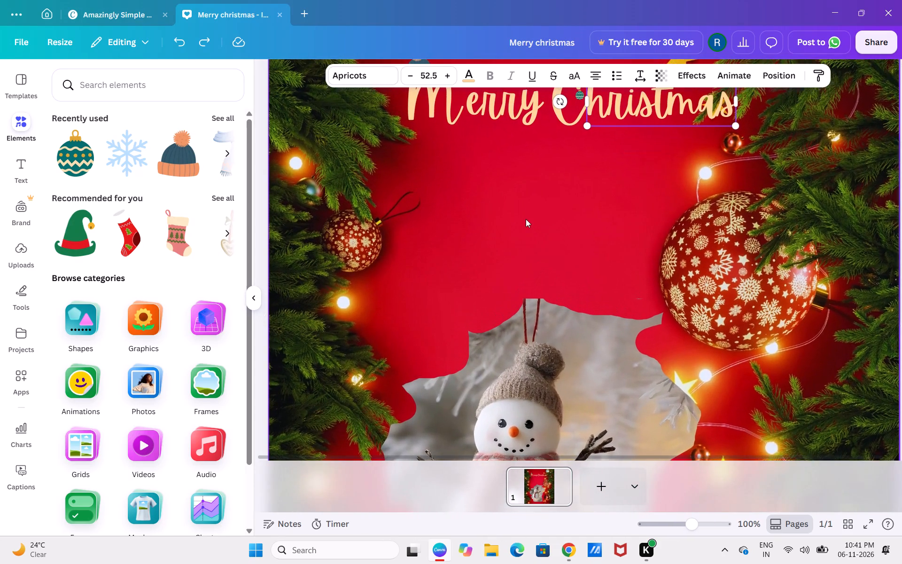
Nudge the large C of "Christmas" slightly right so its upper tip sits over the tiny bauble and its tail meets the h.
{"action": "scroll", "coordinate": [526, 219], "scroll_direction": "up", "scroll_amount": 3}
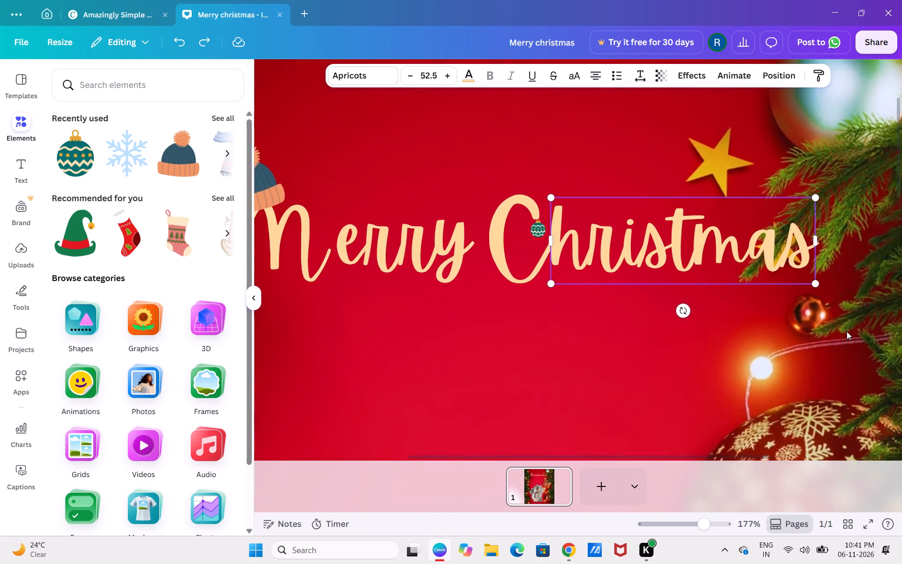
{"action": "scroll", "coordinate": [626, 294], "scroll_direction": "right", "scroll_amount": 2}
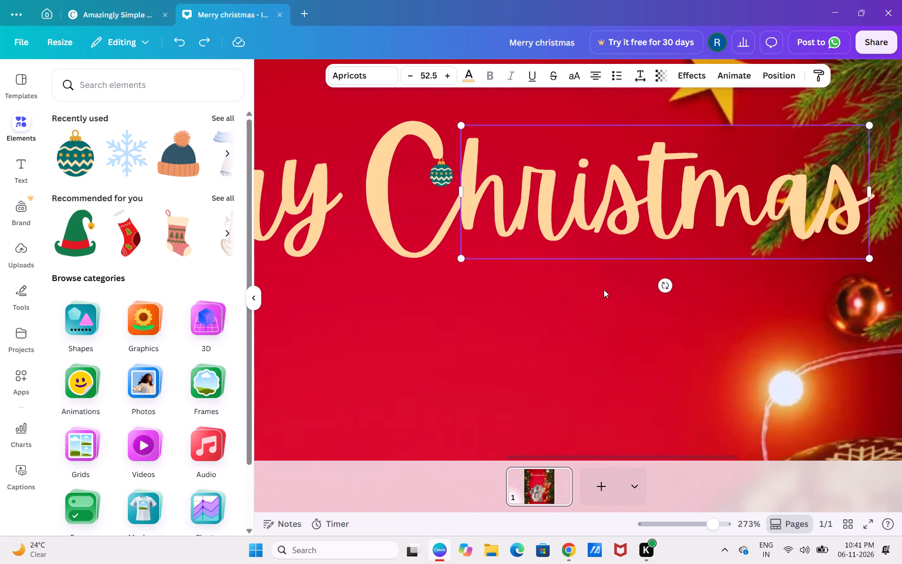
{"action": "scroll", "coordinate": [604, 290], "scroll_direction": "right", "scroll_amount": 2}
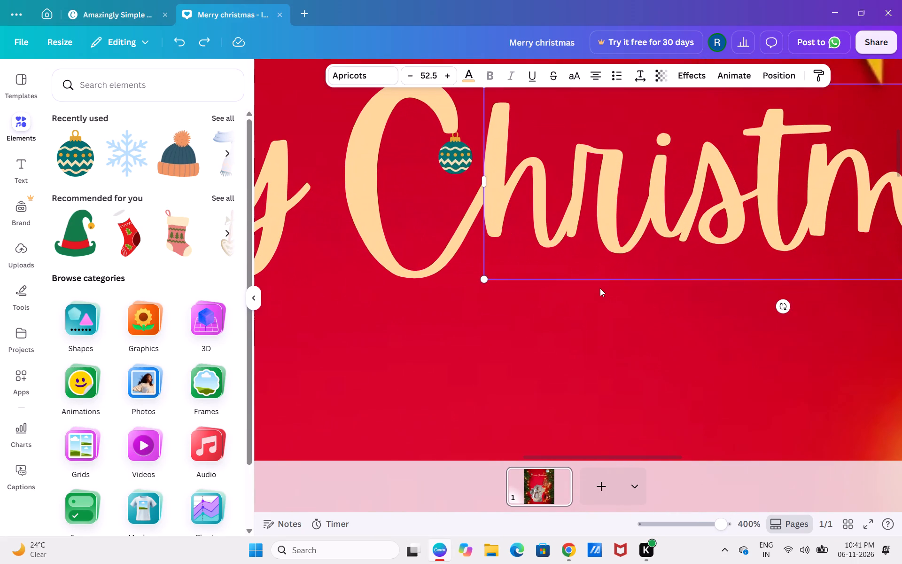
{"action": "scroll", "coordinate": [619, 306], "scroll_direction": "up", "scroll_amount": 1}
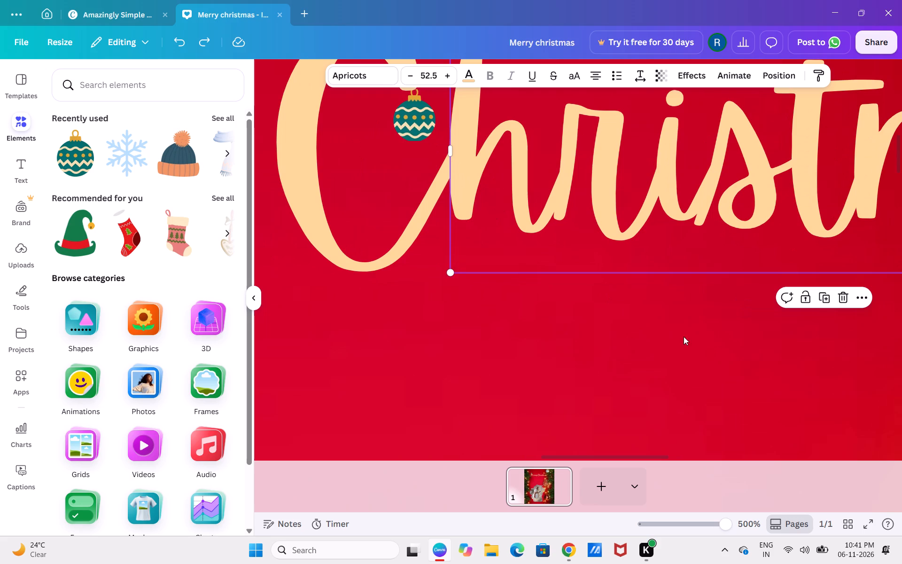
{"action": "left_click", "coordinate": [487, 308]}
{"action": "scroll", "coordinate": [487, 308], "scroll_direction": "up", "scroll_amount": 2}
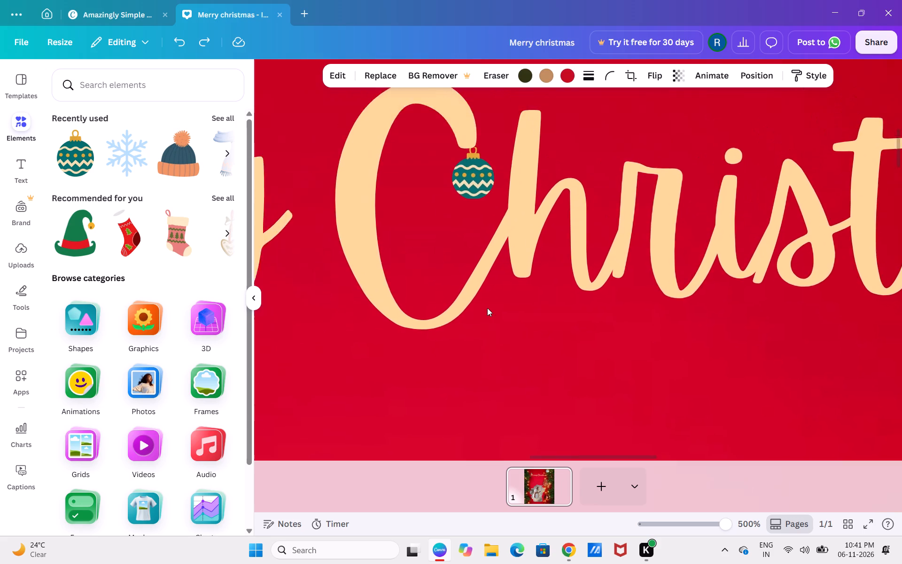
{"action": "scroll", "coordinate": [487, 308], "scroll_direction": "up", "scroll_amount": 1}
{"action": "scroll", "coordinate": [462, 317], "scroll_direction": "down", "scroll_amount": 1}
{"action": "left_click", "coordinate": [481, 296]}
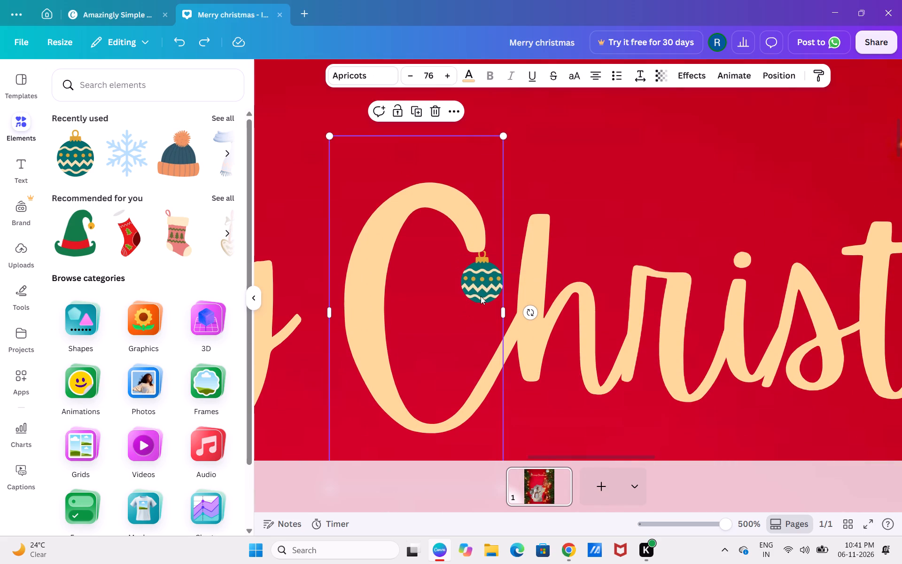
{"action": "left_click", "coordinate": [486, 282]}
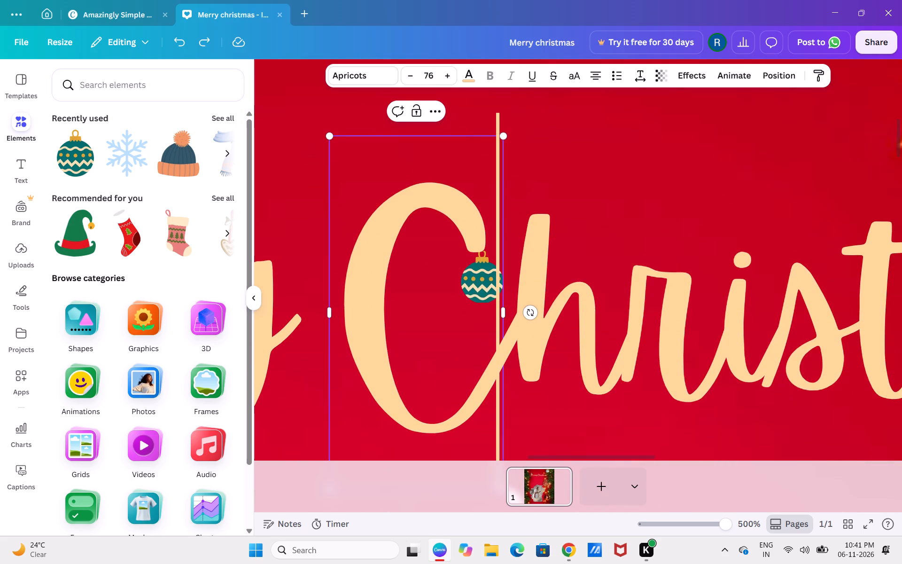
{"action": "left_click_drag", "start_coordinate": [412, 278], "coordinate": [399, 248]}
{"action": "left_click_drag", "start_coordinate": [444, 194], "coordinate": [420, 196]}
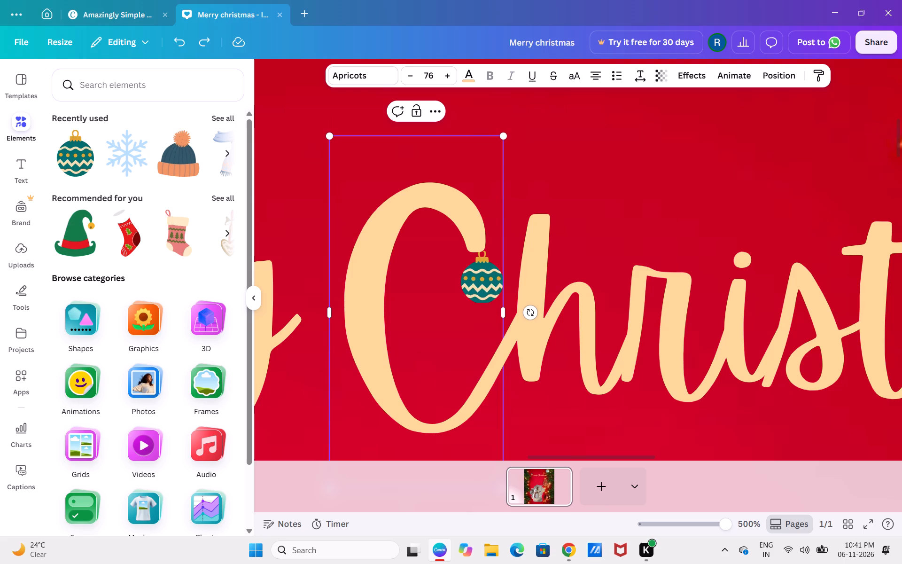
{"action": "left_click", "coordinate": [601, 126]}
{"action": "left_click", "coordinate": [431, 236]}
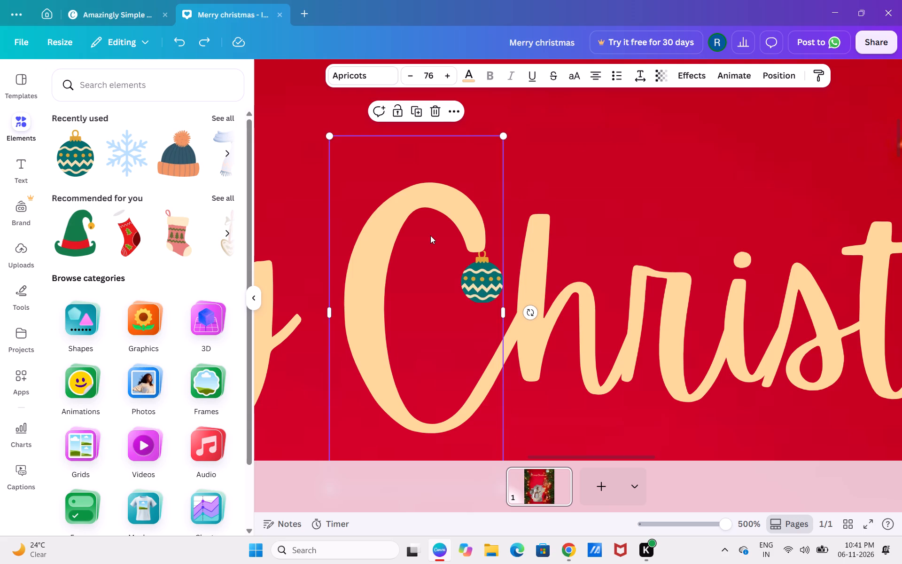
{"action": "left_click_drag", "start_coordinate": [429, 229], "coordinate": [422, 228]}
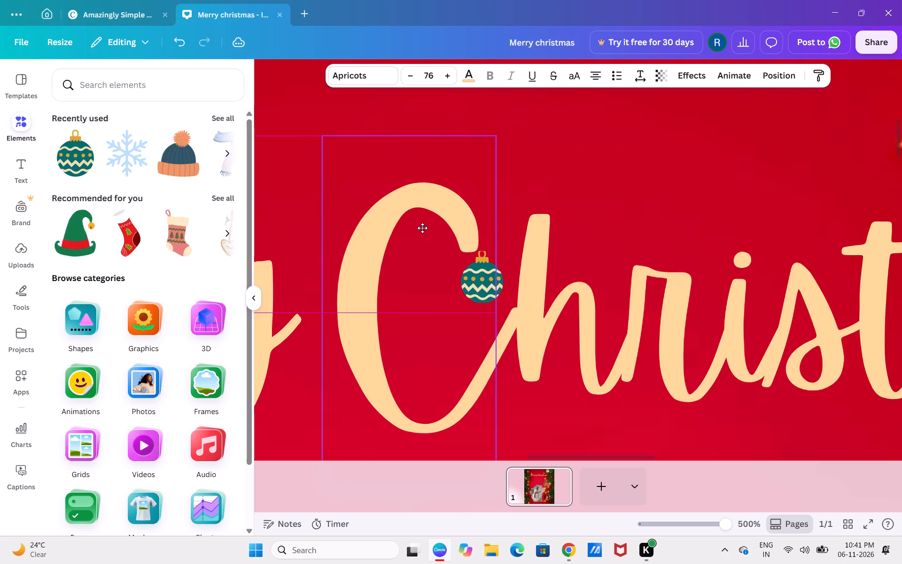
{"action": "left_click_drag", "start_coordinate": [422, 228], "coordinate": [434, 226]}
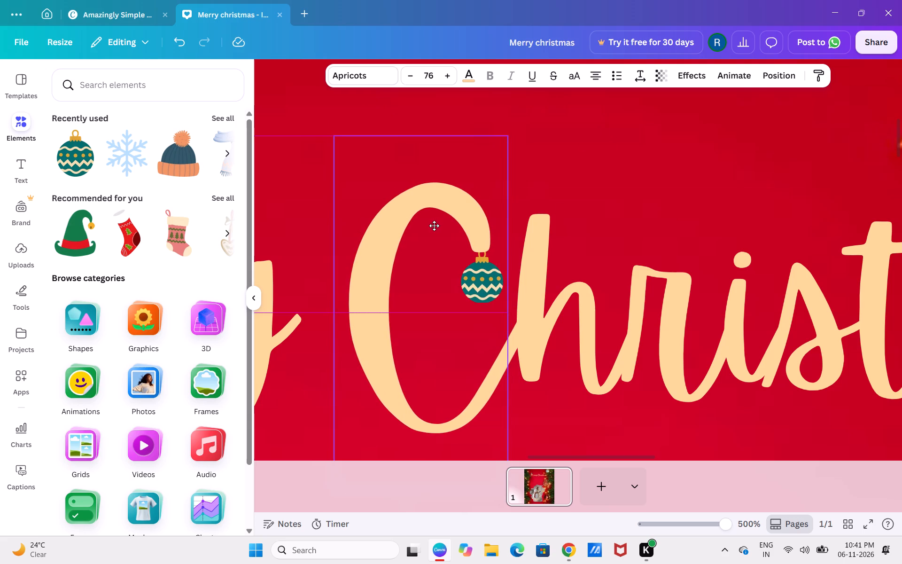
{"action": "left_click_drag", "start_coordinate": [434, 226], "coordinate": [435, 226]}
{"action": "left_click", "coordinate": [605, 183]}
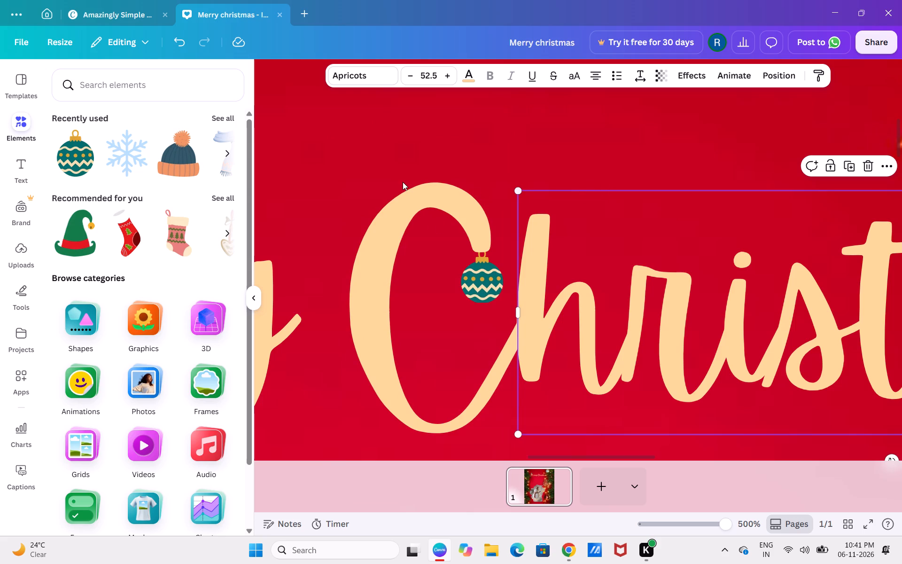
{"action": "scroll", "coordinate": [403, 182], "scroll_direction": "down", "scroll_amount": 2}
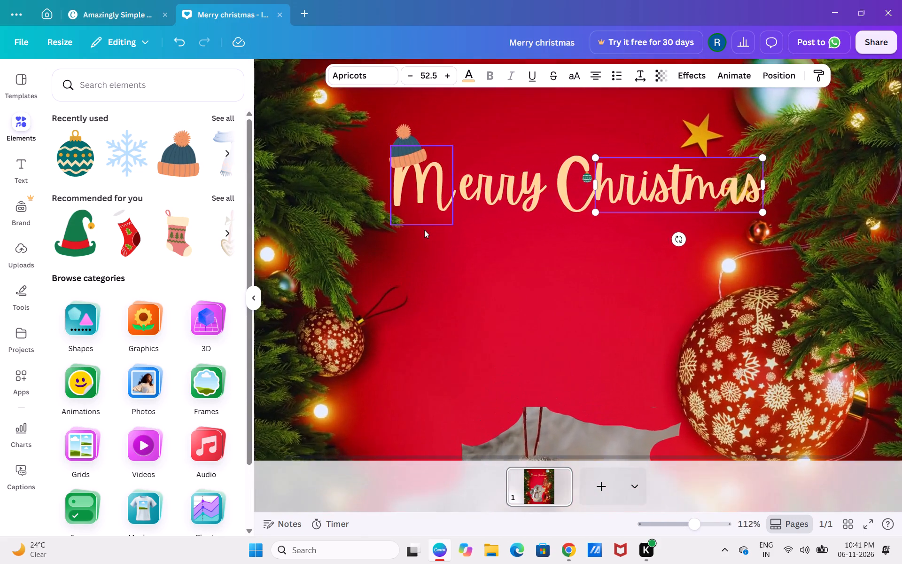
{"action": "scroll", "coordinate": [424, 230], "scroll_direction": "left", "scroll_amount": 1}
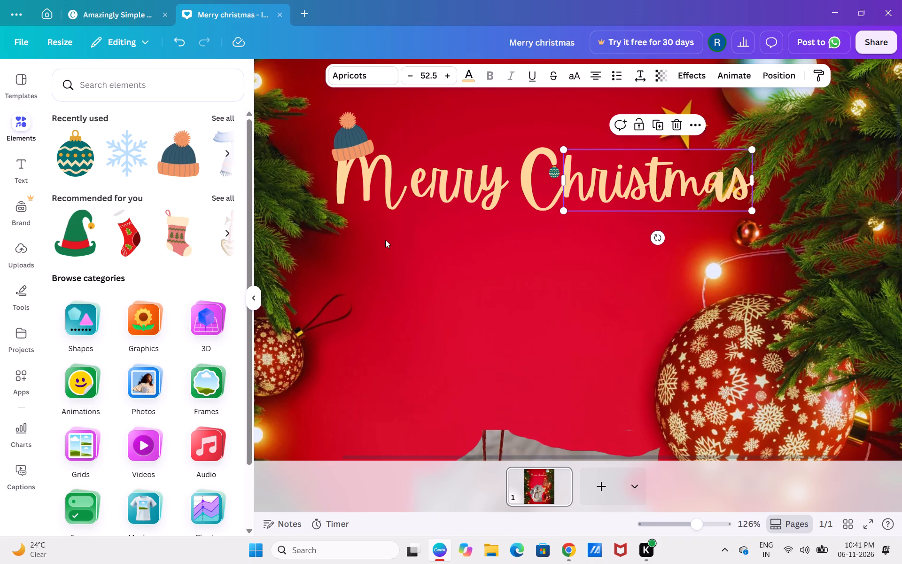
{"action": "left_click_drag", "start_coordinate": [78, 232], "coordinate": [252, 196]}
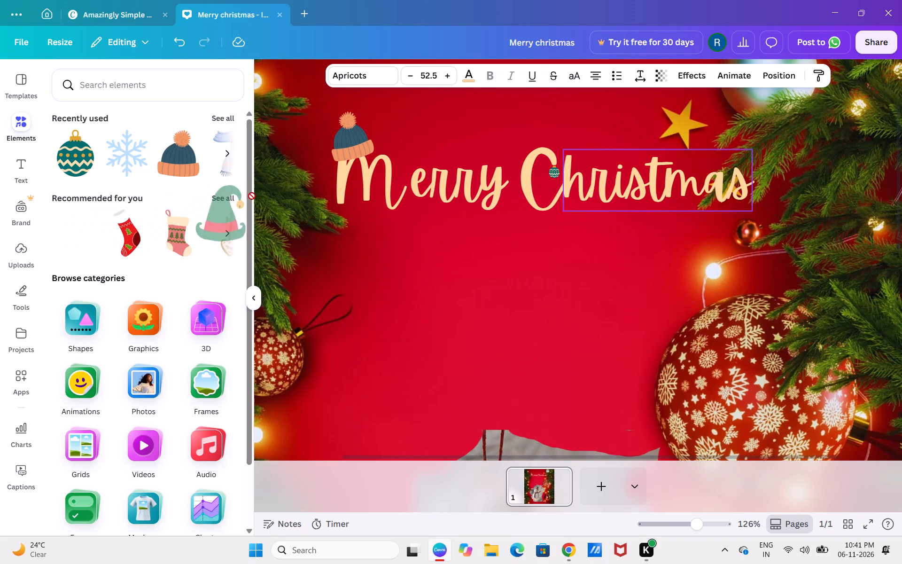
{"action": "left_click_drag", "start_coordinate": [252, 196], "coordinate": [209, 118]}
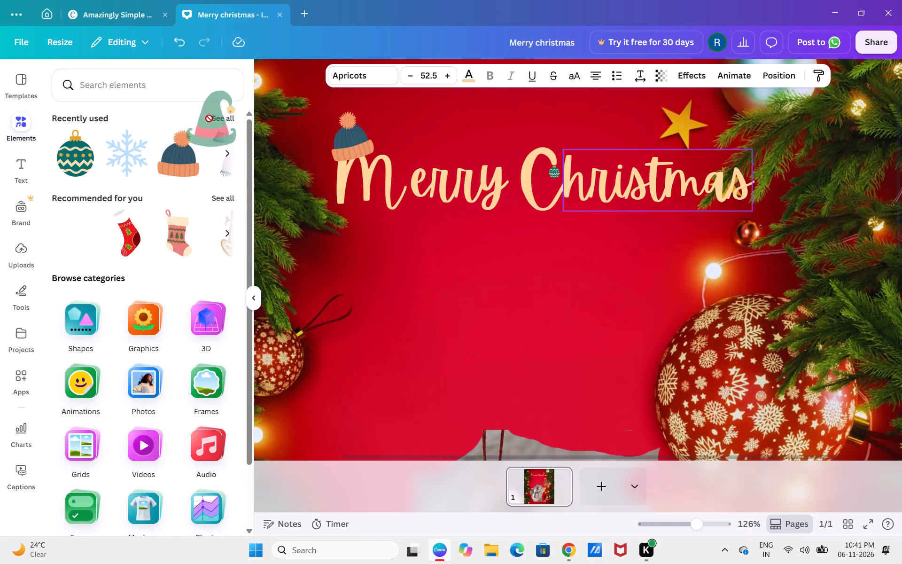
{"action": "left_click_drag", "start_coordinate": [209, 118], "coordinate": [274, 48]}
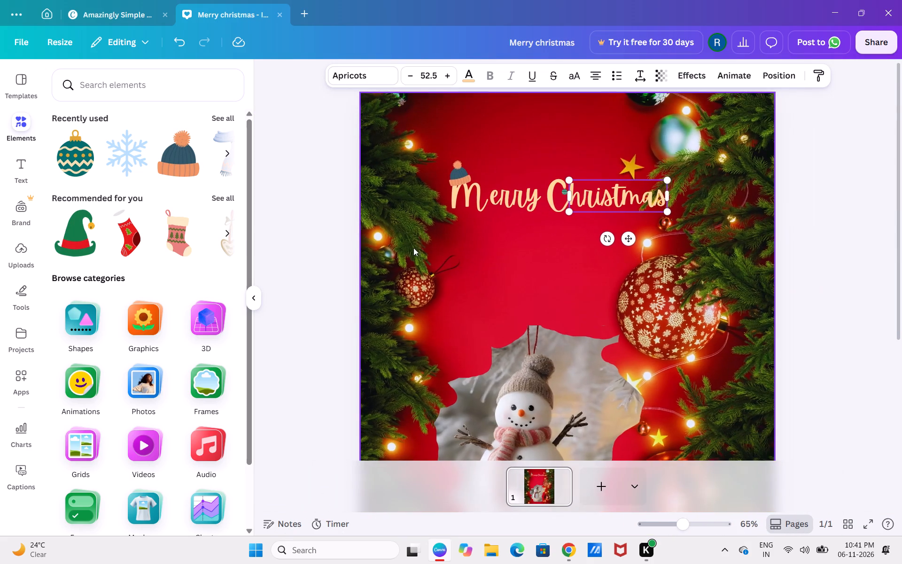
Add the green elf hat with plain red band and gold bell to the page and shrink it to about 78 by 89.
{"action": "left_click_drag", "start_coordinate": [97, 240], "coordinate": [462, 237]}
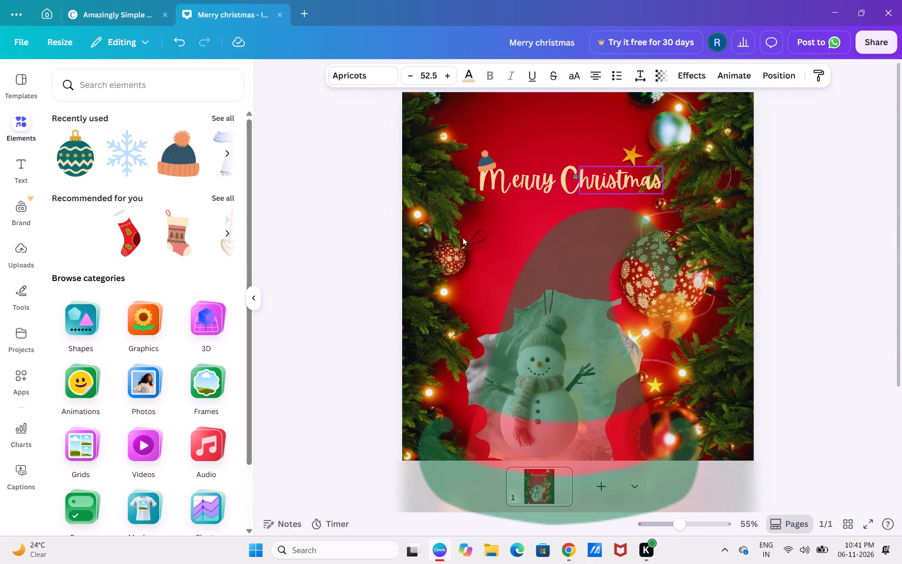
{"action": "left_click_drag", "start_coordinate": [462, 237], "coordinate": [454, 194]}
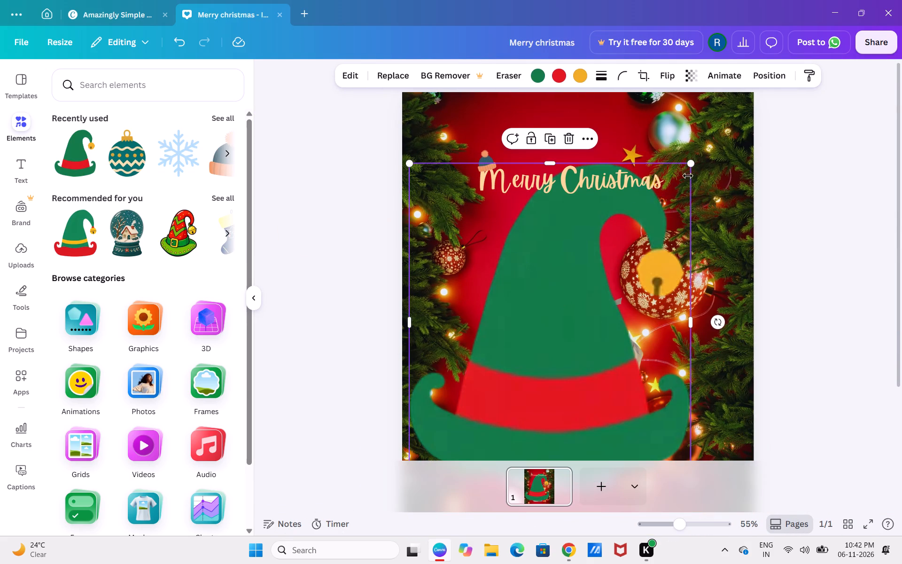
{"action": "left_click", "coordinate": [693, 164]}
{"action": "left_click_drag", "start_coordinate": [615, 263], "coordinate": [568, 320]}
{"action": "left_click_drag", "start_coordinate": [484, 378], "coordinate": [547, 275]}
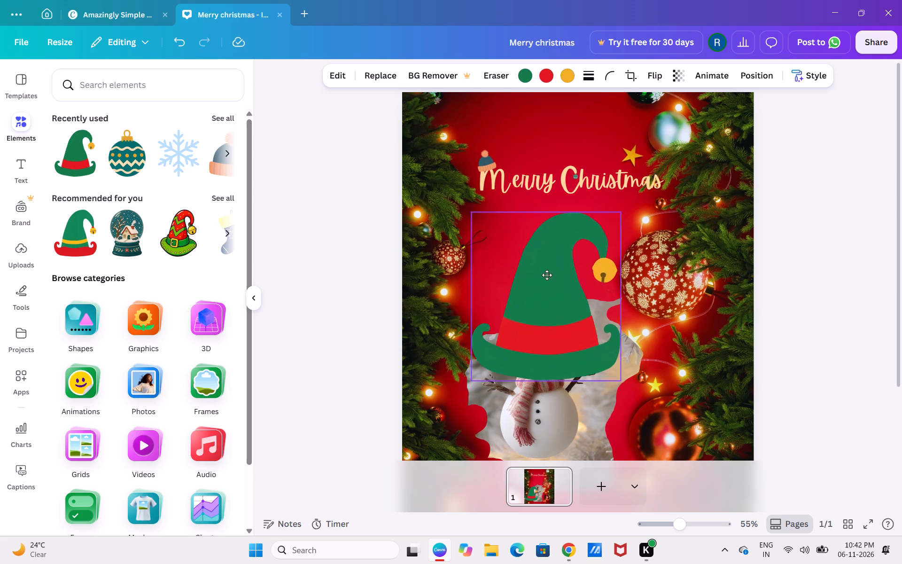
{"action": "left_click_drag", "start_coordinate": [547, 275], "coordinate": [547, 274]}
{"action": "left_click_drag", "start_coordinate": [621, 207], "coordinate": [520, 325]}
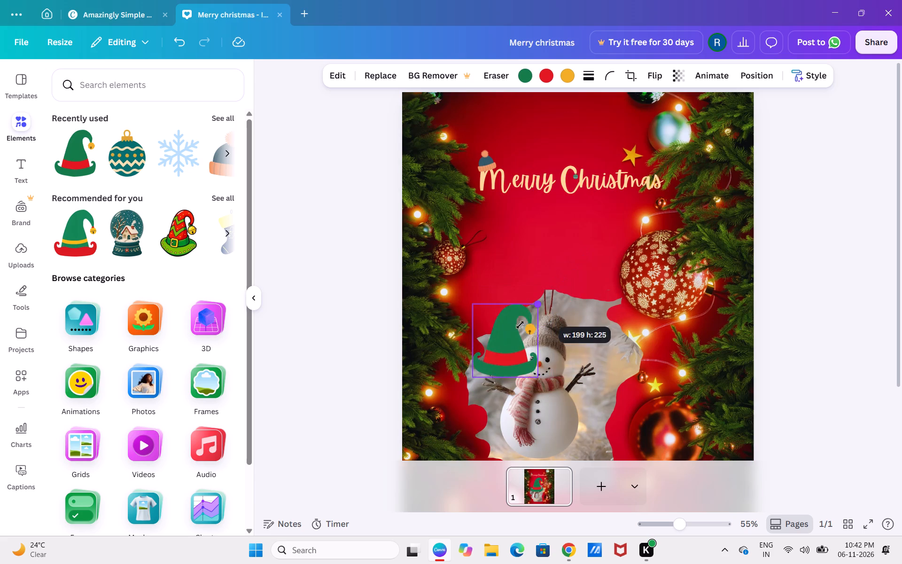
{"action": "left_click_drag", "start_coordinate": [520, 325], "coordinate": [494, 345]}
{"action": "left_click_drag", "start_coordinate": [472, 363], "coordinate": [472, 341]}
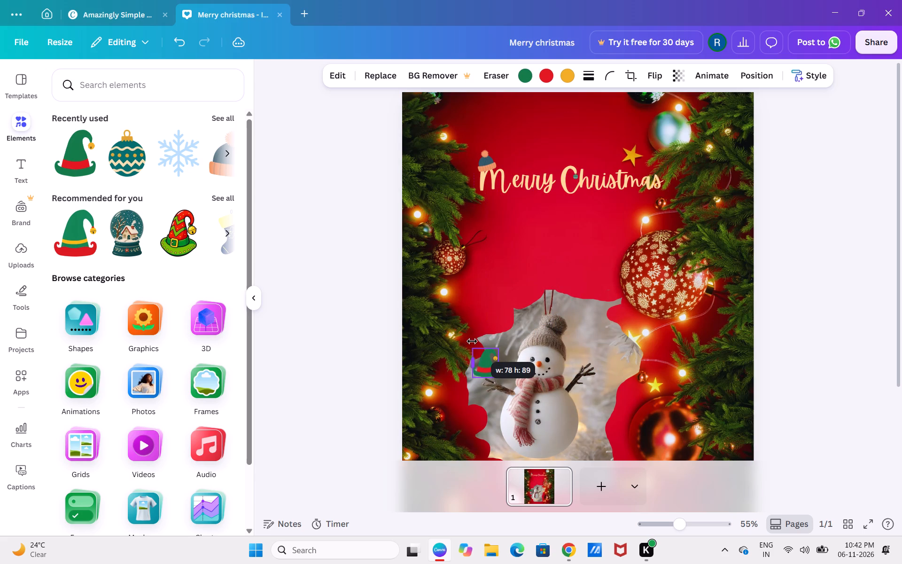
{"action": "left_click_drag", "start_coordinate": [472, 341], "coordinate": [473, 341]}
Move the small elf hat from beside the snowman up onto the "ris" letters of "Christmas".
{"action": "left_click_drag", "start_coordinate": [483, 360], "coordinate": [587, 194]}
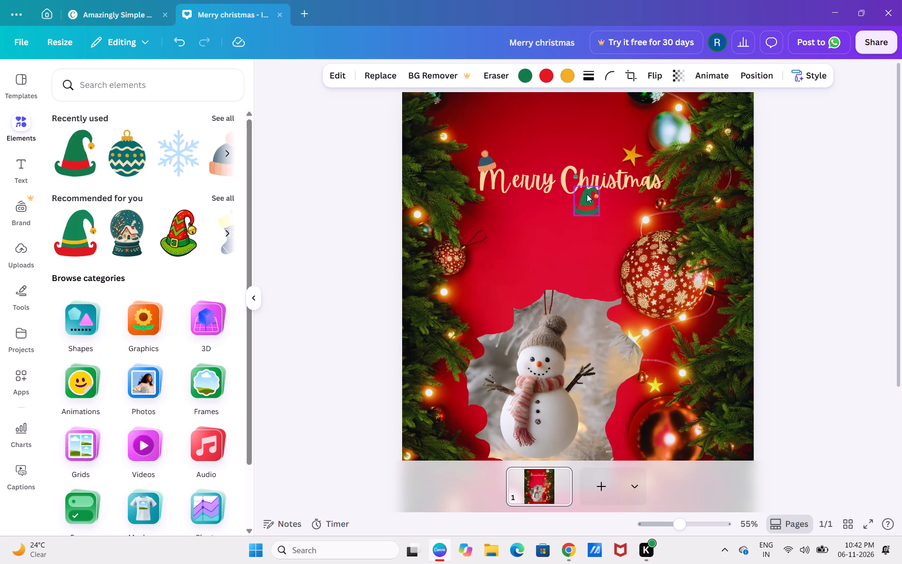
{"action": "left_click_drag", "start_coordinate": [587, 194], "coordinate": [602, 164]}
{"action": "scroll", "coordinate": [602, 166], "scroll_direction": "up", "scroll_amount": 1}
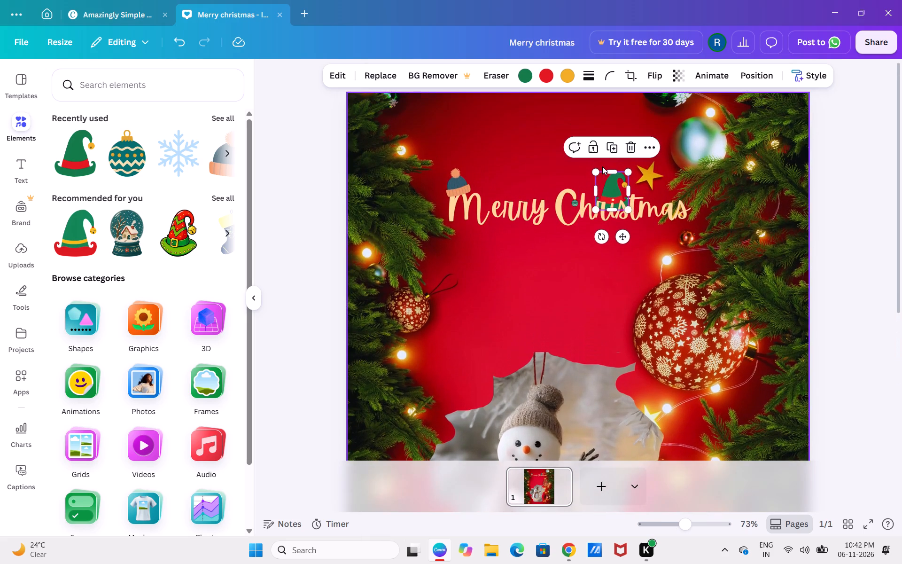
{"action": "scroll", "coordinate": [602, 167], "scroll_direction": "up", "scroll_amount": 1}
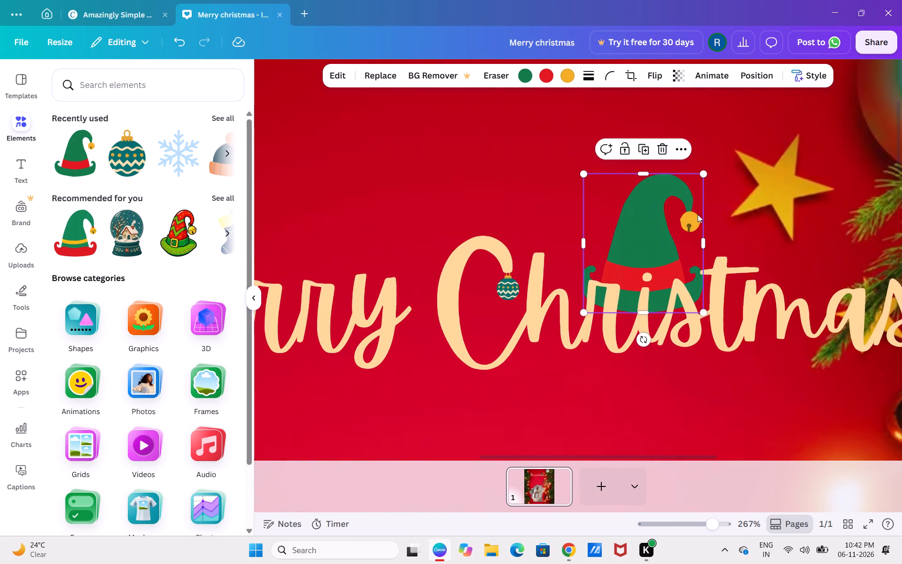
{"action": "left_click_drag", "start_coordinate": [623, 185], "coordinate": [616, 163]}
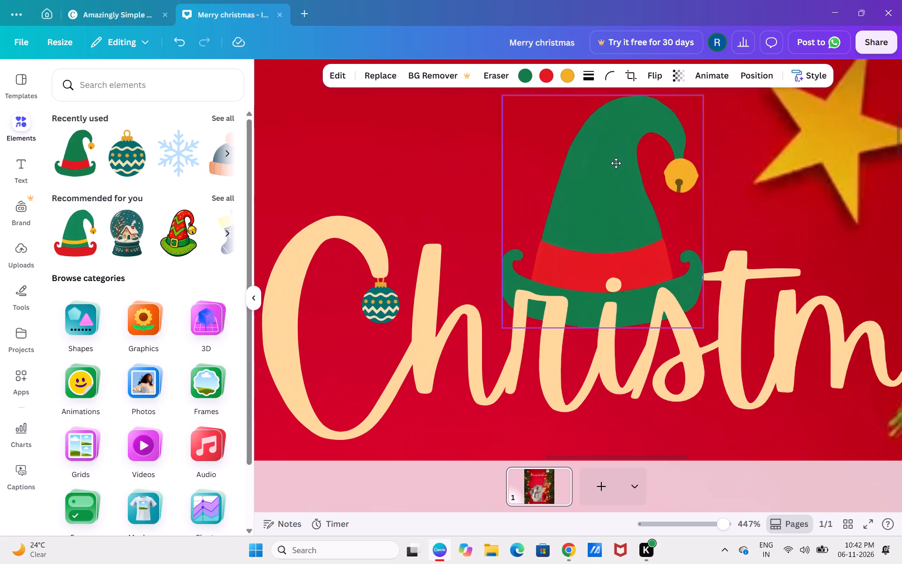
{"action": "left_click_drag", "start_coordinate": [616, 163], "coordinate": [613, 153]}
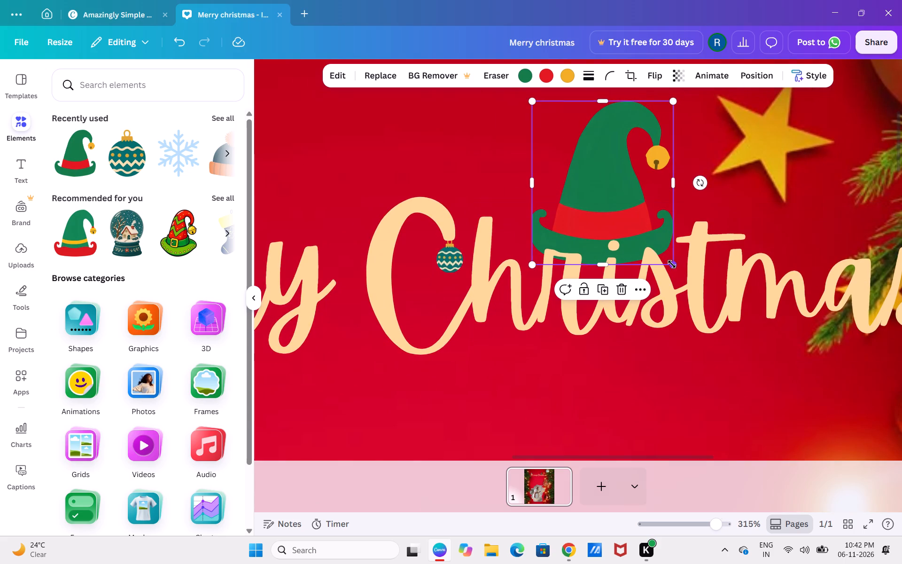
Shrink the green elf hat to about 17 by 20 px and seat it on top of the t in "Christmas".
{"action": "left_click_drag", "start_coordinate": [673, 266], "coordinate": [574, 150]}
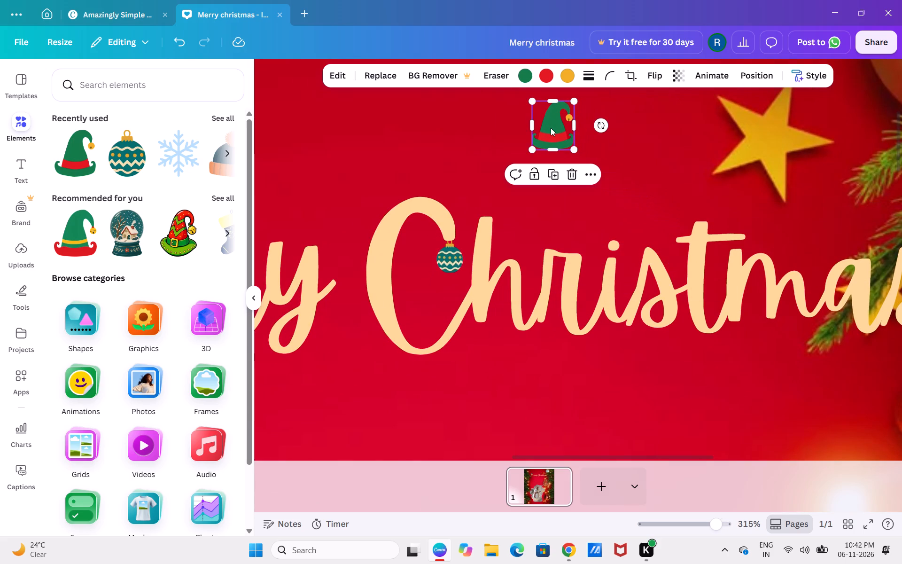
{"action": "left_click_drag", "start_coordinate": [551, 128], "coordinate": [694, 205]}
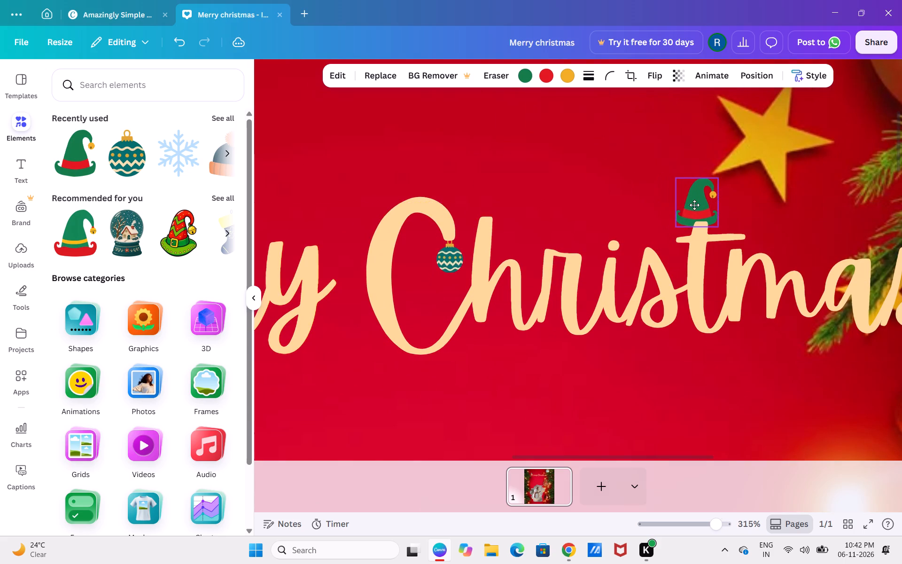
{"action": "left_click_drag", "start_coordinate": [694, 205], "coordinate": [698, 208]}
{"action": "left_click_drag", "start_coordinate": [723, 232], "coordinate": [713, 220]}
{"action": "left_click", "coordinate": [694, 186]}
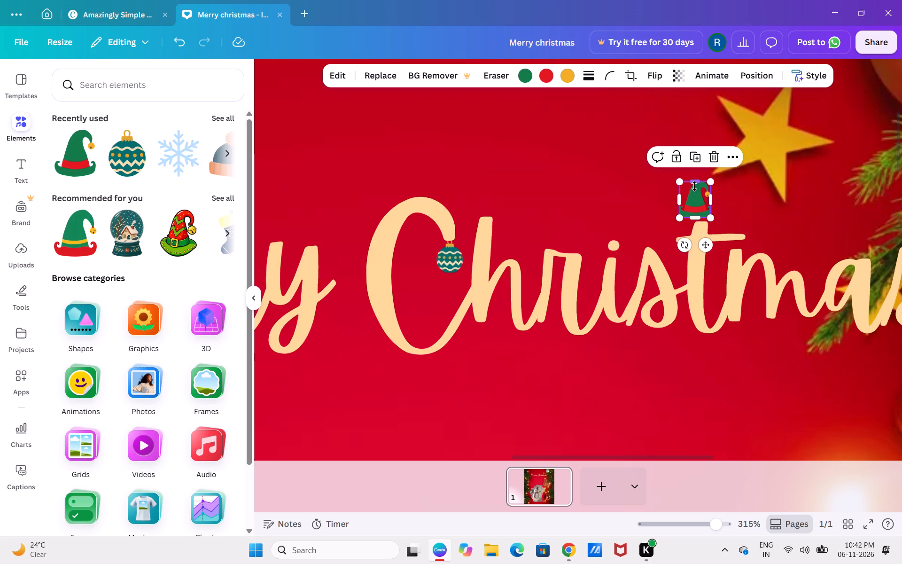
{"action": "left_click_drag", "start_coordinate": [695, 191], "coordinate": [700, 201]}
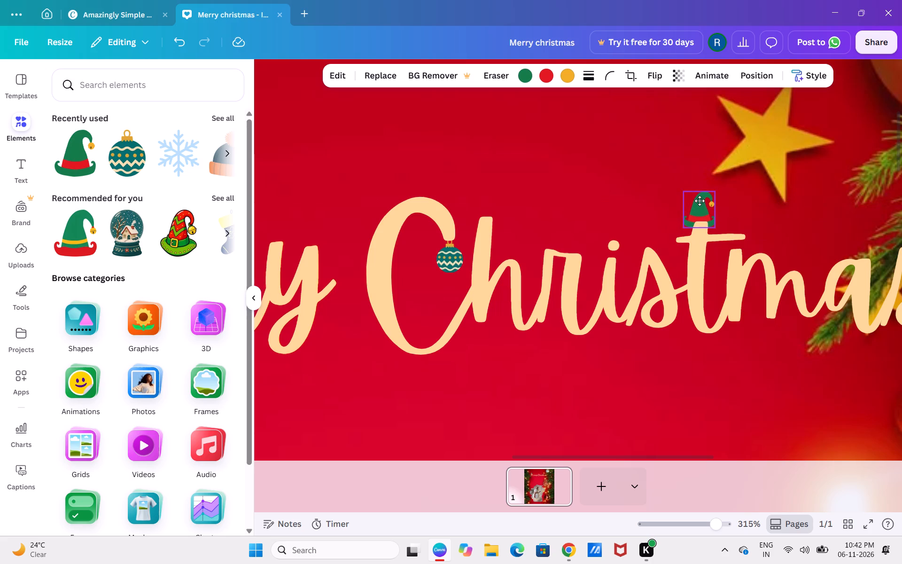
{"action": "left_click_drag", "start_coordinate": [700, 201], "coordinate": [701, 200]}
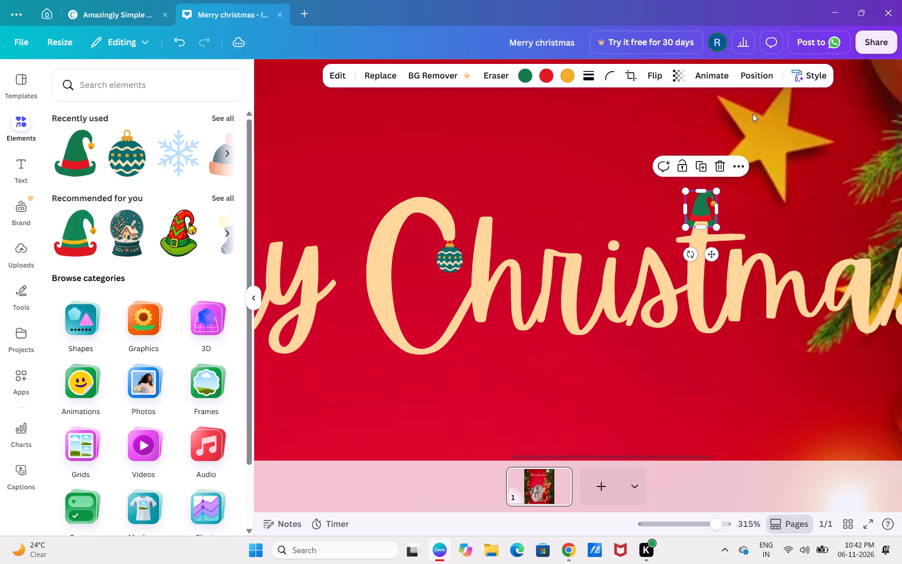
Bring the small elf hat one layer forward.
{"action": "left_click", "coordinate": [758, 76]}
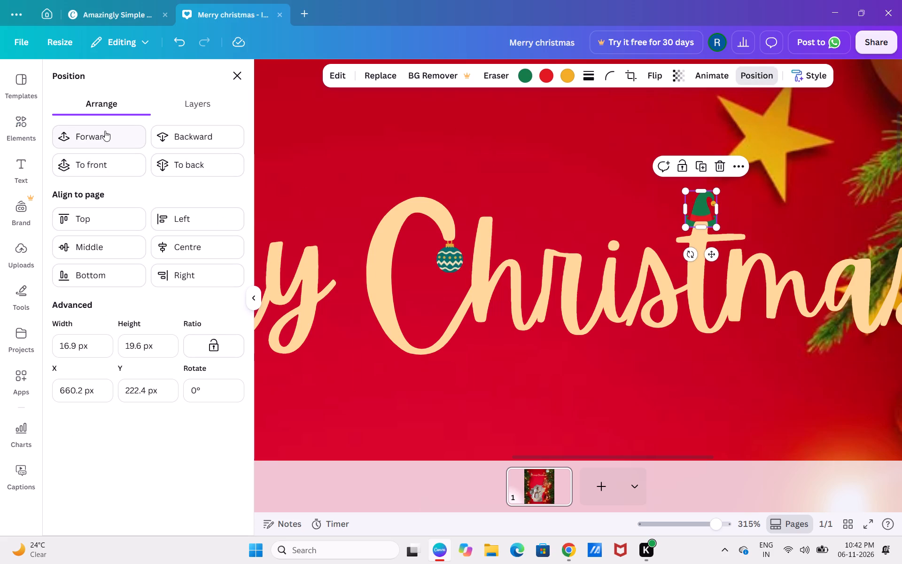
{"action": "left_click", "coordinate": [105, 131]}
{"action": "left_click", "coordinate": [502, 161]}
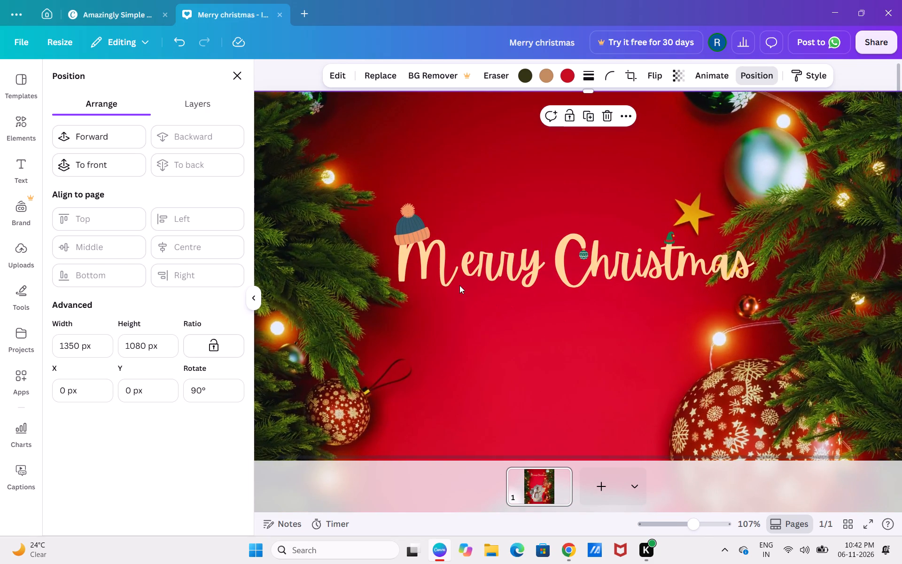
Nudge the "erry" lettering left to an X position of 331.4 px, closer to the M.
{"action": "left_click", "coordinate": [487, 261]}
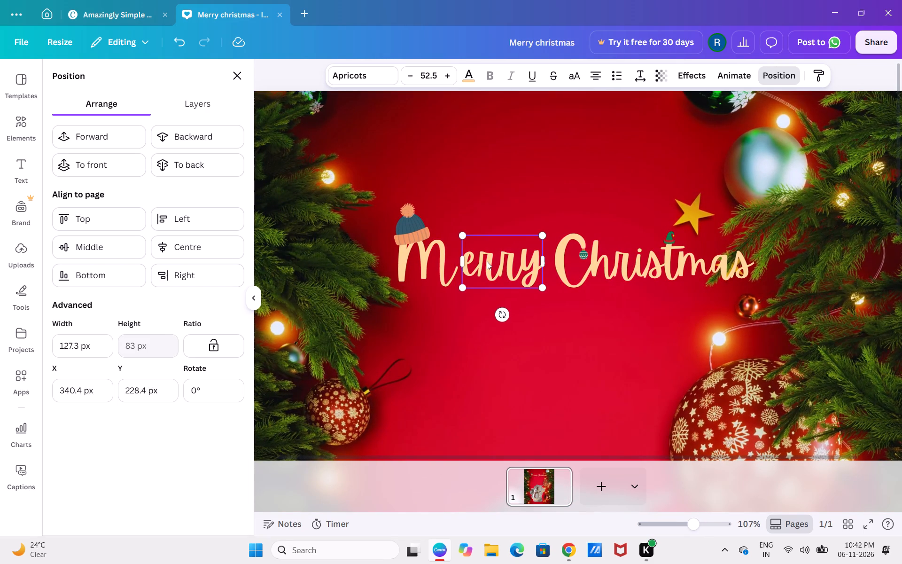
{"action": "key", "text": "Left"}
{"action": "key", "text": "Left"}
{"action": "key", "text": "Left"}
{"action": "key", "text": "Left"}
{"action": "key", "text": "Left"}
{"action": "key", "text": "Left"}
{"action": "key", "text": "Left"}
{"action": "key", "text": "Left"}
{"action": "key", "text": "Left"}
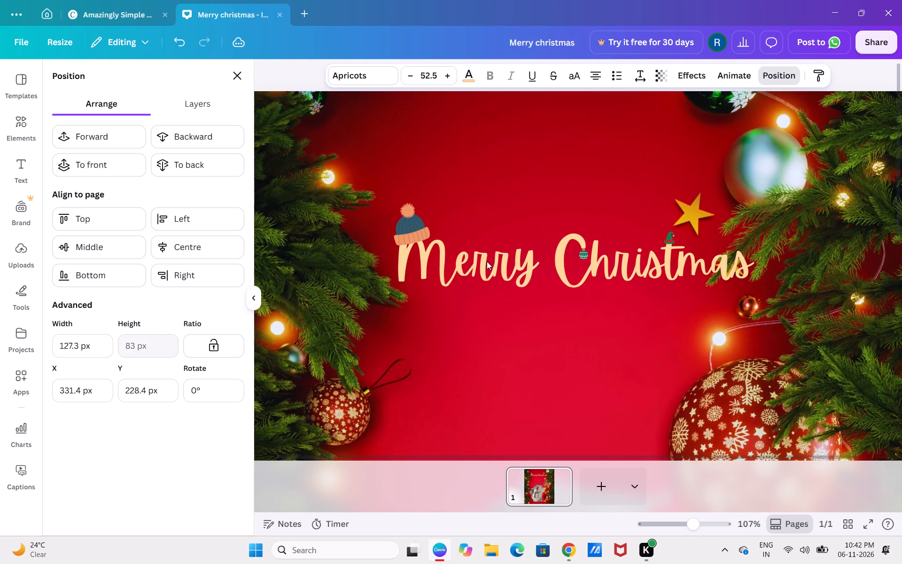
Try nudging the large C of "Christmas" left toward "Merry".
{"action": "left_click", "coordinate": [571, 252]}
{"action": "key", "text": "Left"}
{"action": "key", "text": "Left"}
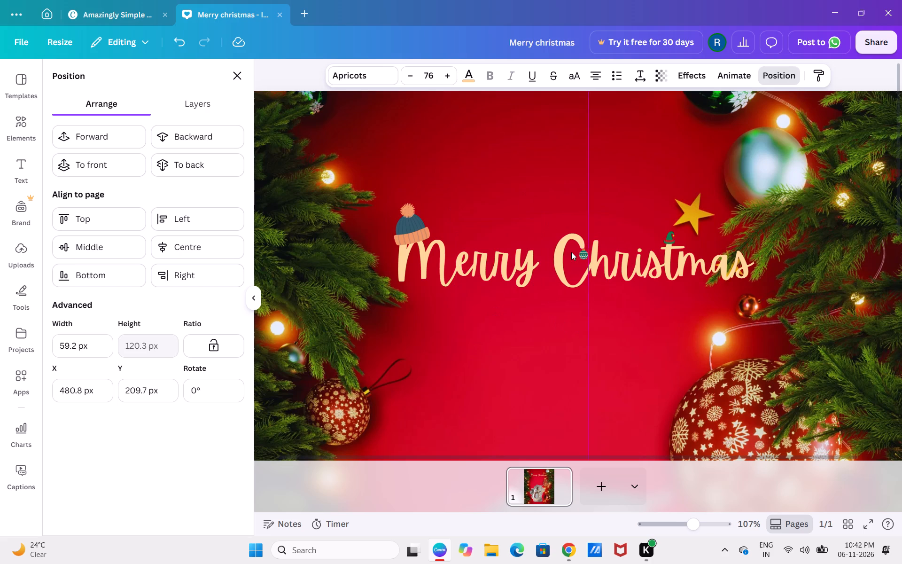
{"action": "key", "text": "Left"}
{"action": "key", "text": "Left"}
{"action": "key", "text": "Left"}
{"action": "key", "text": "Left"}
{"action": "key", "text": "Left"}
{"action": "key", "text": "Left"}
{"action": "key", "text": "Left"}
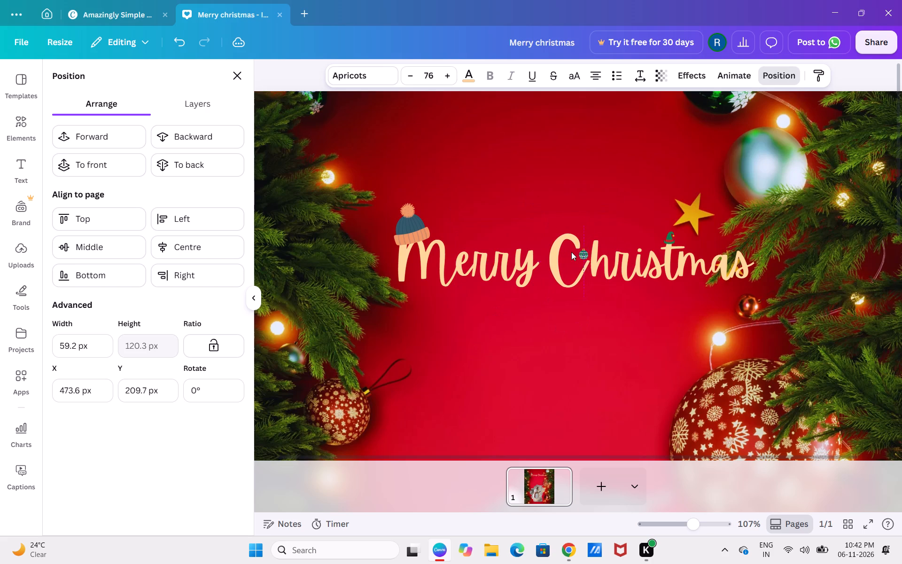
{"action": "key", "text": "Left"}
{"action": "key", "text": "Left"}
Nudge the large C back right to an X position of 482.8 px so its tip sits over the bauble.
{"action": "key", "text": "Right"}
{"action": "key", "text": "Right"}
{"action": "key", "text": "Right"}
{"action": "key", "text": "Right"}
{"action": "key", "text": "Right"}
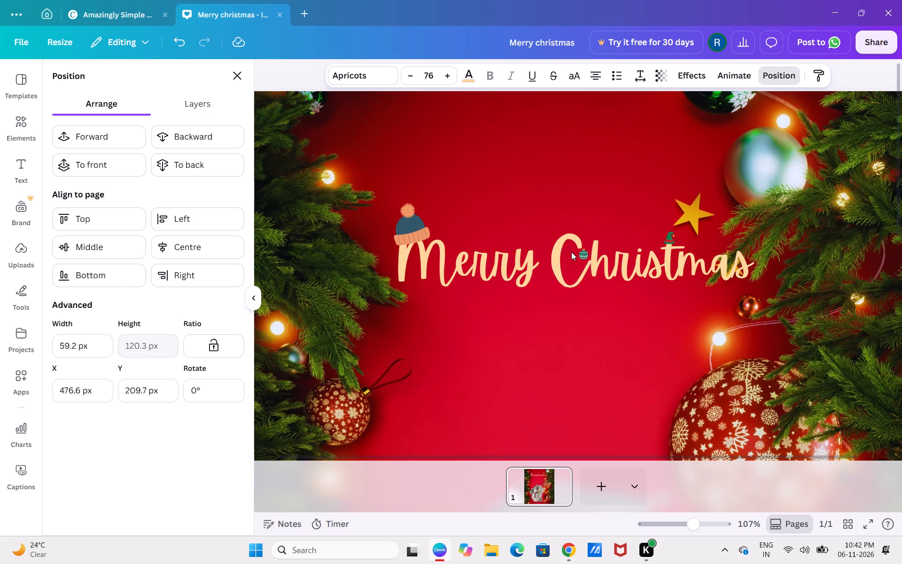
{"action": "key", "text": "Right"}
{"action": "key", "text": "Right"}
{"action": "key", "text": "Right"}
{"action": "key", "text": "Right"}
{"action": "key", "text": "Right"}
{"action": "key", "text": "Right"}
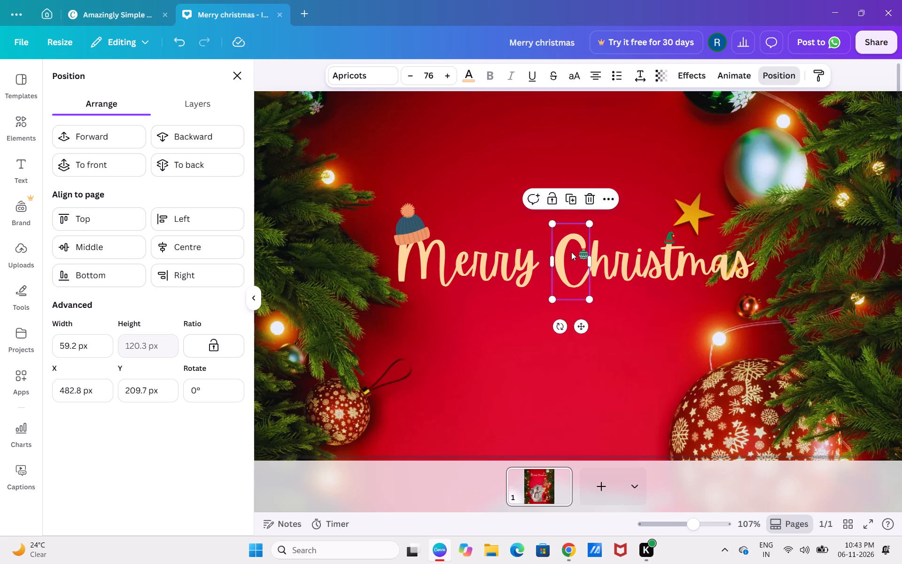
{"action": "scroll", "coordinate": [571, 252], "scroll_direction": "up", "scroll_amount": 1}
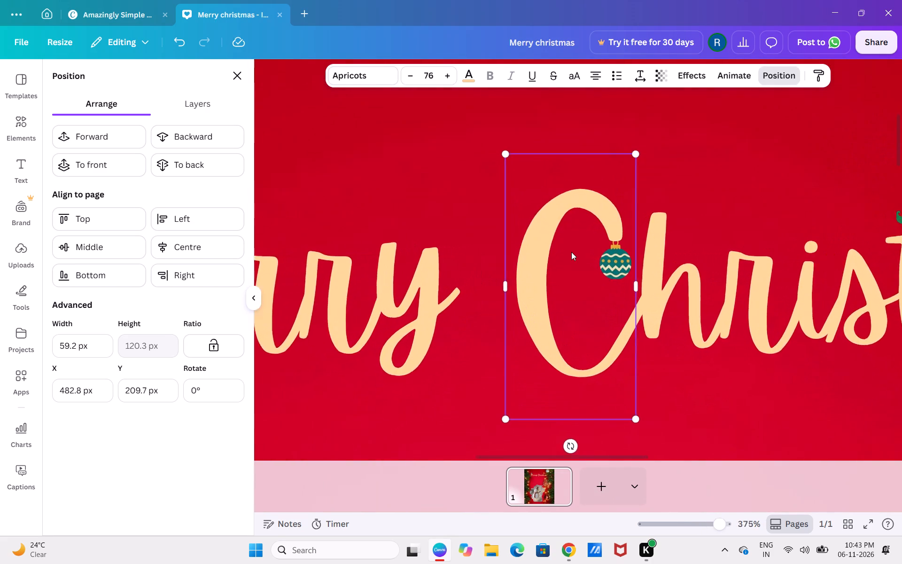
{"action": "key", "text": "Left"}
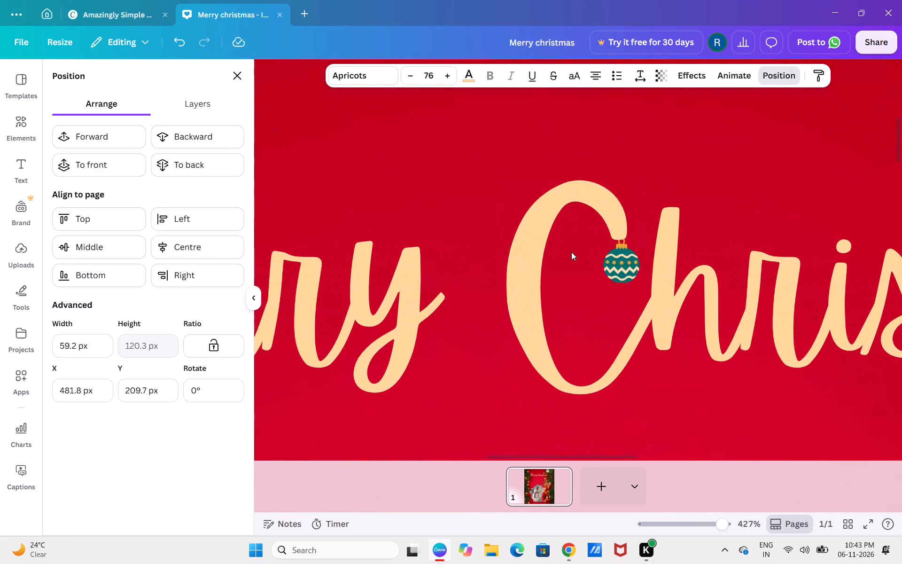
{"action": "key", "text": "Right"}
Narrow the text box of the large C to a width of 57.2 px.
{"action": "left_click_drag", "start_coordinate": [668, 157], "coordinate": [609, 204]}
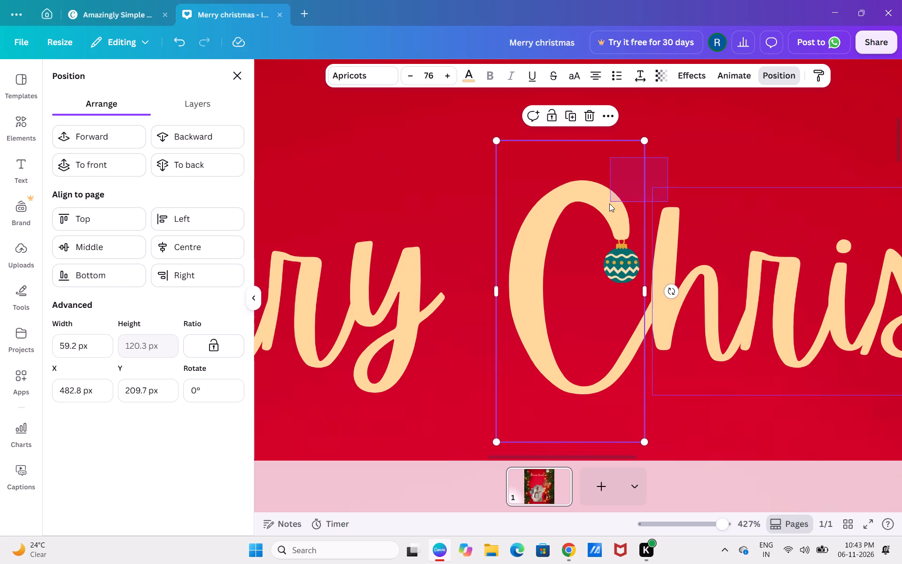
{"action": "left_click_drag", "start_coordinate": [609, 204], "coordinate": [517, 199]}
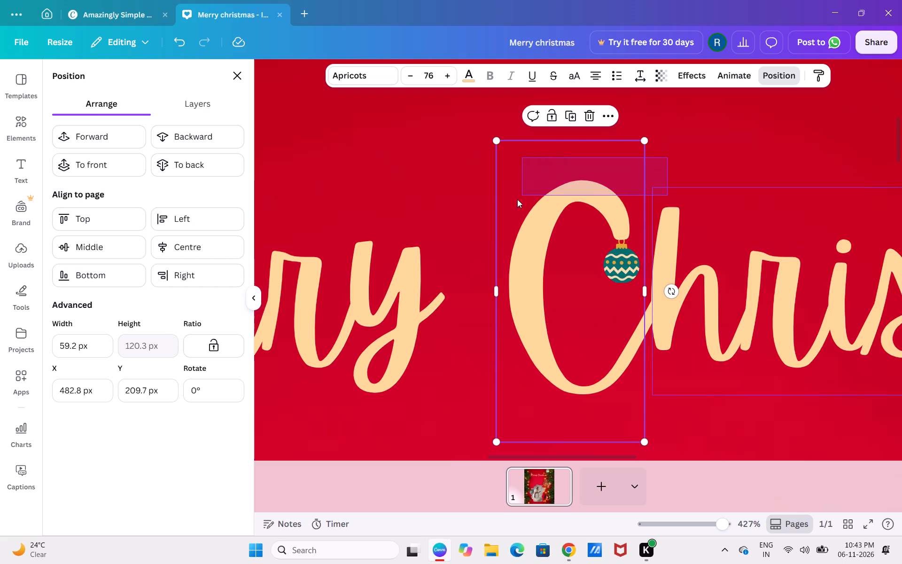
{"action": "left_click_drag", "start_coordinate": [517, 199], "coordinate": [599, 142]}
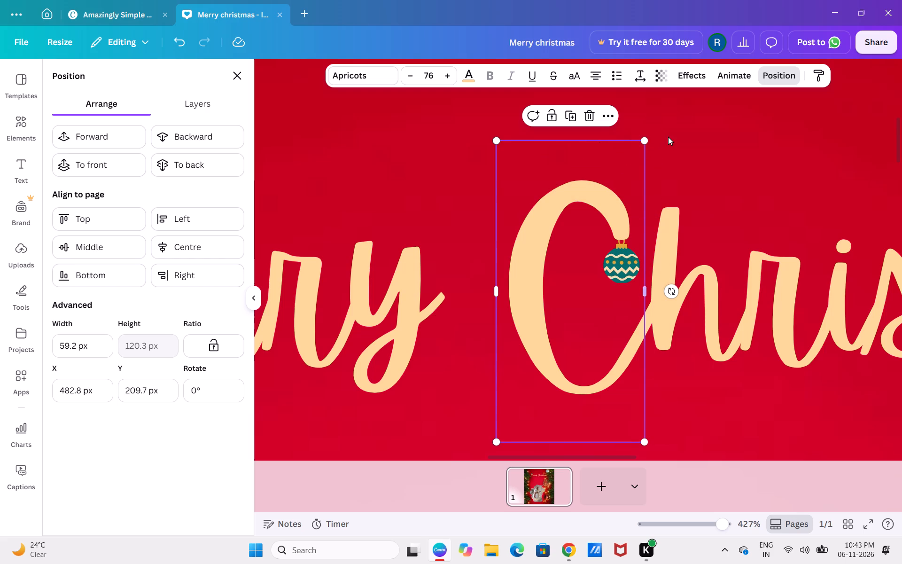
{"action": "left_click_drag", "start_coordinate": [653, 156], "coordinate": [653, 170]}
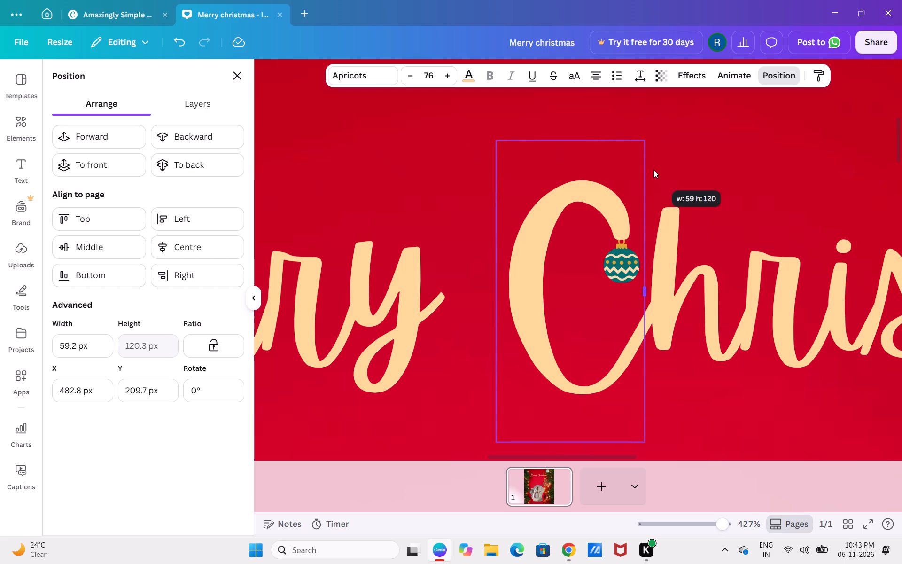
{"action": "left_click_drag", "start_coordinate": [653, 170], "coordinate": [648, 226]}
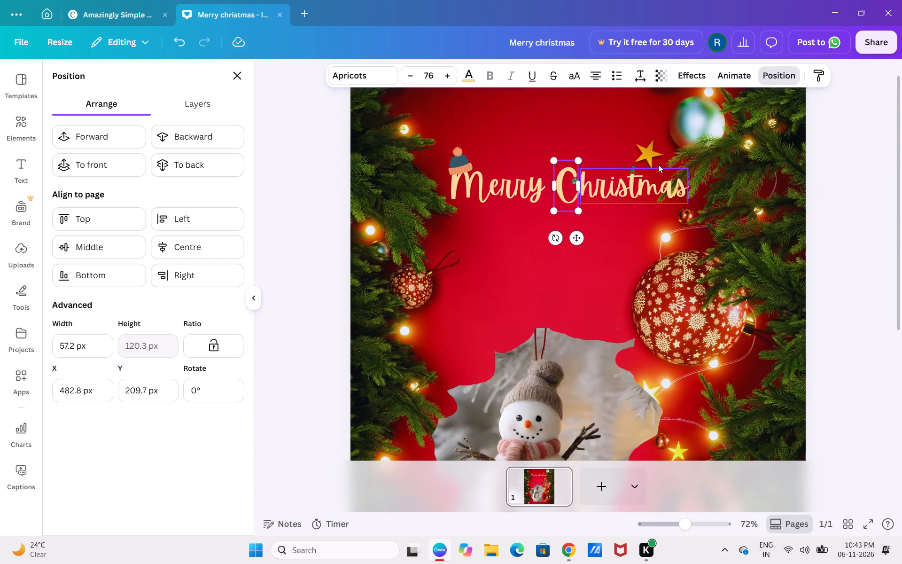
{"action": "left_click", "coordinate": [868, 164]}
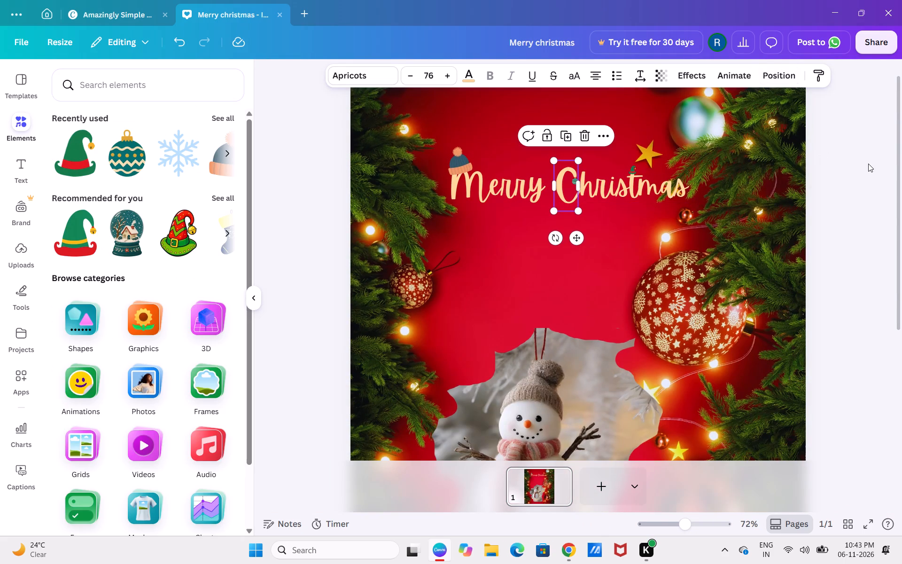
{"action": "left_click", "coordinate": [868, 164]}
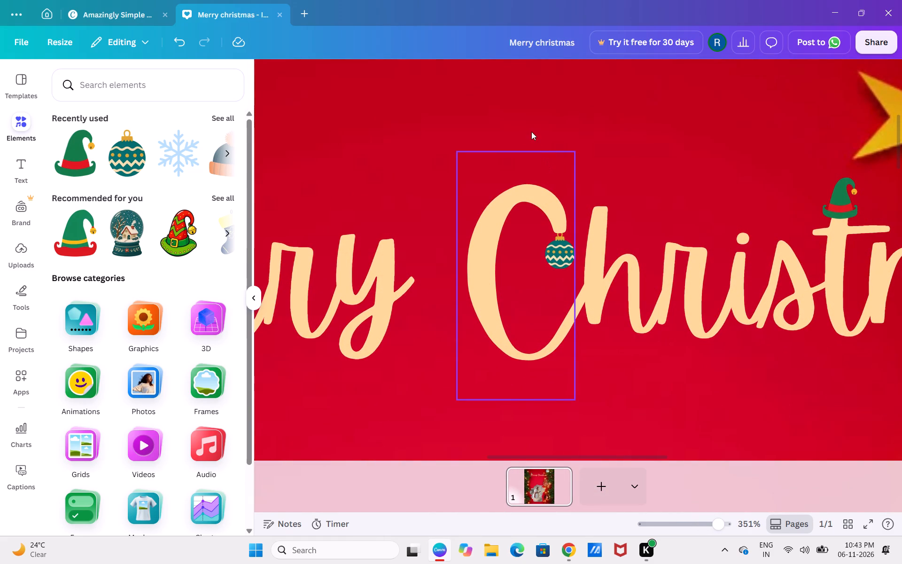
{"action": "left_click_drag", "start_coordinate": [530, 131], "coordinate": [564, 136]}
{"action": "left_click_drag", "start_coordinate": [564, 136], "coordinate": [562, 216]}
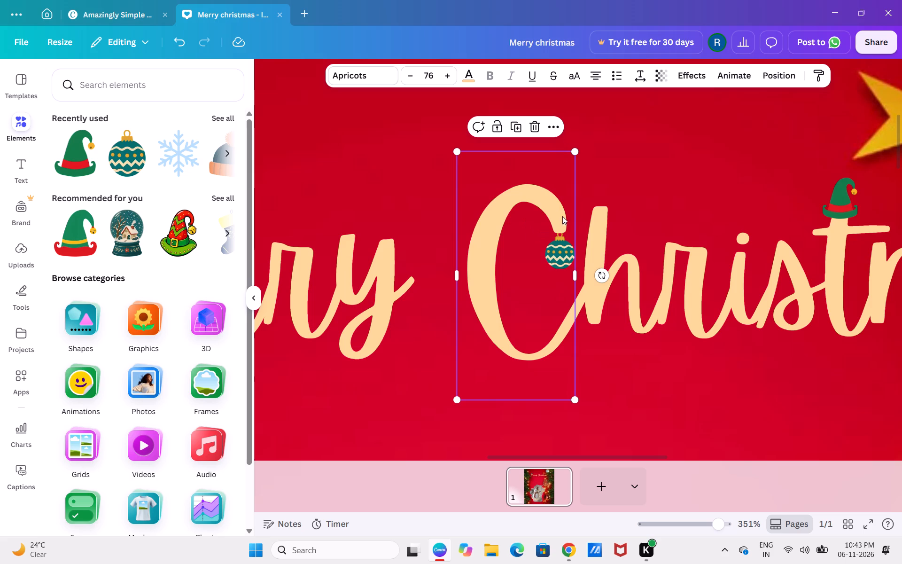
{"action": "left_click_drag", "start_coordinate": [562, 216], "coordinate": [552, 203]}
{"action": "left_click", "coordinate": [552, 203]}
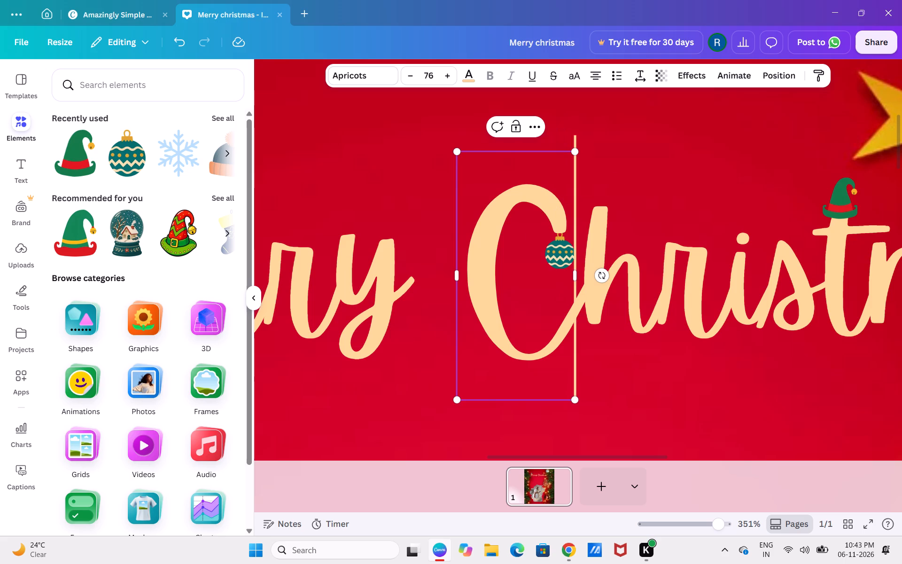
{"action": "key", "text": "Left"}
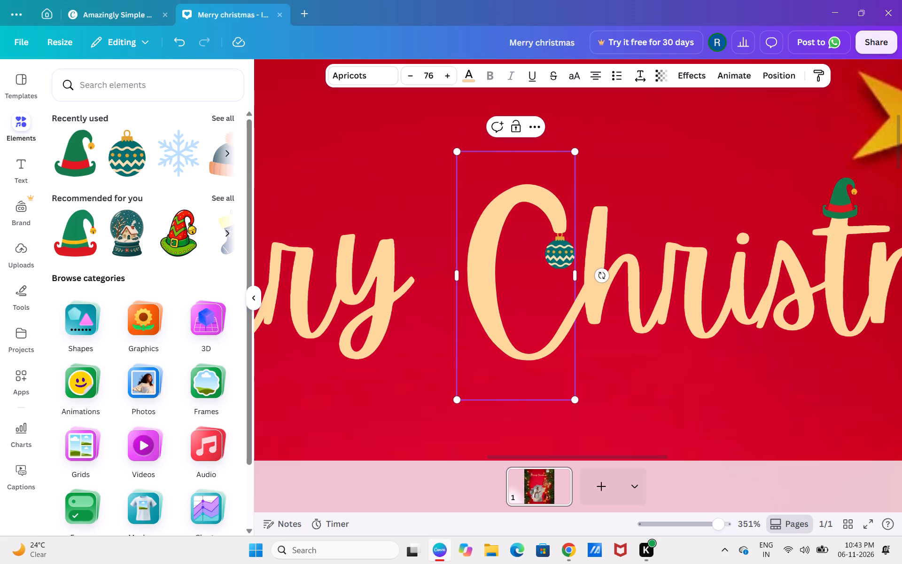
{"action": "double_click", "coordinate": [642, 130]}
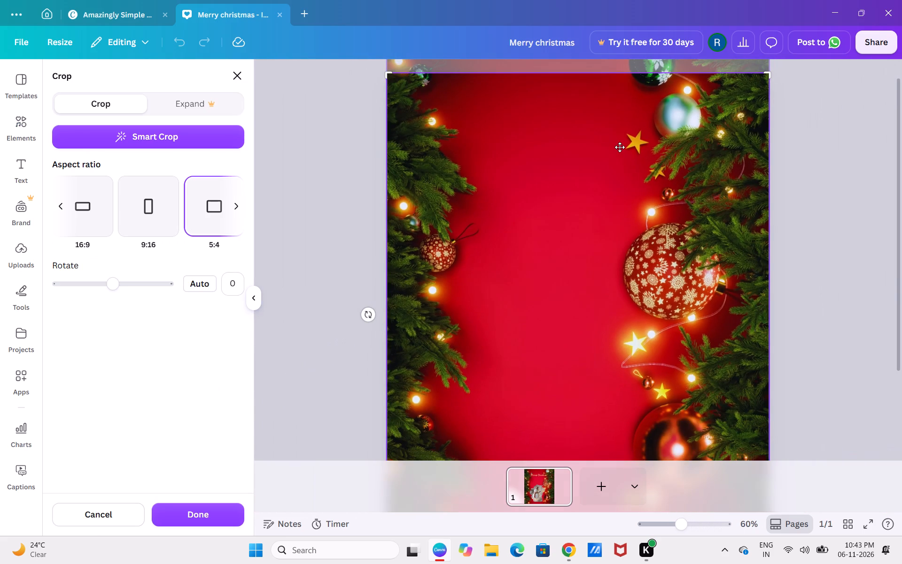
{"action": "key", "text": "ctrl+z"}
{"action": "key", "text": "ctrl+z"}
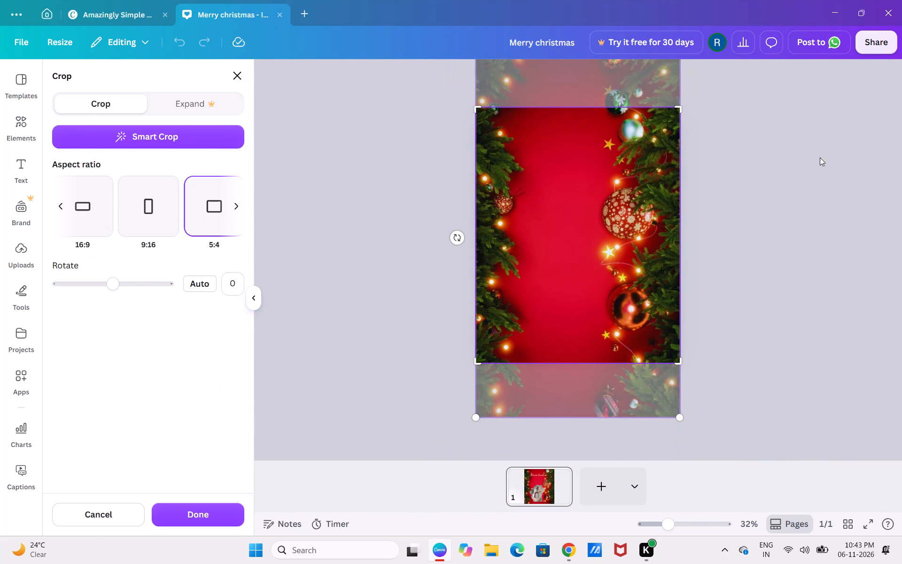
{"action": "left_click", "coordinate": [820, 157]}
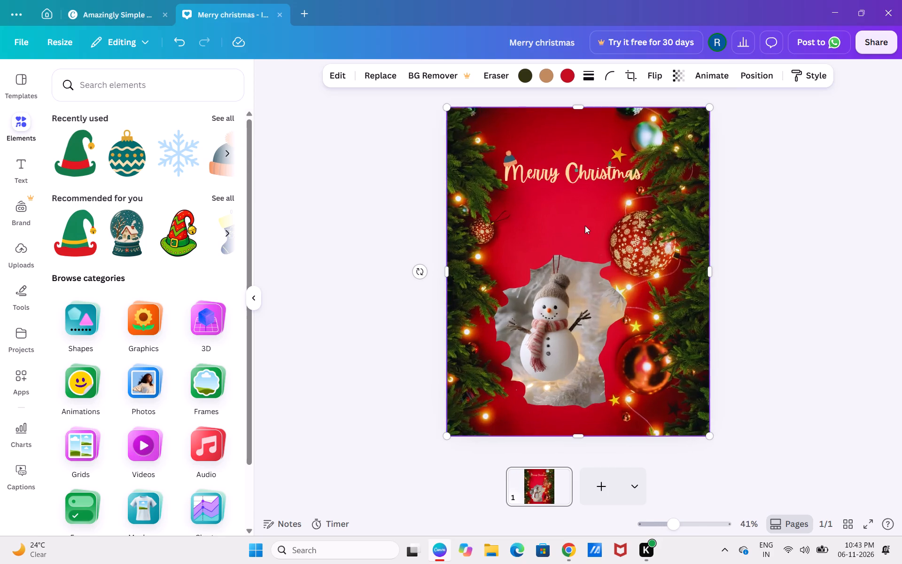
Examine the "Merry Christmas" lettering and its hat and bauble decorations at overview and close-up scale.
{"action": "scroll", "coordinate": [585, 226], "scroll_direction": "up", "scroll_amount": 2}
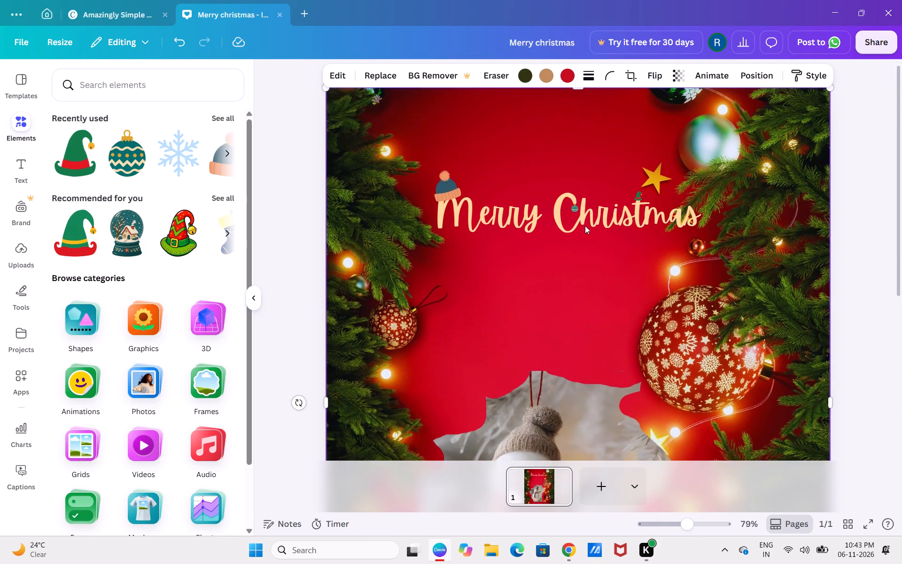
{"action": "scroll", "coordinate": [585, 226], "scroll_direction": "up", "scroll_amount": 2}
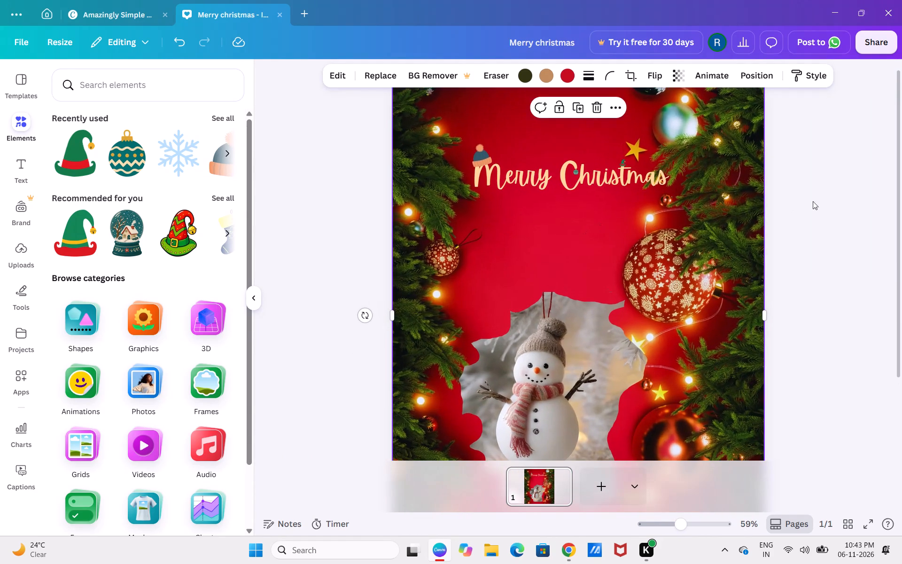
{"action": "left_click", "coordinate": [820, 199]}
{"action": "scroll", "coordinate": [582, 187], "scroll_direction": "left", "scroll_amount": 1}
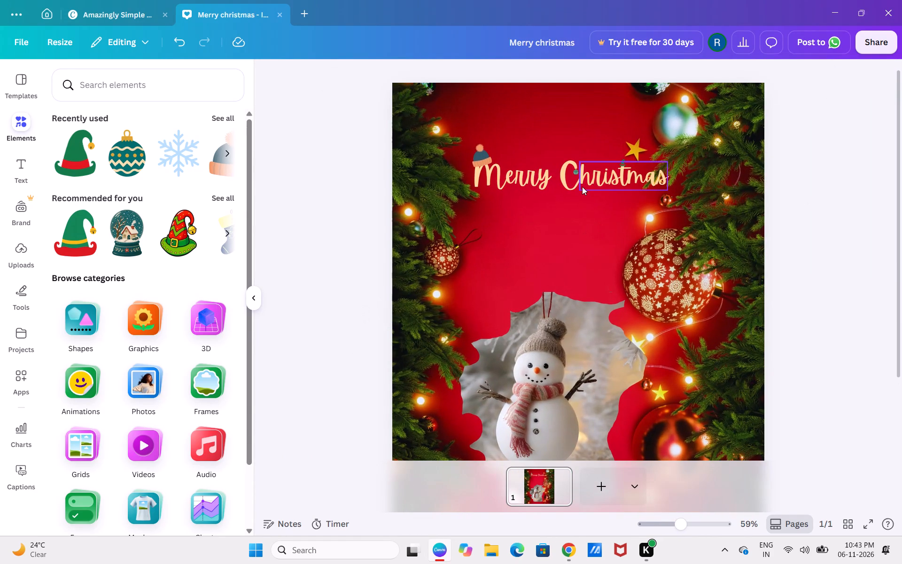
{"action": "scroll", "coordinate": [582, 187], "scroll_direction": "up", "scroll_amount": 2}
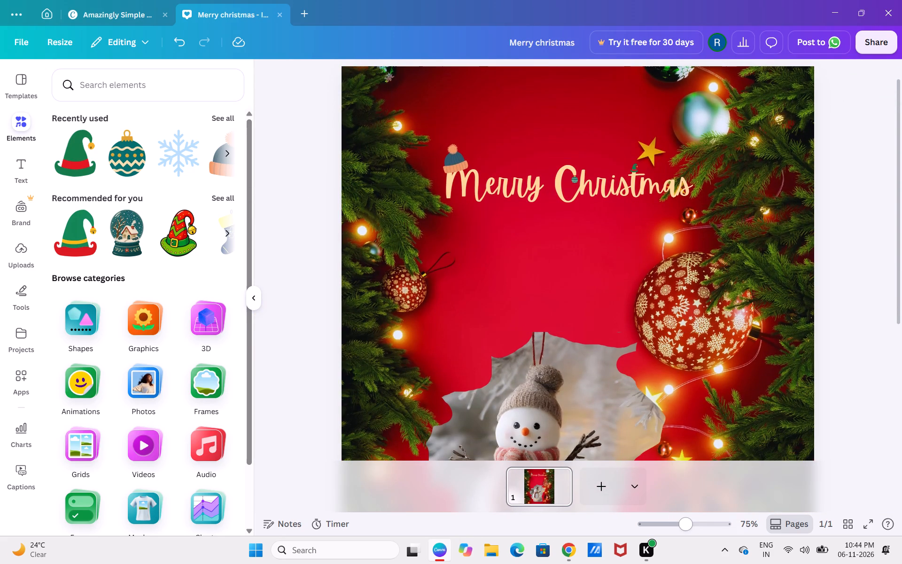
{"action": "left_click_drag", "start_coordinate": [682, 522], "coordinate": [703, 522]}
{"action": "scroll", "coordinate": [644, 383], "scroll_direction": "up", "scroll_amount": 2}
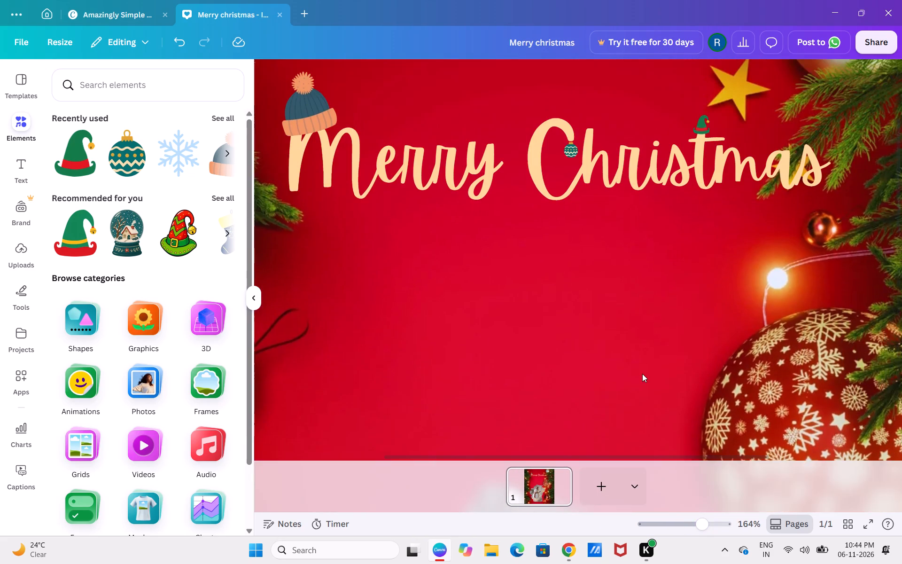
{"action": "scroll", "coordinate": [642, 374], "scroll_direction": "up", "scroll_amount": 2}
{"action": "left_click_drag", "start_coordinate": [701, 528], "coordinate": [719, 533]}
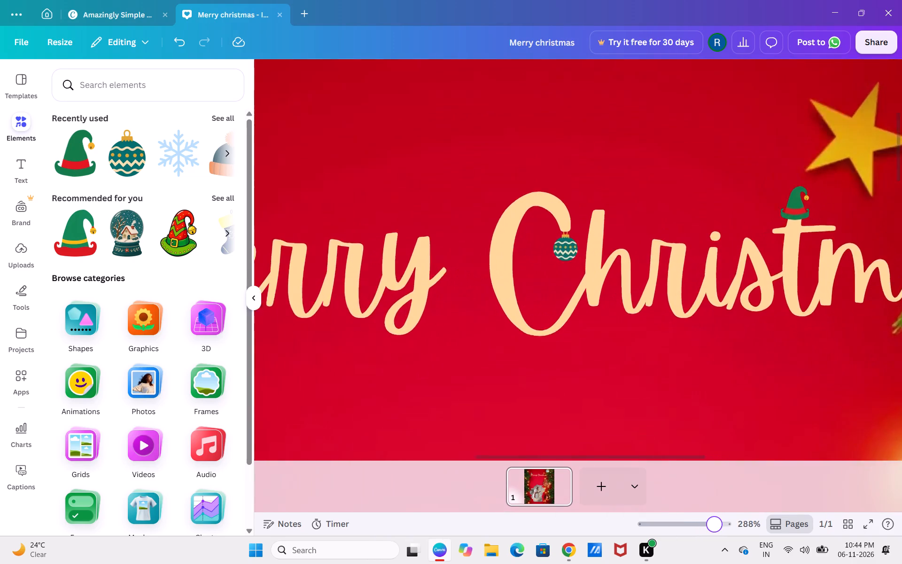
Examine the large C and its hanging bauble close up, and the greeting within the whole post.
{"action": "left_click_drag", "start_coordinate": [719, 533], "coordinate": [725, 535]}
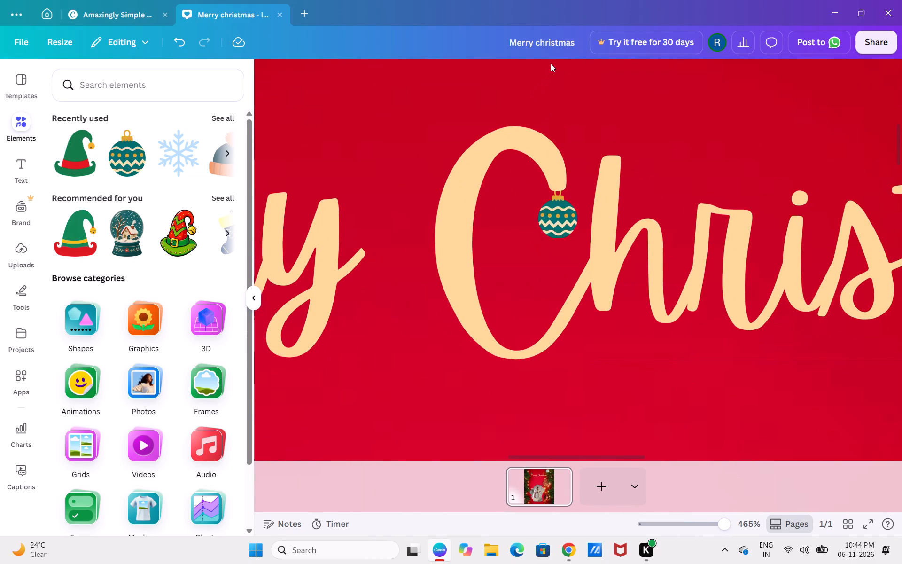
{"action": "left_click_drag", "start_coordinate": [551, 63], "coordinate": [562, 181]}
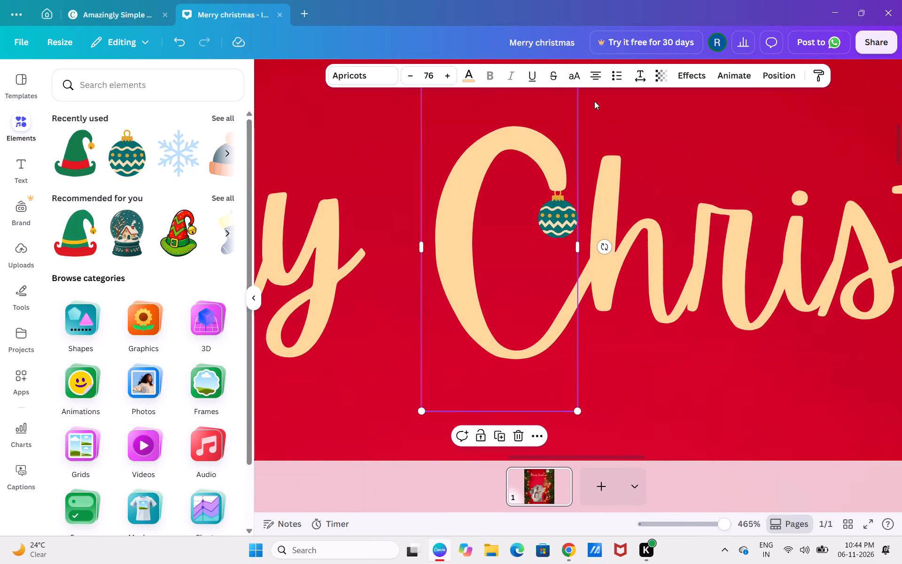
{"action": "left_click_drag", "start_coordinate": [723, 525], "coordinate": [689, 532]}
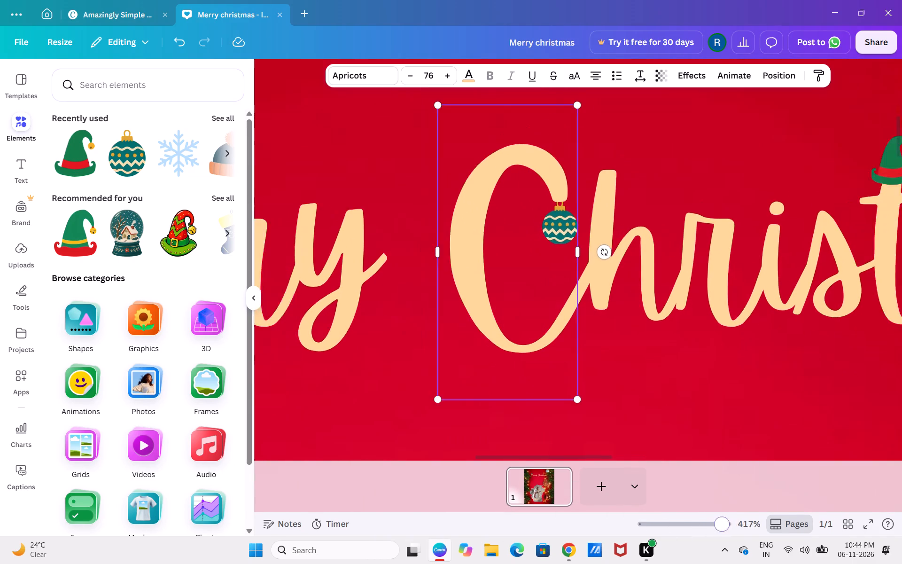
{"action": "left_click_drag", "start_coordinate": [689, 532], "coordinate": [675, 530]}
{"action": "left_click", "coordinate": [835, 329]}
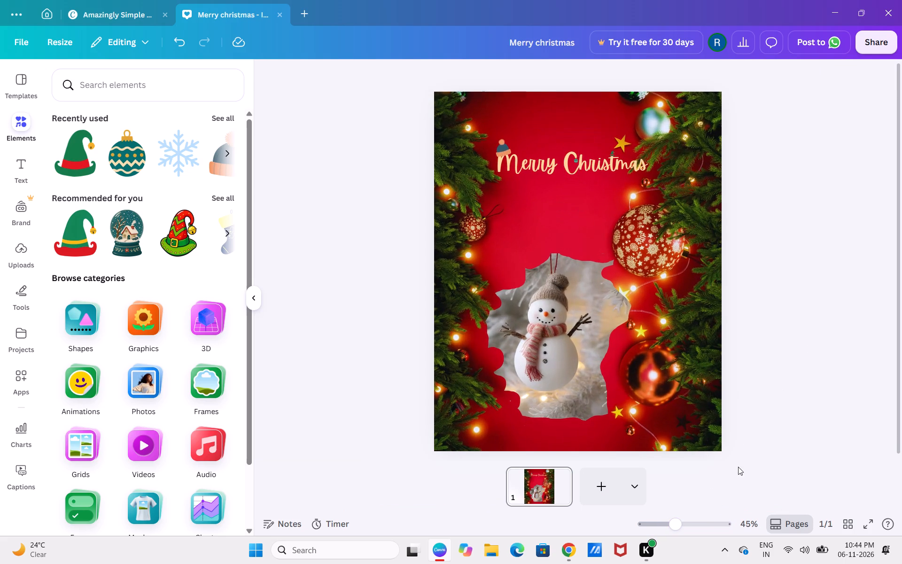
{"action": "left_click_drag", "start_coordinate": [679, 522], "coordinate": [699, 520]}
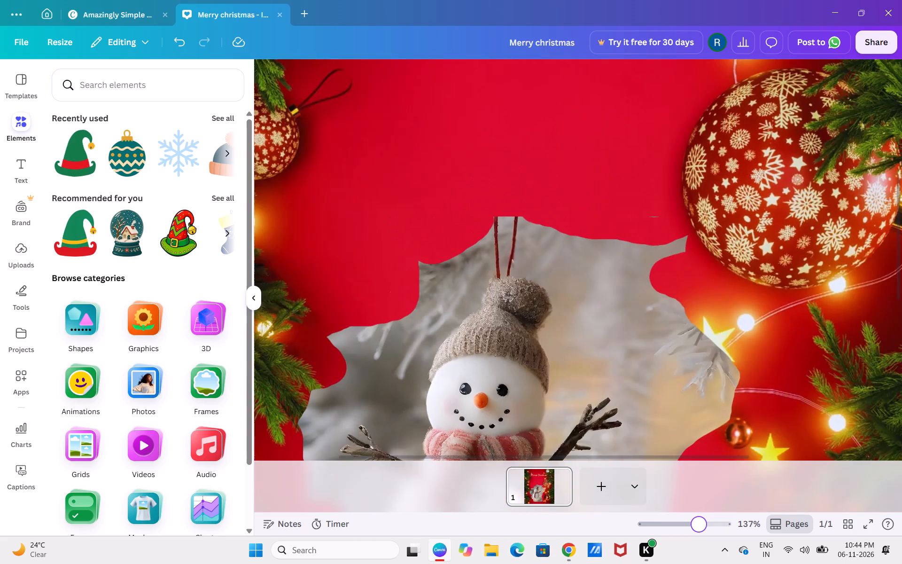
{"action": "left_click_drag", "start_coordinate": [699, 520], "coordinate": [698, 520]}
{"action": "scroll", "coordinate": [644, 377], "scroll_direction": "up", "scroll_amount": 4}
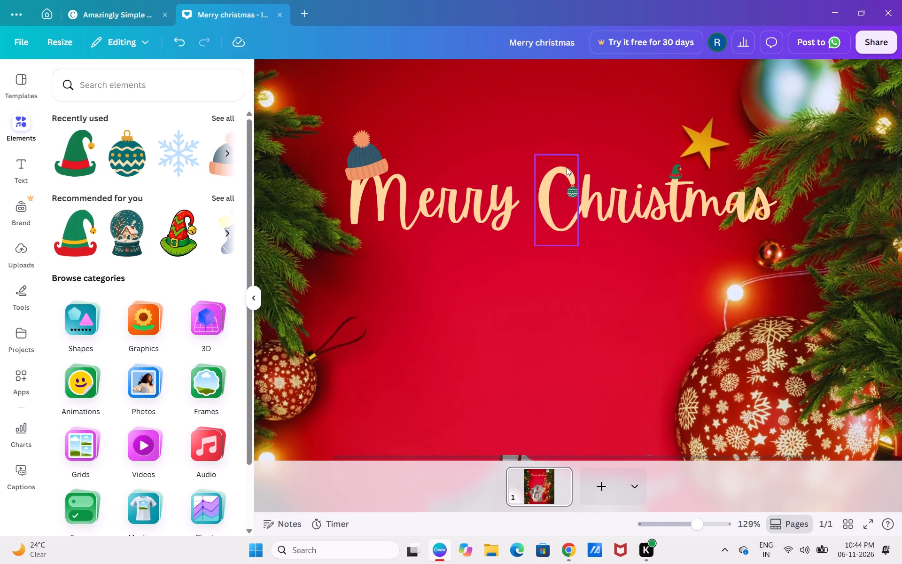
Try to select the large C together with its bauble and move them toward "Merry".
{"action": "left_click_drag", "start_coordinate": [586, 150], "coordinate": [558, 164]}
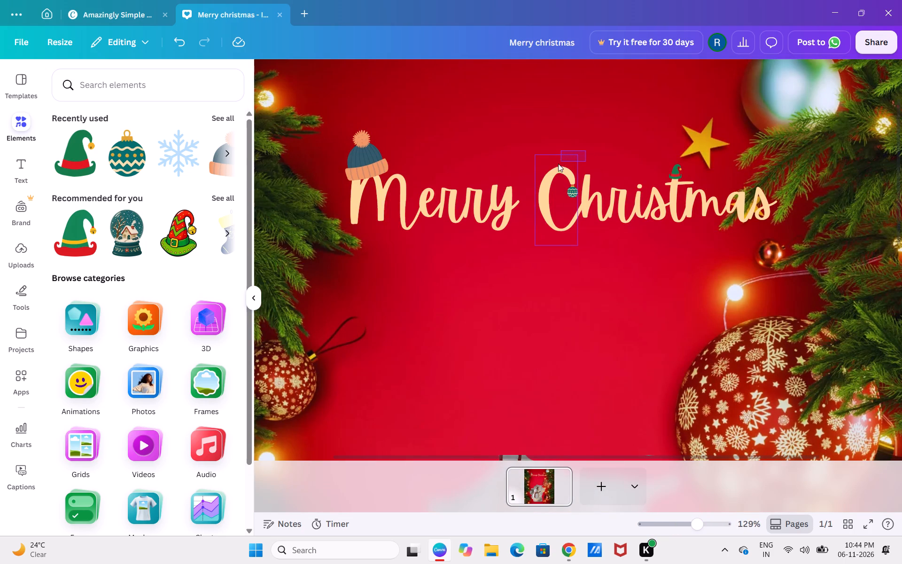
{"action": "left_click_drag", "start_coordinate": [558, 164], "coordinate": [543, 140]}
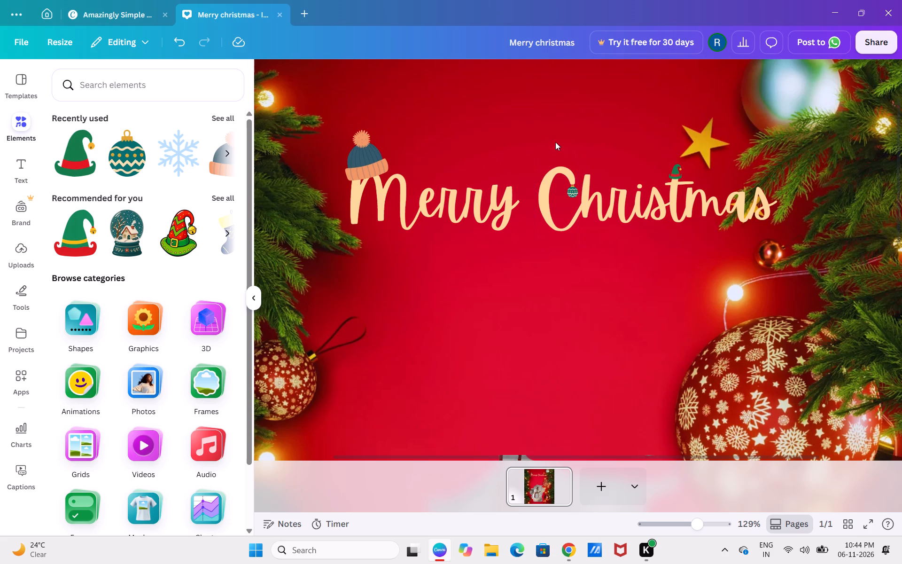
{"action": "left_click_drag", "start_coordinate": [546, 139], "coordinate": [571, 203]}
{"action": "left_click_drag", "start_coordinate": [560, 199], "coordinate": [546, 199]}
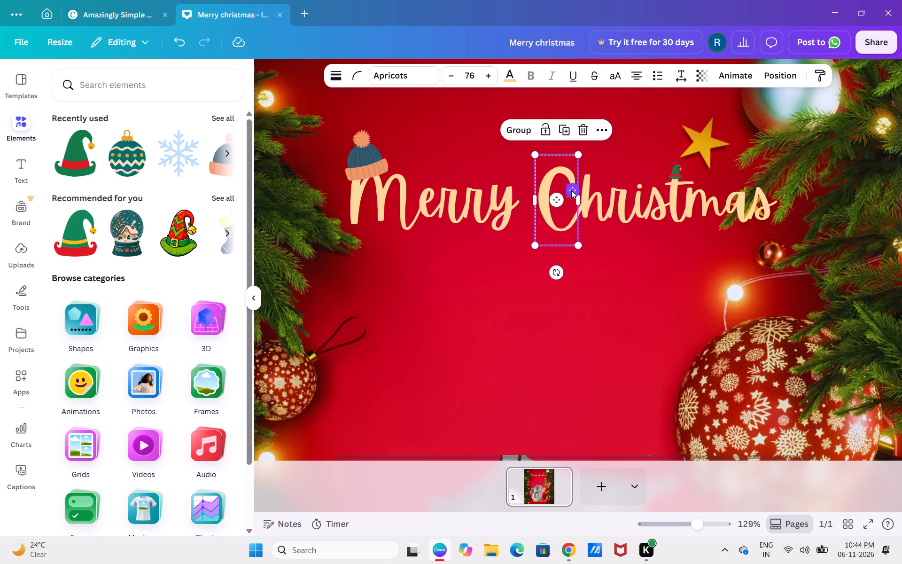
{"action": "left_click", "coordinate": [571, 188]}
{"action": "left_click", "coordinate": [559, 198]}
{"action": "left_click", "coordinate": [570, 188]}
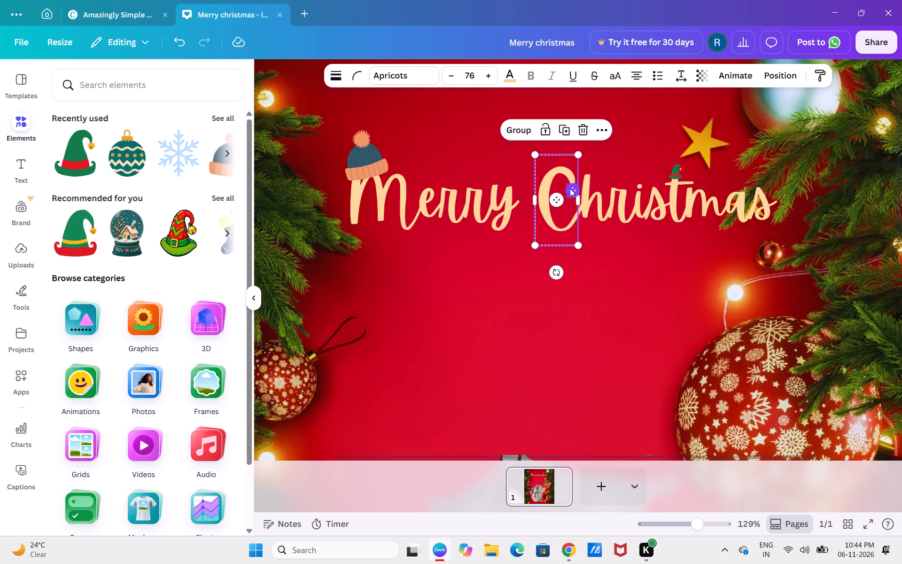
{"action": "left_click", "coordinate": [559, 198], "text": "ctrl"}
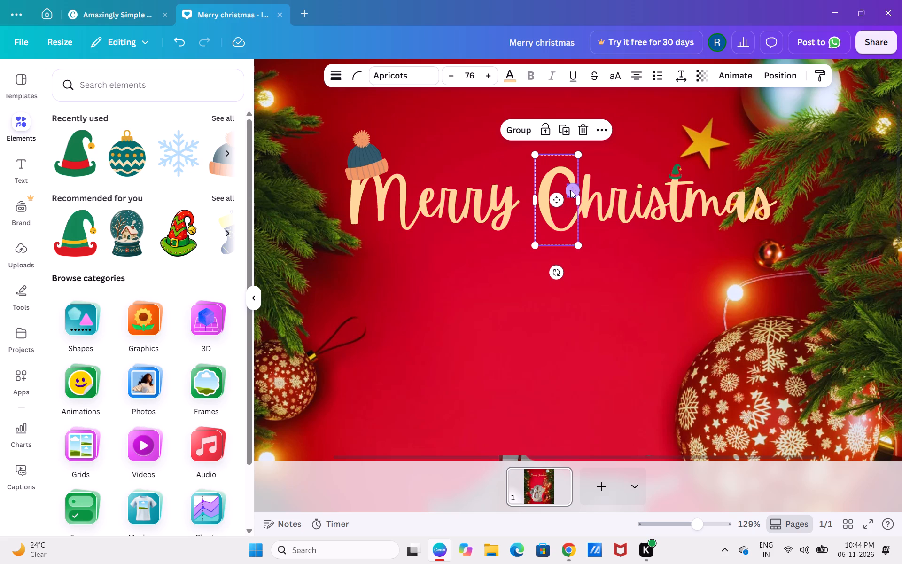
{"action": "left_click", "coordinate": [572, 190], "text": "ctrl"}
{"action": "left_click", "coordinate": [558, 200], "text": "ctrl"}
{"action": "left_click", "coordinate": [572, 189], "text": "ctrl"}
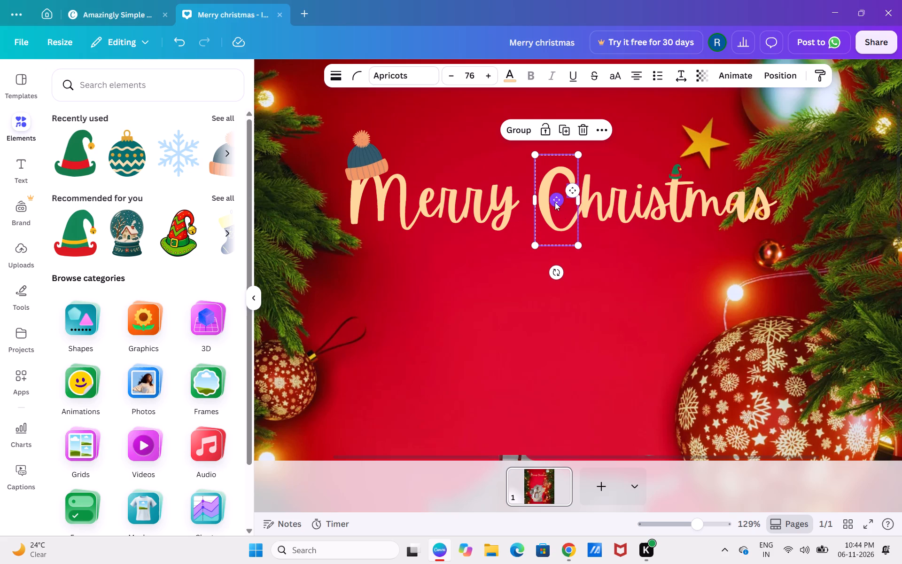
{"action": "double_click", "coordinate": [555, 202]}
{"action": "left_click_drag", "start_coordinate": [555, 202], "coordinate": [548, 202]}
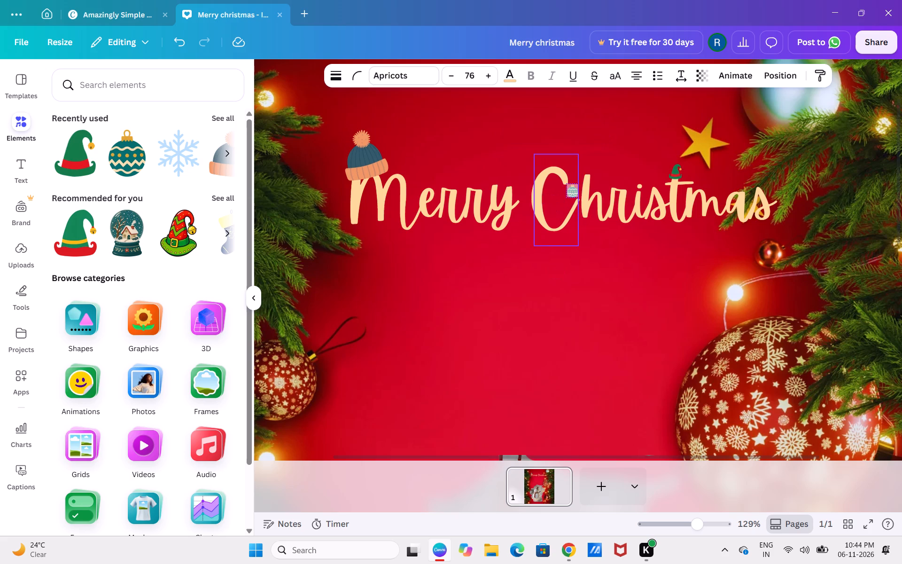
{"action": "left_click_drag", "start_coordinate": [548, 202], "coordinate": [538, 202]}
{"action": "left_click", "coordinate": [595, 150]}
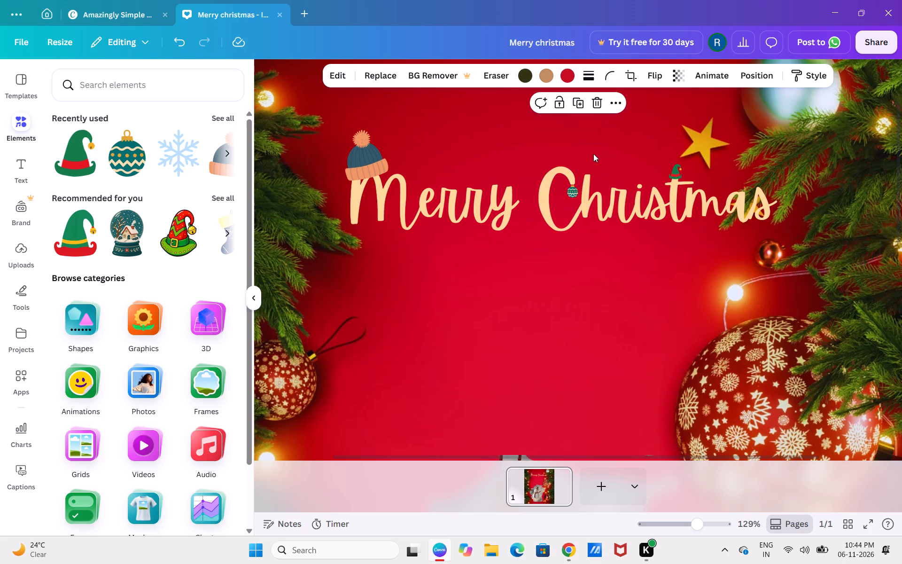
Nudge the large C of "Christmas" left so it sits closer to "Merry".
{"action": "left_click", "coordinate": [553, 194]}
{"action": "key", "text": "Left"}
{"action": "key", "text": "Left"}
{"action": "key", "text": "Left"}
{"action": "key", "text": "Left"}
{"action": "key", "text": "Left"}
{"action": "key", "text": "Left"}
{"action": "key", "text": "Left"}
{"action": "key", "text": "Left"}
{"action": "key", "text": "Left"}
{"action": "key", "text": "Left"}
{"action": "key", "text": "Left"}
{"action": "key", "text": "Left"}
{"action": "key", "text": "Left"}
{"action": "key", "text": "Left"}
{"action": "key", "text": "Left"}
{"action": "key", "text": "Left"}
{"action": "key", "text": "Left"}
{"action": "key", "text": "Left"}
{"action": "key", "text": "Left"}
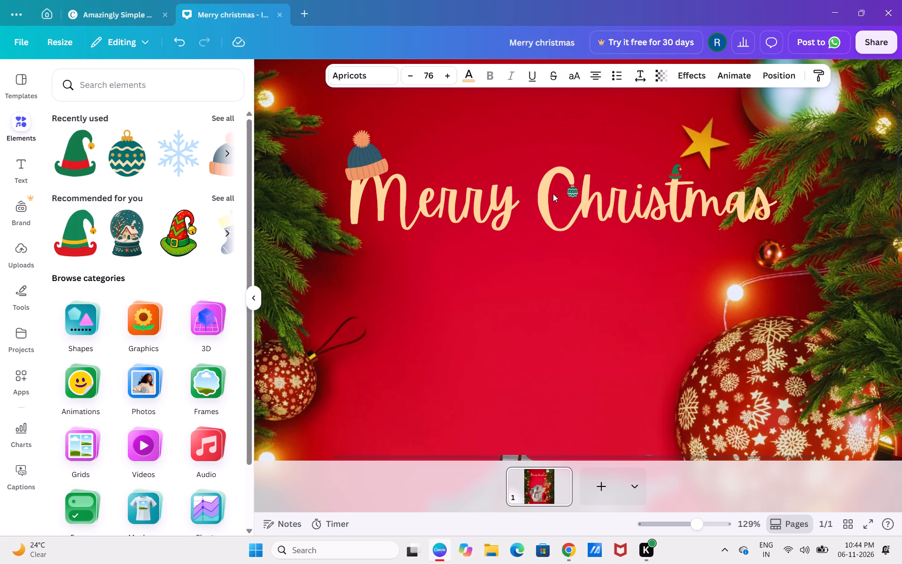
{"action": "key", "text": "Right"}
{"action": "key", "text": "Right"}
{"action": "key", "text": "Right"}
{"action": "key", "text": "Right"}
{"action": "key", "text": "Right"}
{"action": "key", "text": "Right"}
{"action": "key", "text": "Right"}
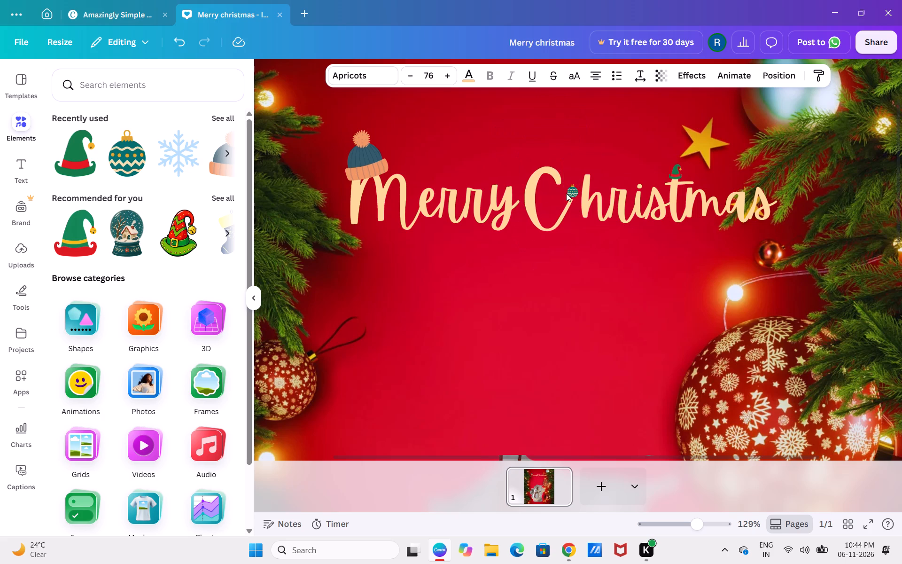
Nudge the green bauble left so it hangs from the upper tip of the large C.
{"action": "left_click", "coordinate": [570, 191]}
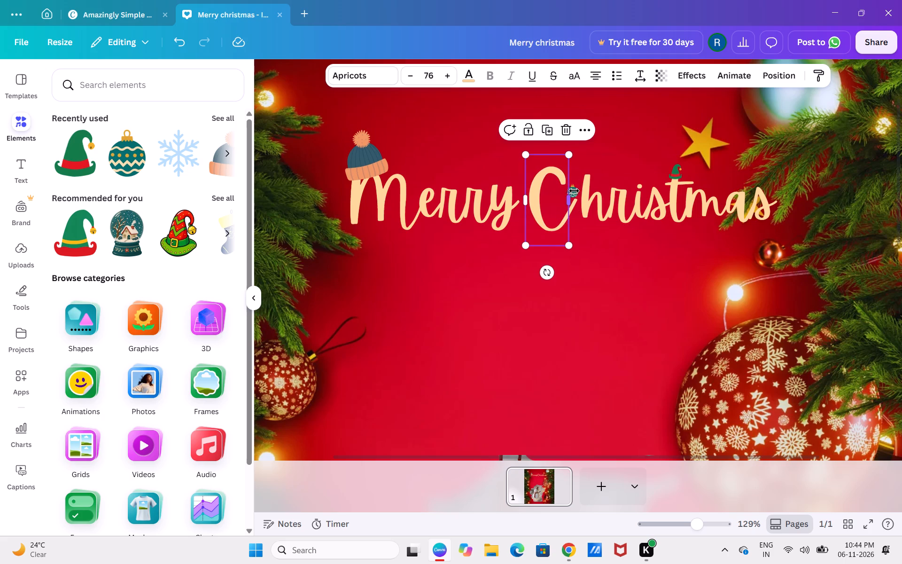
{"action": "left_click", "coordinate": [575, 151]}
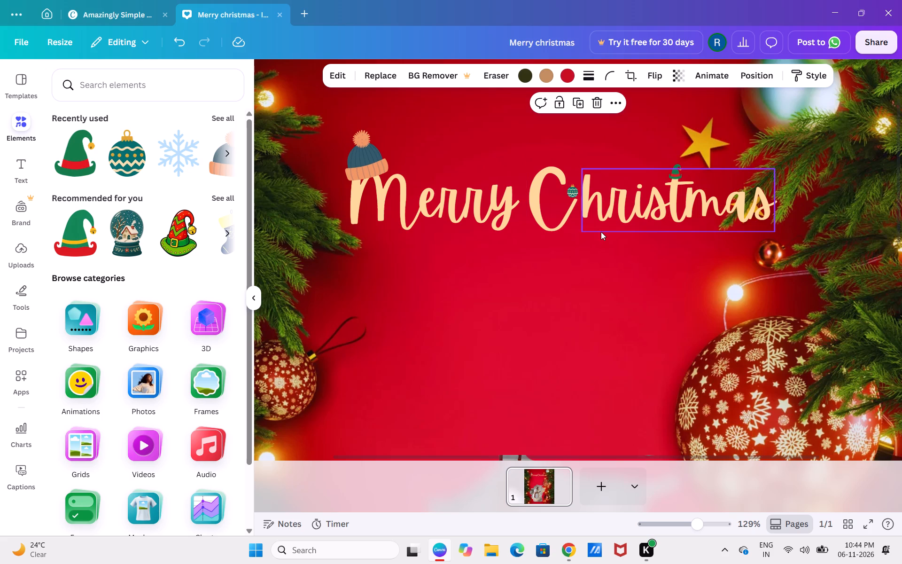
{"action": "scroll", "coordinate": [601, 232], "scroll_direction": "up", "scroll_amount": 1}
{"action": "left_click_drag", "start_coordinate": [700, 526], "coordinate": [737, 528]}
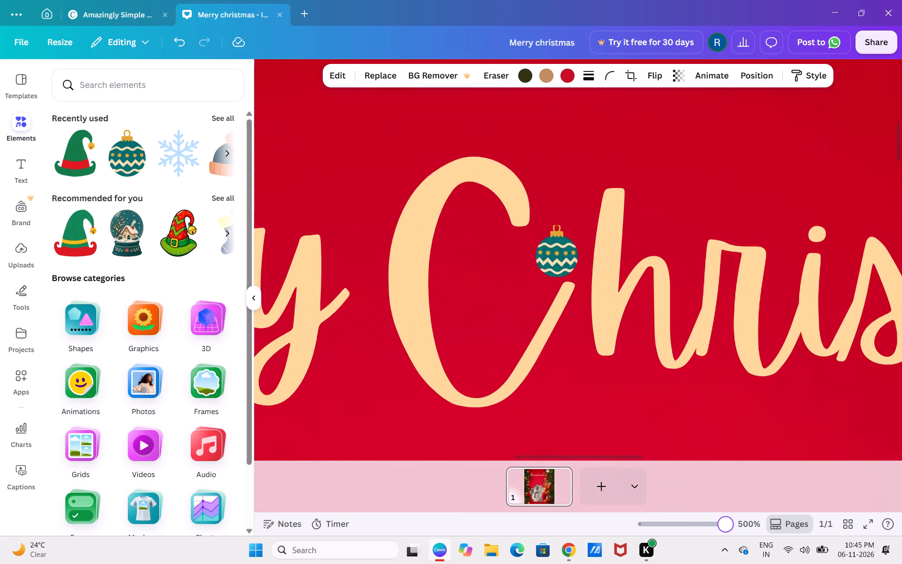
{"action": "left_click_drag", "start_coordinate": [737, 528], "coordinate": [751, 527]}
{"action": "left_click", "coordinate": [559, 248]}
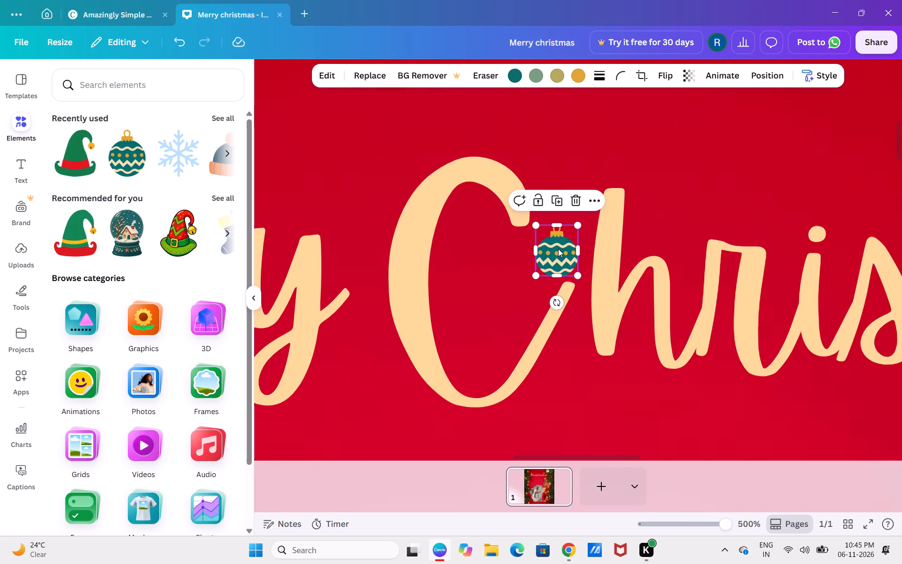
{"action": "key", "text": "Left"}
{"action": "key", "text": "Left"}
{"action": "key", "text": "Left"}
{"action": "key", "text": "Left"}
{"action": "key", "text": "Left"}
{"action": "key", "text": "Left"}
{"action": "key", "text": "Left"}
{"action": "key", "text": "Left"}
{"action": "key", "text": "Left"}
{"action": "key", "text": "Left"}
{"action": "key", "text": "Left"}
{"action": "key", "text": "Left"}
{"action": "key", "text": "Left"}
{"action": "key", "text": "Right"}
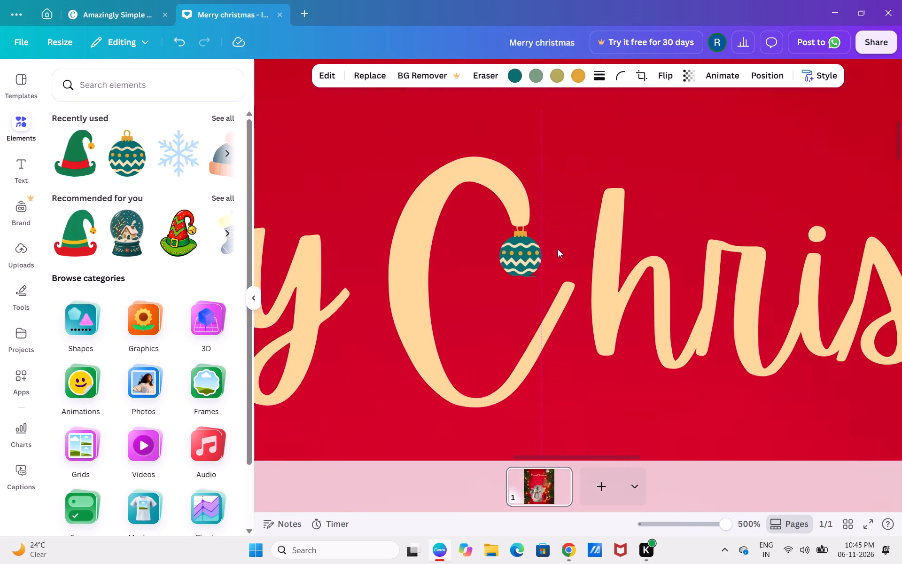
Nudge the "hristmas" text left so its h joins the lower stroke of the large C.
{"action": "left_click", "coordinate": [639, 277]}
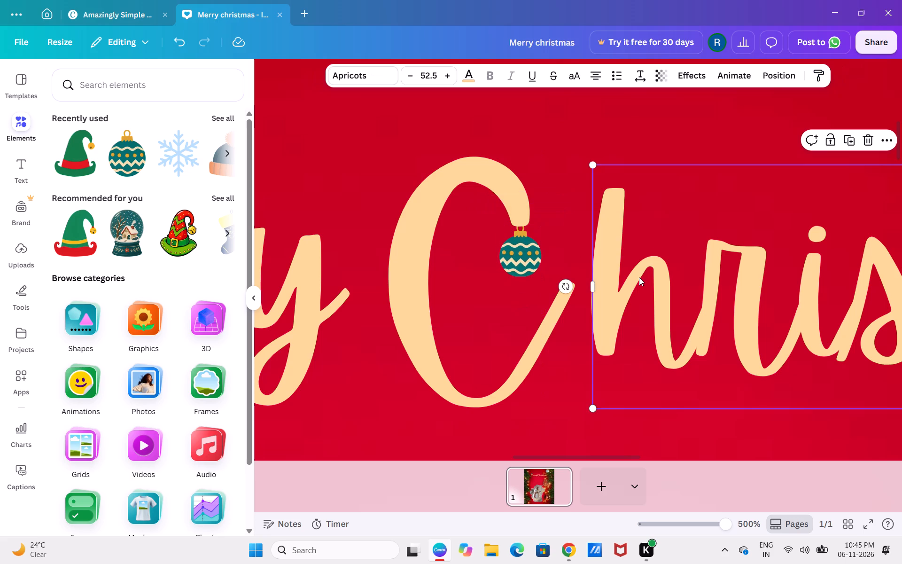
{"action": "key", "text": "Left"}
{"action": "key", "text": "Left"}
{"action": "key", "text": "Left"}
{"action": "key", "text": "Left"}
{"action": "key", "text": "Left"}
{"action": "key", "text": "Left"}
{"action": "key", "text": "Left"}
{"action": "key", "text": "Left"}
{"action": "key", "text": "Left"}
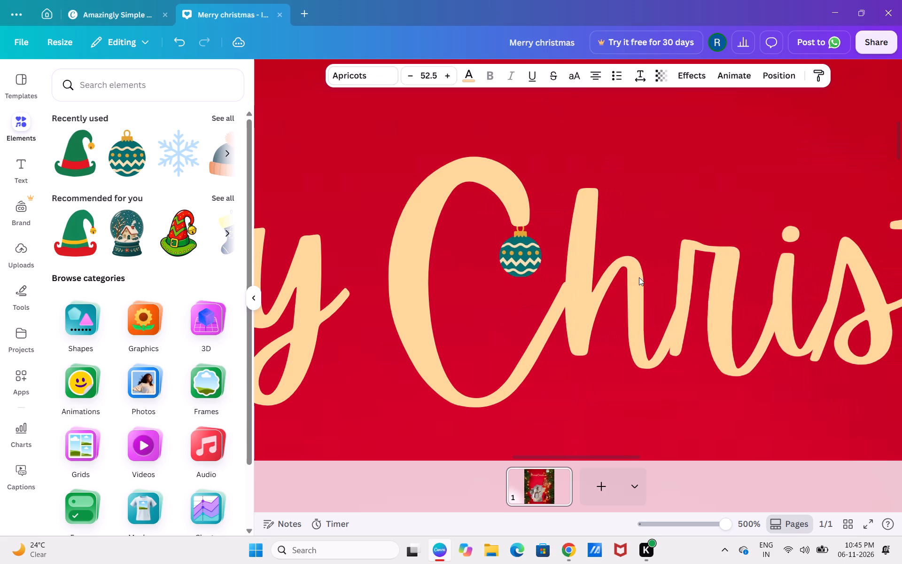
{"action": "key", "text": "Left"}
{"action": "key", "text": "Left"}
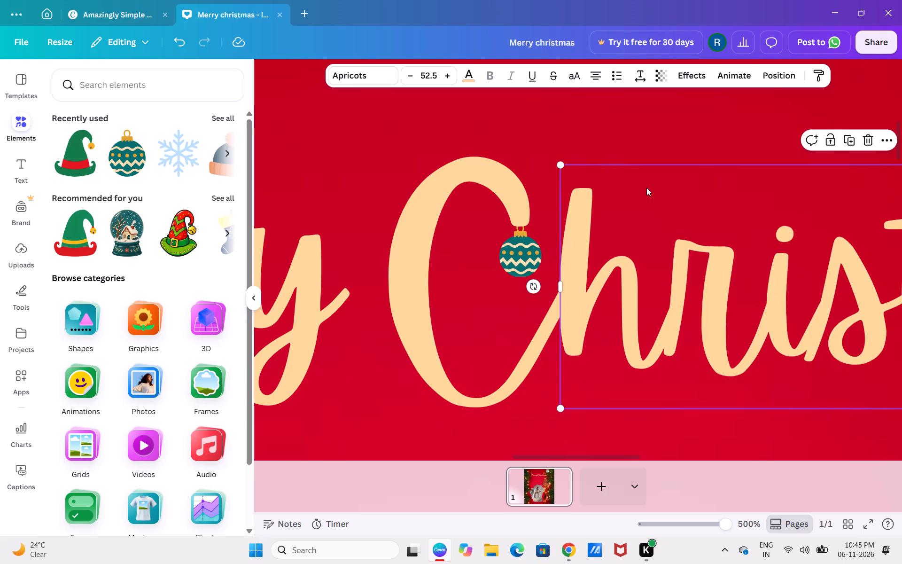
Examine the spacing of the "Merry Christmas" greeting within the whole post and at closer scale.
{"action": "scroll", "coordinate": [612, 129], "scroll_direction": "up", "scroll_amount": 4}
{"action": "scroll", "coordinate": [612, 129], "scroll_direction": "down", "scroll_amount": 3}
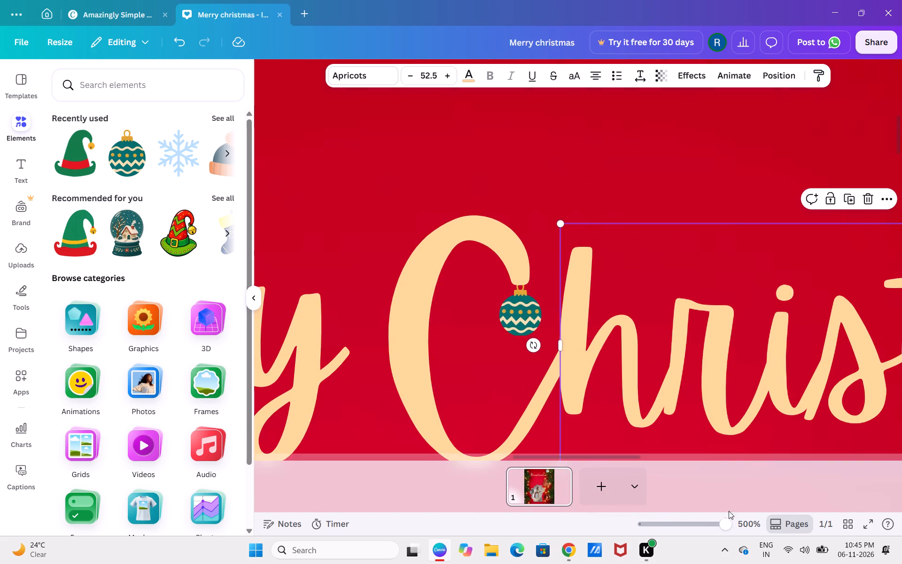
{"action": "left_click_drag", "start_coordinate": [729, 523], "coordinate": [680, 537]}
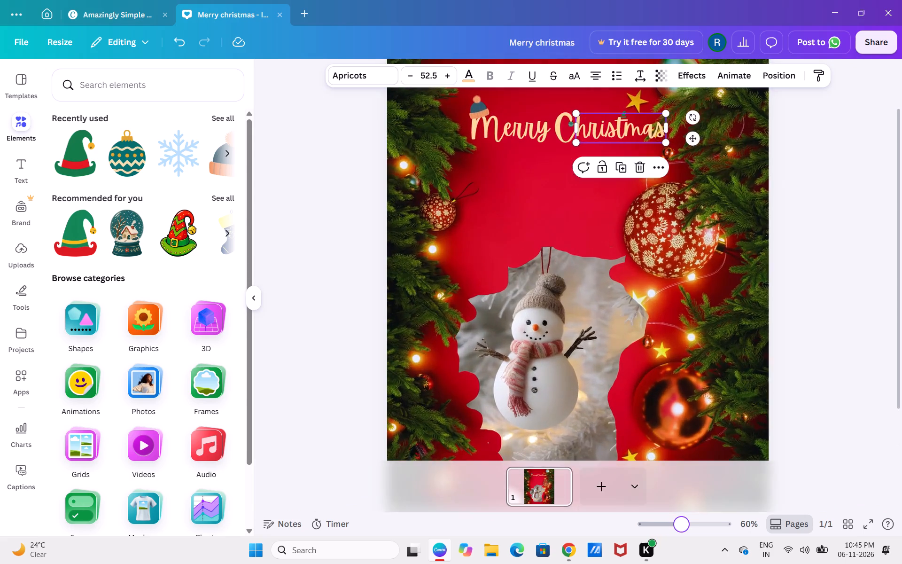
{"action": "left_click_drag", "start_coordinate": [680, 537], "coordinate": [676, 541]}
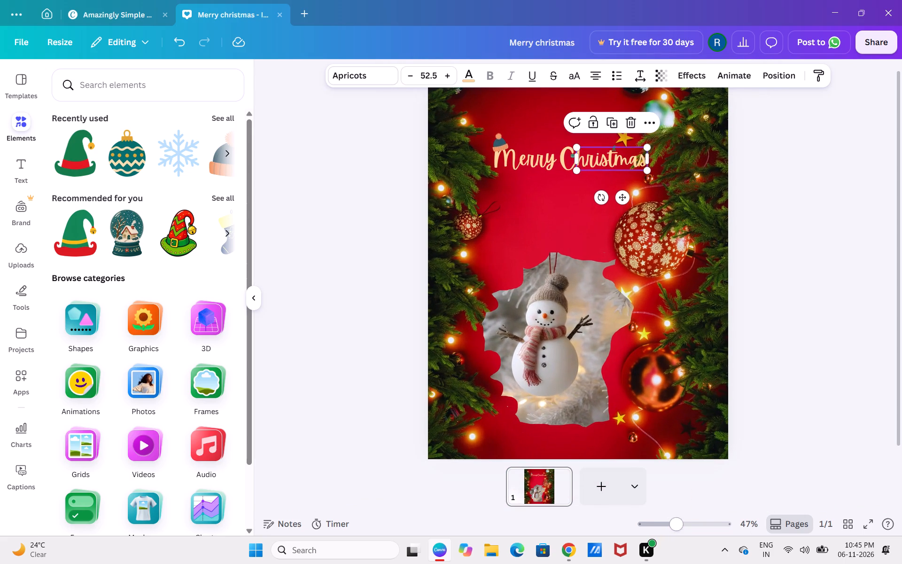
{"action": "left_click", "coordinate": [853, 266]}
{"action": "scroll", "coordinate": [717, 245], "scroll_direction": "up", "scroll_amount": 1}
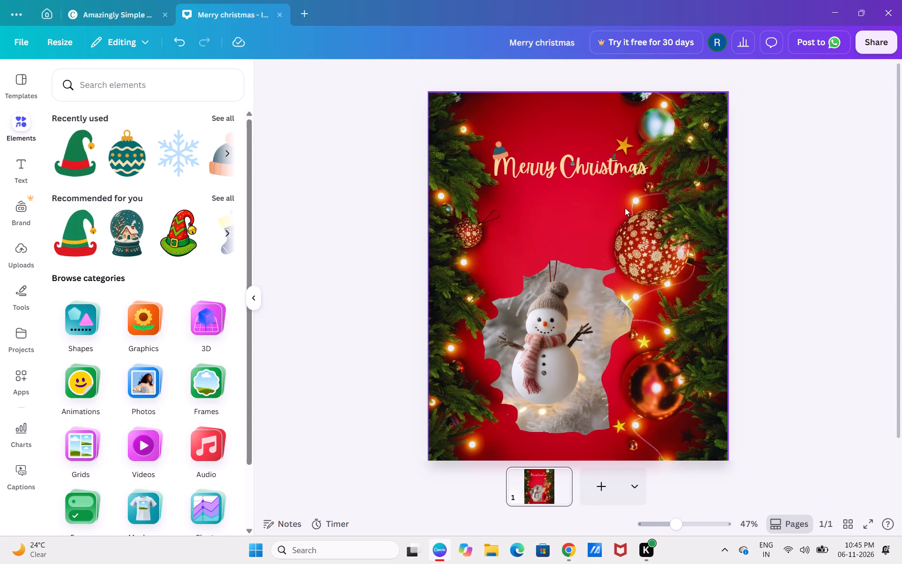
{"action": "scroll", "coordinate": [608, 346], "scroll_direction": "up", "scroll_amount": 2}
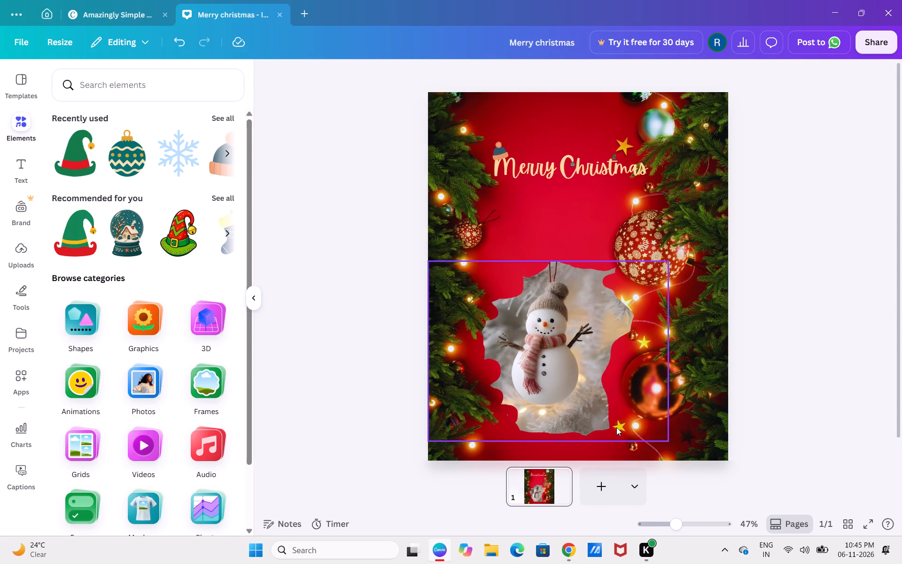
{"action": "left_click_drag", "start_coordinate": [675, 528], "coordinate": [694, 536]}
{"action": "scroll", "coordinate": [644, 330], "scroll_direction": "up", "scroll_amount": 2}
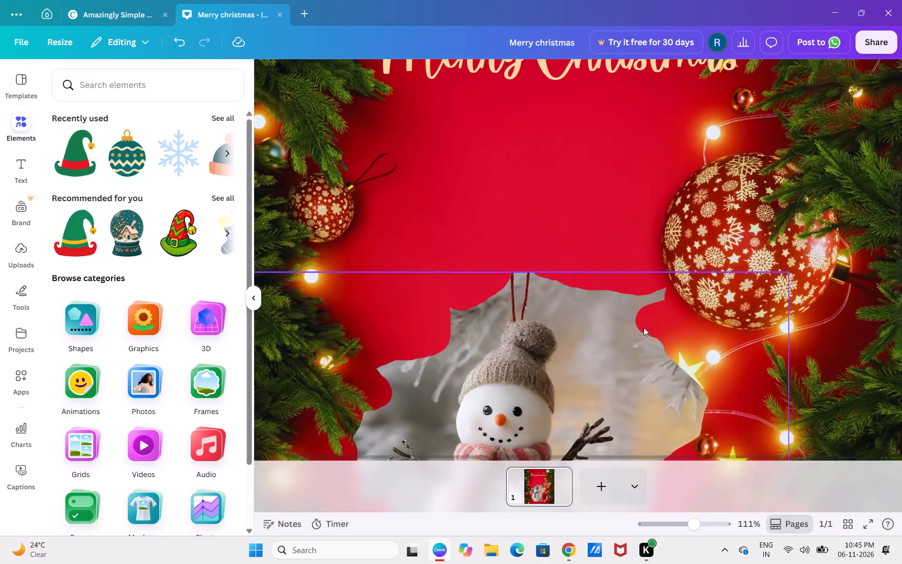
{"action": "scroll", "coordinate": [628, 336], "scroll_direction": "up", "scroll_amount": 3}
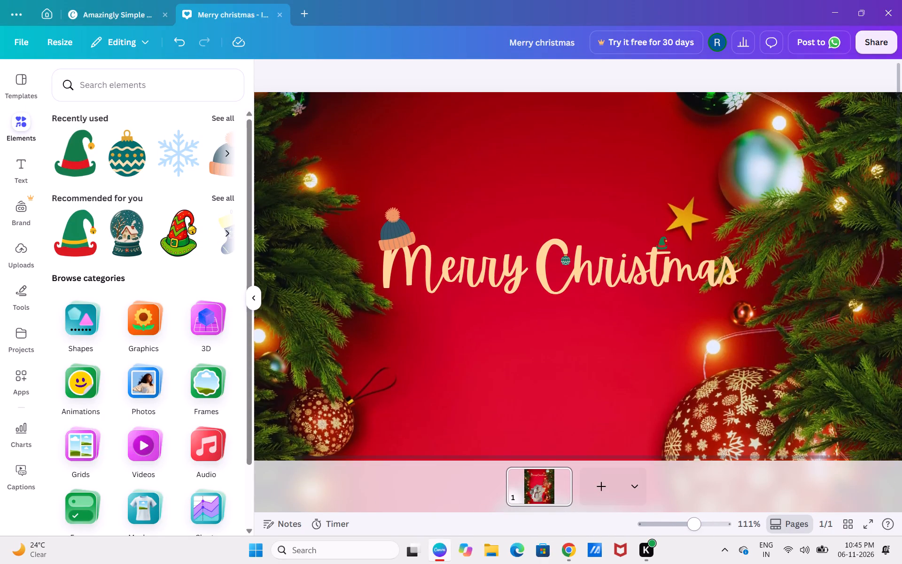
Nudge the small green elf hat left so it sits over the stem of the t in "Christmas".
{"action": "left_click_drag", "start_coordinate": [692, 528], "coordinate": [715, 533]}
{"action": "scroll", "coordinate": [778, 357], "scroll_direction": "up", "scroll_amount": 2}
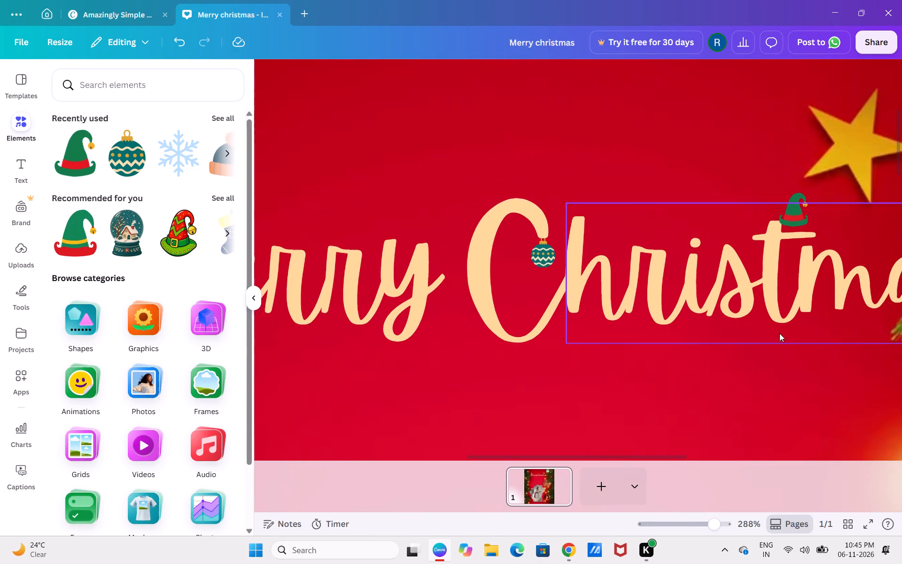
{"action": "left_click", "coordinate": [793, 231]}
{"action": "left_click", "coordinate": [793, 231]}
{"action": "left_click_drag", "start_coordinate": [813, 249], "coordinate": [825, 266]}
{"action": "key", "text": "Left"}
{"action": "key", "text": "Left"}
{"action": "key", "text": "Left"}
{"action": "key", "text": "Left"}
{"action": "key", "text": "Left"}
{"action": "key", "text": "Left"}
{"action": "key", "text": "Left"}
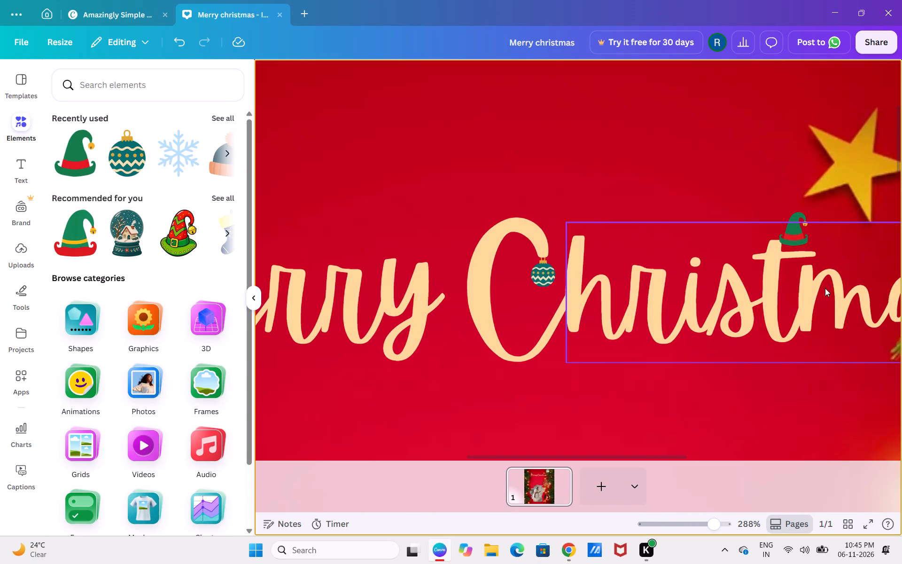
{"action": "left_click", "coordinate": [793, 225]}
{"action": "key", "text": "Left"}
{"action": "key", "text": "Left"}
{"action": "key", "text": "Left"}
{"action": "key", "text": "Left"}
{"action": "key", "text": "Left"}
{"action": "key", "text": "Left"}
{"action": "key", "text": "Left"}
{"action": "key", "text": "Left"}
{"action": "key", "text": "Left"}
{"action": "key", "text": "Left"}
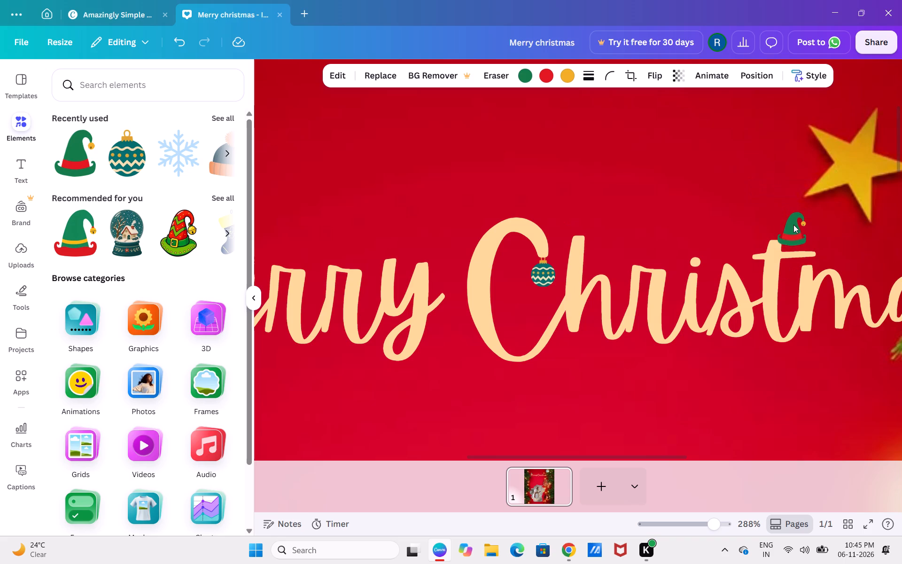
{"action": "key", "text": "Left"}
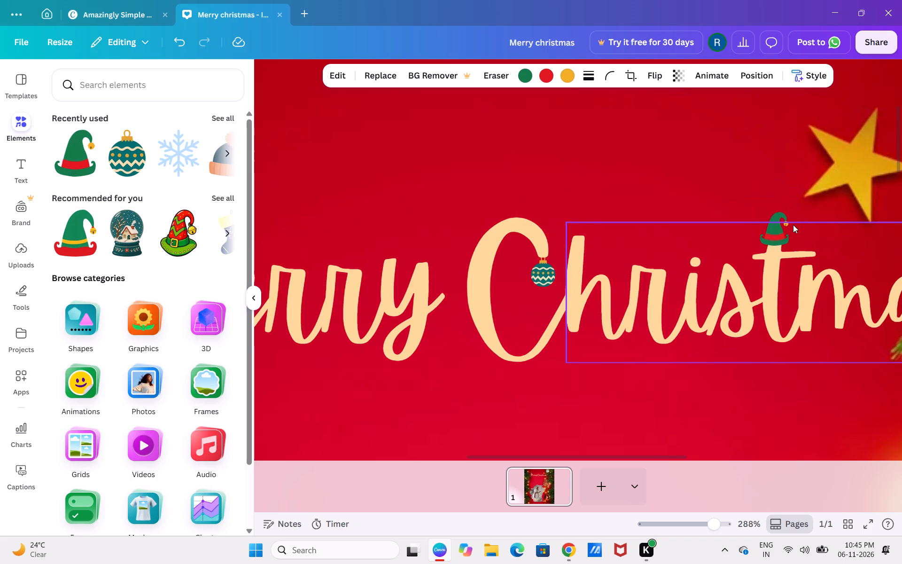
{"action": "left_click", "coordinate": [450, 158]}
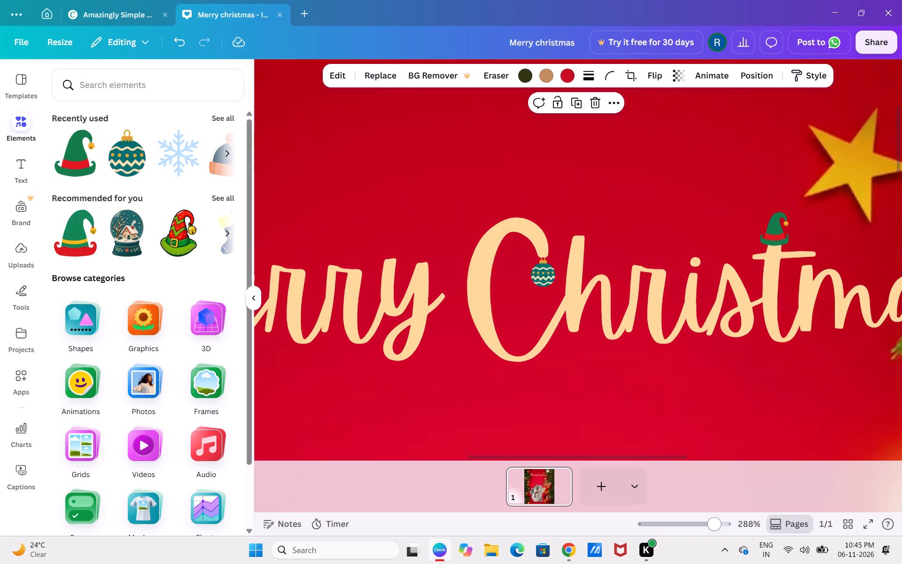
Examine the decorated greeting within the whole post at several scales, with the side panel collapsed.
{"action": "left_click_drag", "start_coordinate": [714, 530], "coordinate": [671, 554]}
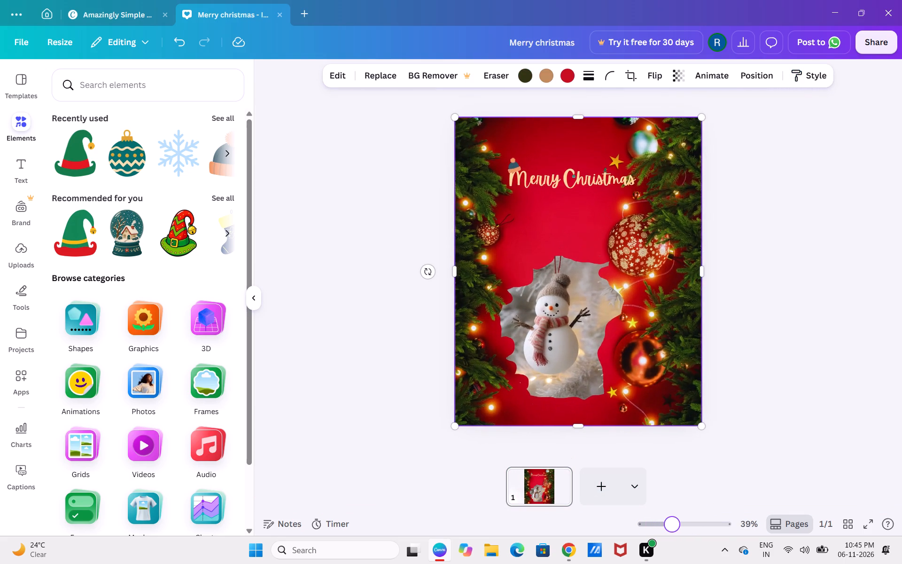
{"action": "left_click_drag", "start_coordinate": [671, 554], "coordinate": [671, 550]}
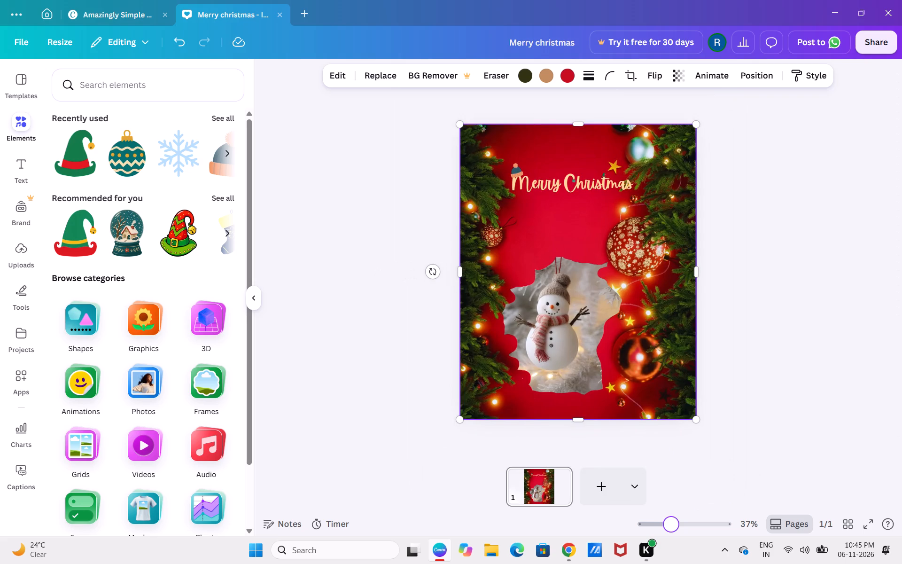
{"action": "left_click_drag", "start_coordinate": [671, 550], "coordinate": [673, 547]}
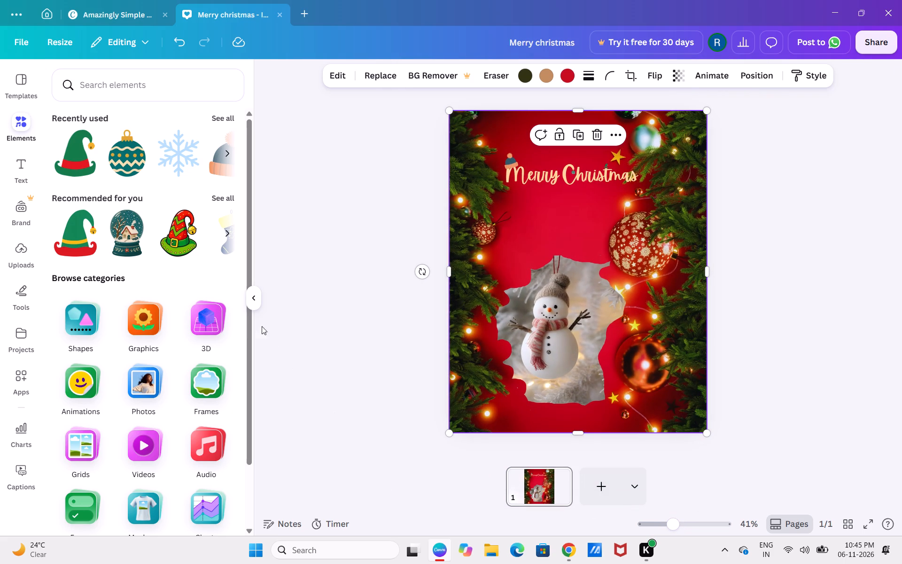
{"action": "left_click", "coordinate": [255, 300]}
{"action": "left_click", "coordinate": [679, 260]}
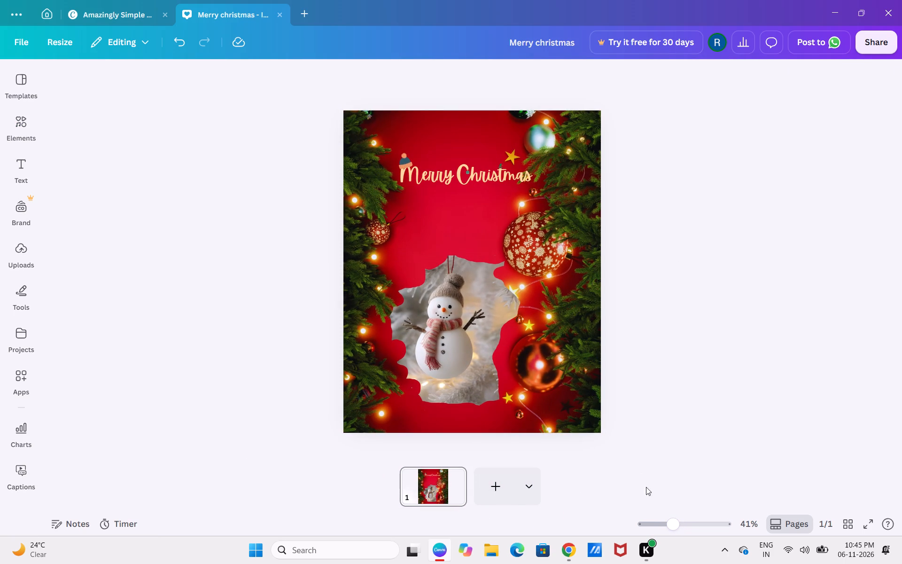
{"action": "left_click_drag", "start_coordinate": [674, 532], "coordinate": [676, 533]}
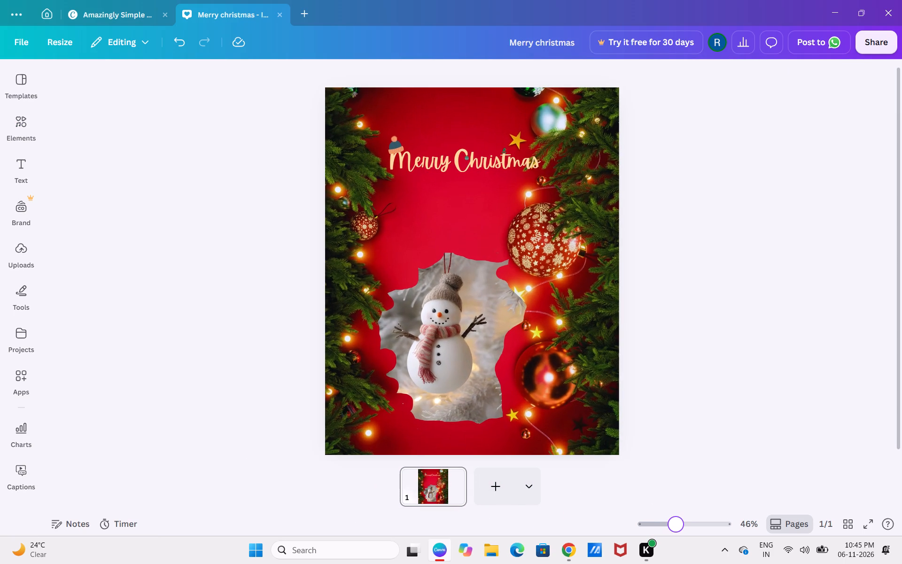
{"action": "left_click_drag", "start_coordinate": [676, 533], "coordinate": [676, 542]}
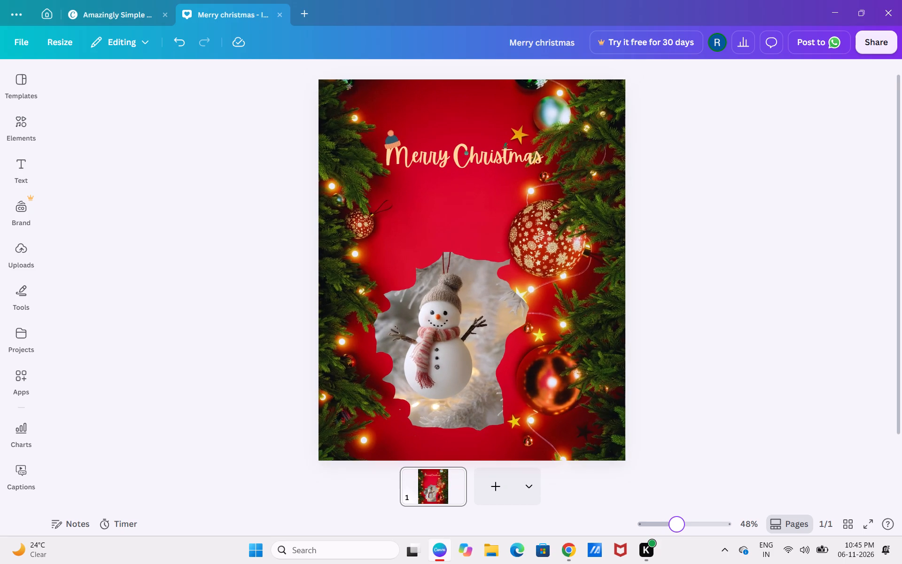
{"action": "left_click_drag", "start_coordinate": [676, 542], "coordinate": [680, 542]}
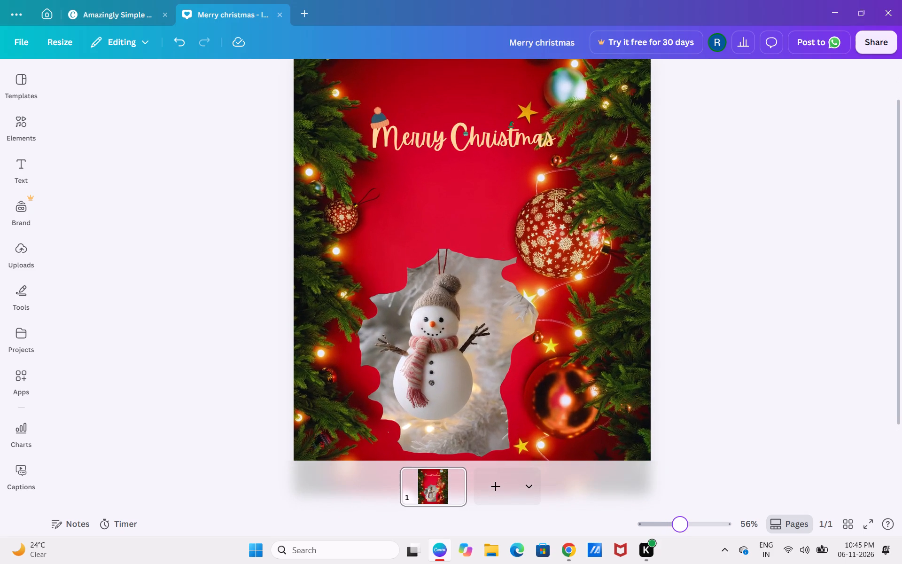
{"action": "left_click_drag", "start_coordinate": [680, 542], "coordinate": [680, 543]}
{"action": "left_click_drag", "start_coordinate": [680, 543], "coordinate": [703, 547]}
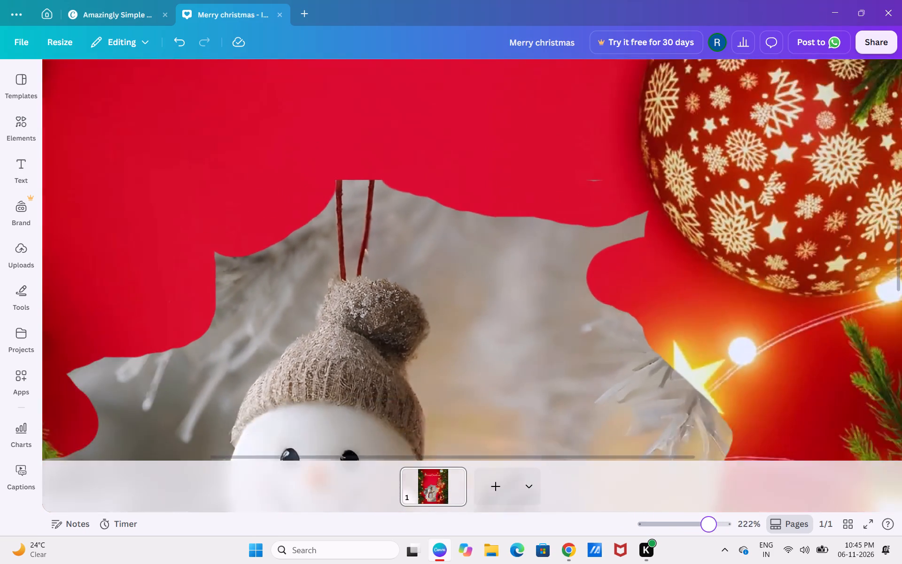
Enlarge the green elf hat and reposition it on top of the t of "Christmas".
{"action": "left_click_drag", "start_coordinate": [703, 547], "coordinate": [690, 541]}
{"action": "scroll", "coordinate": [502, 277], "scroll_direction": "up", "scroll_amount": 4}
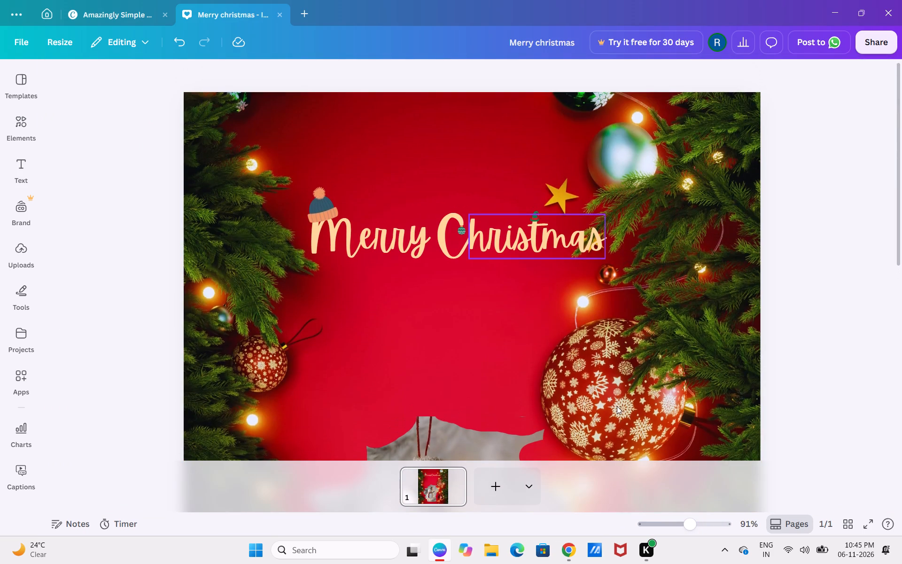
{"action": "left_click_drag", "start_coordinate": [695, 524], "coordinate": [706, 524]}
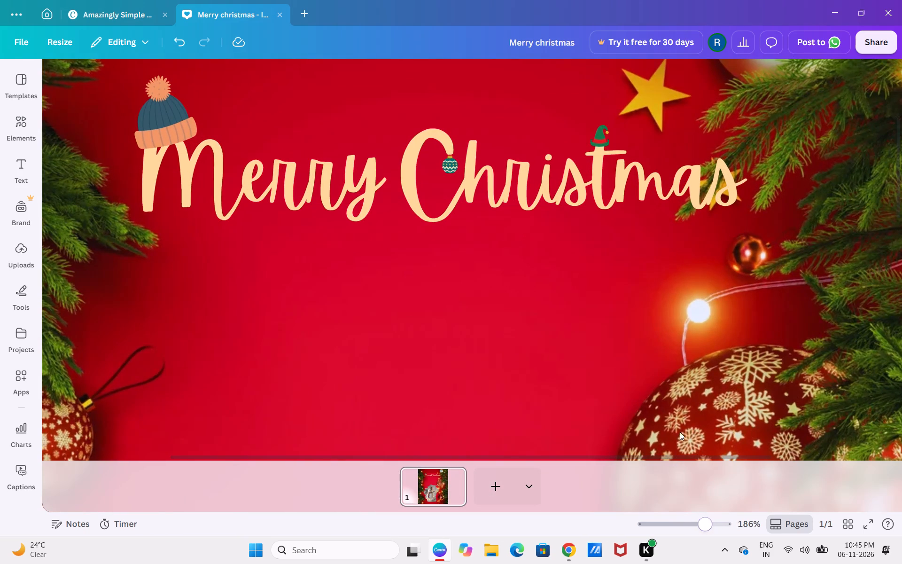
{"action": "left_click", "coordinate": [595, 135]}
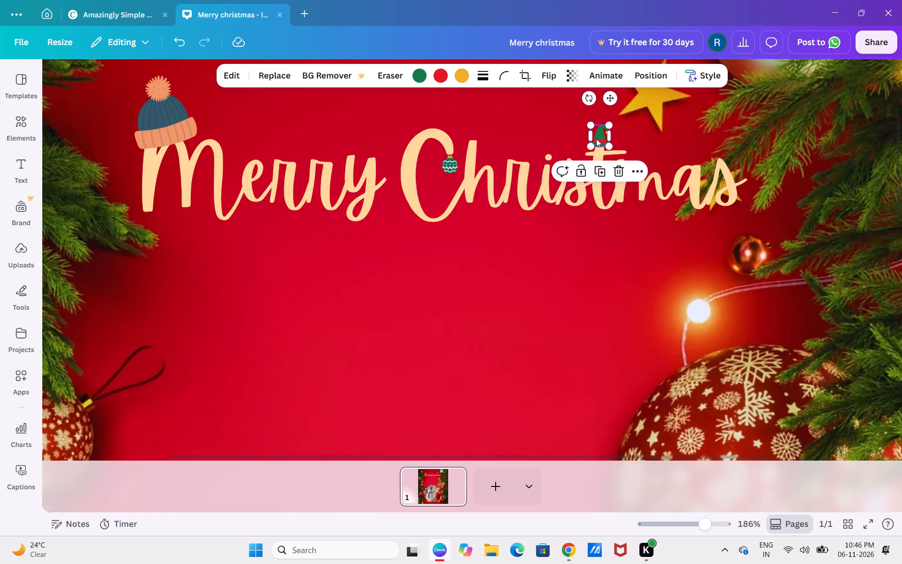
{"action": "left_click_drag", "start_coordinate": [608, 144], "coordinate": [616, 162]}
{"action": "left_click_drag", "start_coordinate": [605, 145], "coordinate": [599, 135]}
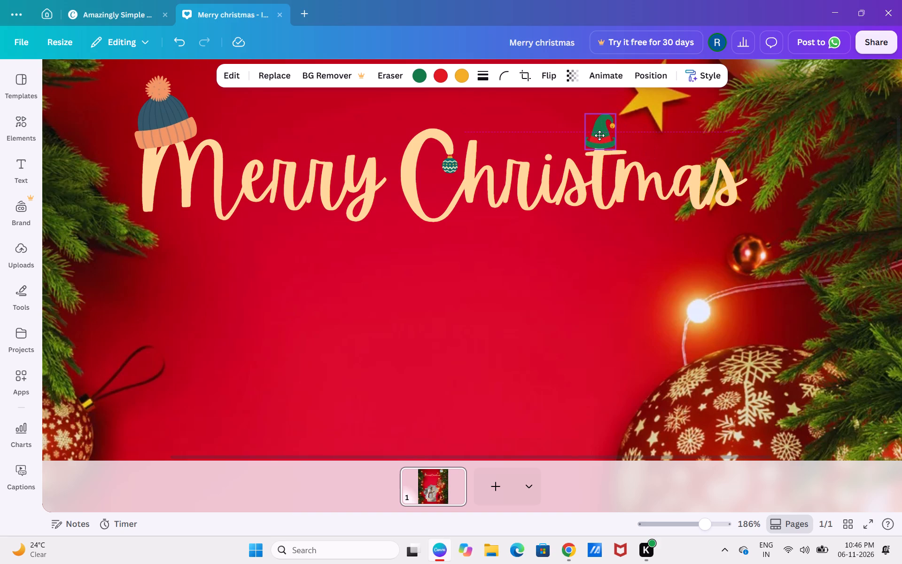
{"action": "left_click_drag", "start_coordinate": [599, 135], "coordinate": [599, 134]}
Tilt the green elf hat slightly clockwise and nudge it right so it rests on the t.
{"action": "left_click", "coordinate": [642, 120]}
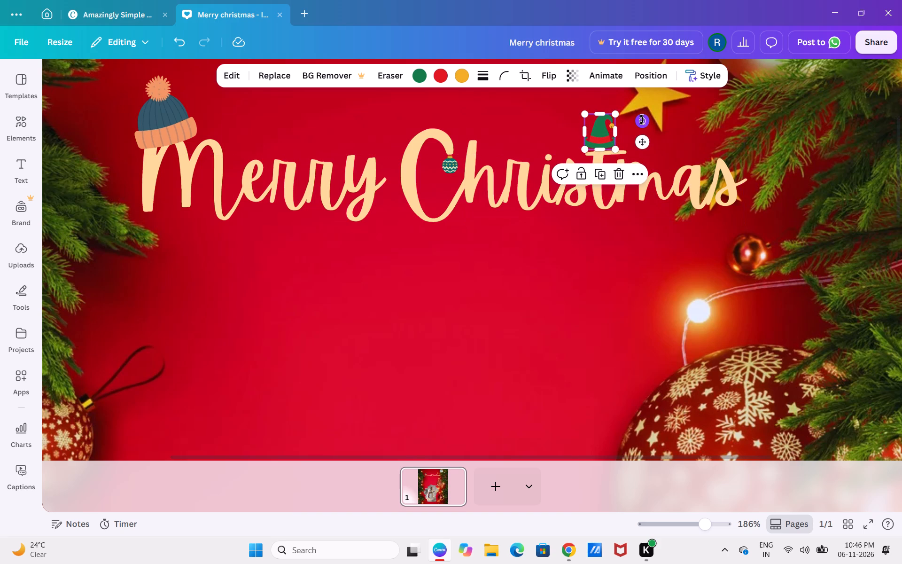
{"action": "left_click_drag", "start_coordinate": [642, 120], "coordinate": [642, 128]}
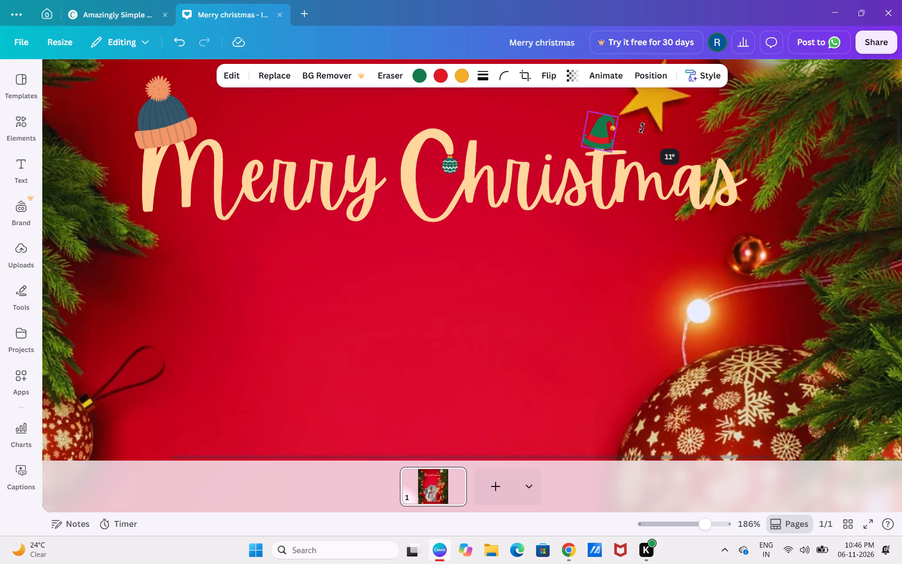
{"action": "left_click_drag", "start_coordinate": [642, 128], "coordinate": [639, 119]}
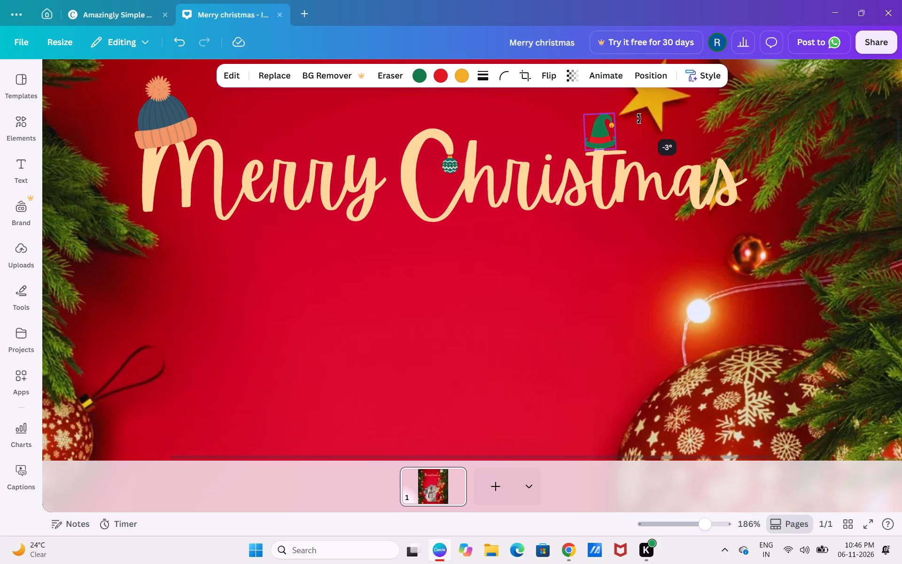
{"action": "left_click_drag", "start_coordinate": [639, 119], "coordinate": [637, 129]}
{"action": "key", "text": "Right"}
{"action": "key", "text": "Right"}
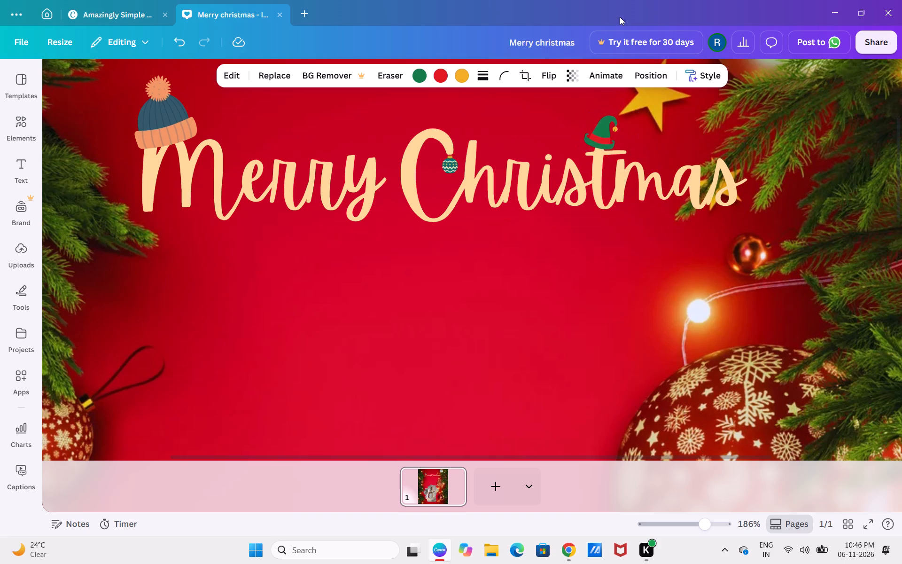
{"action": "key", "text": "Right"}
{"action": "key", "text": "Right"}
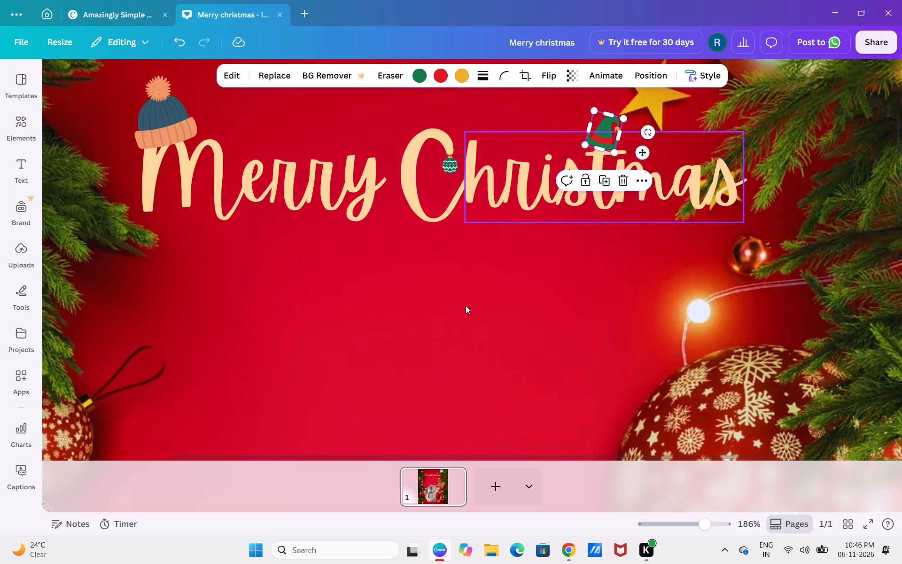
{"action": "left_click_drag", "start_coordinate": [457, 304], "coordinate": [456, 299]}
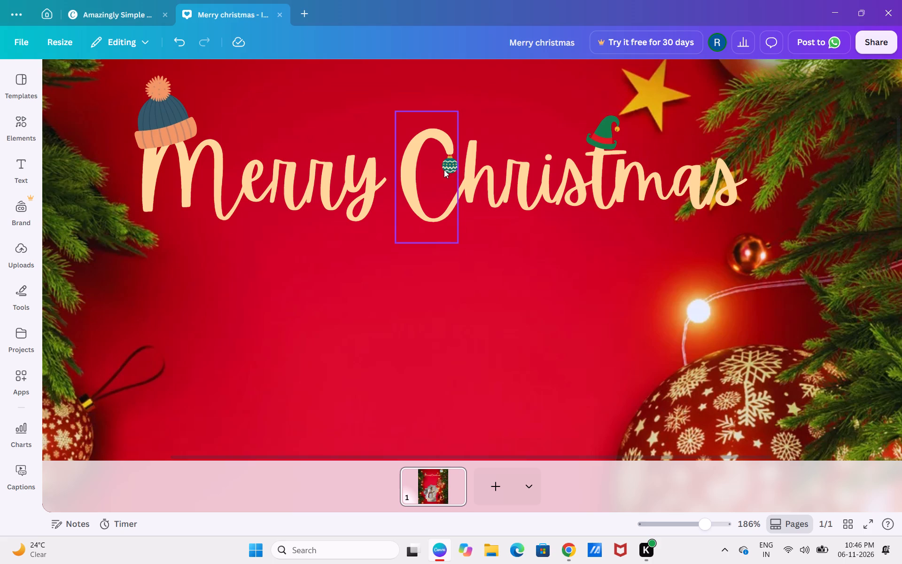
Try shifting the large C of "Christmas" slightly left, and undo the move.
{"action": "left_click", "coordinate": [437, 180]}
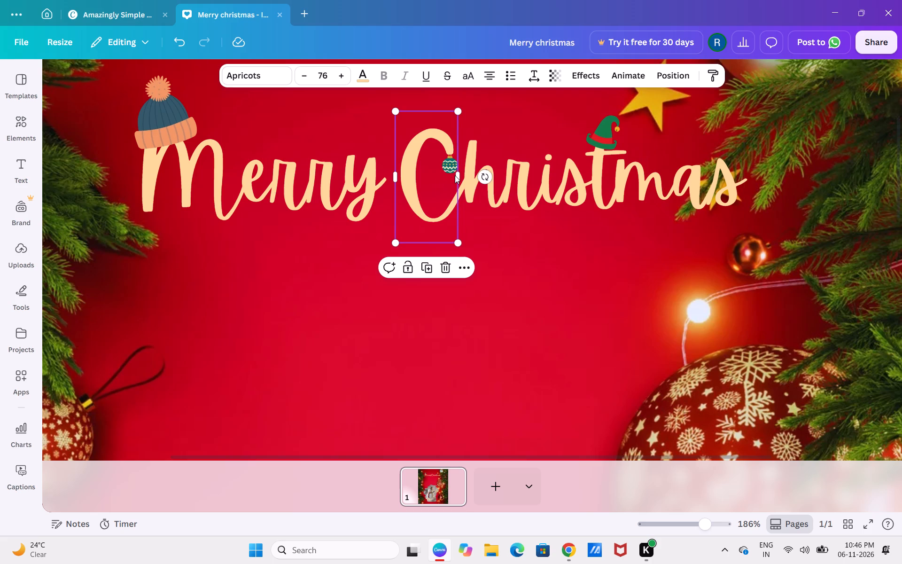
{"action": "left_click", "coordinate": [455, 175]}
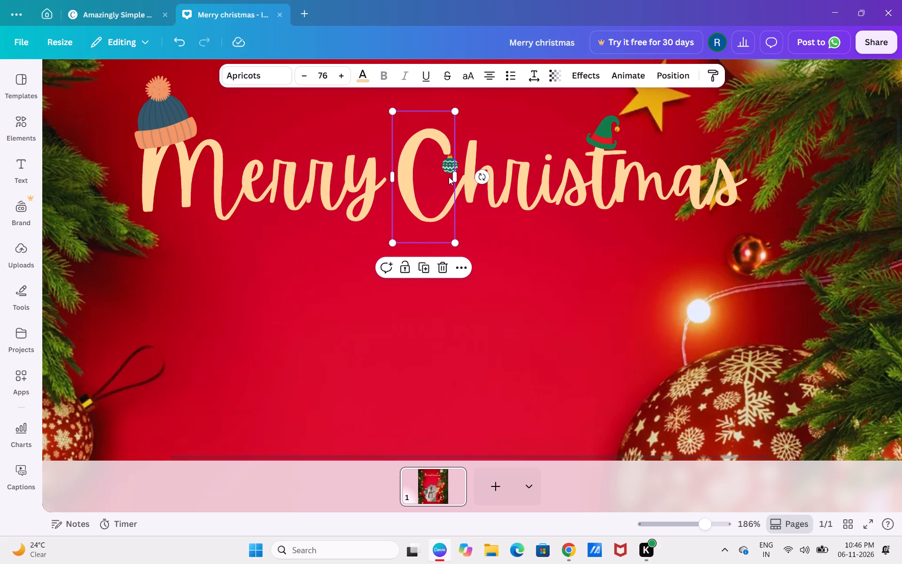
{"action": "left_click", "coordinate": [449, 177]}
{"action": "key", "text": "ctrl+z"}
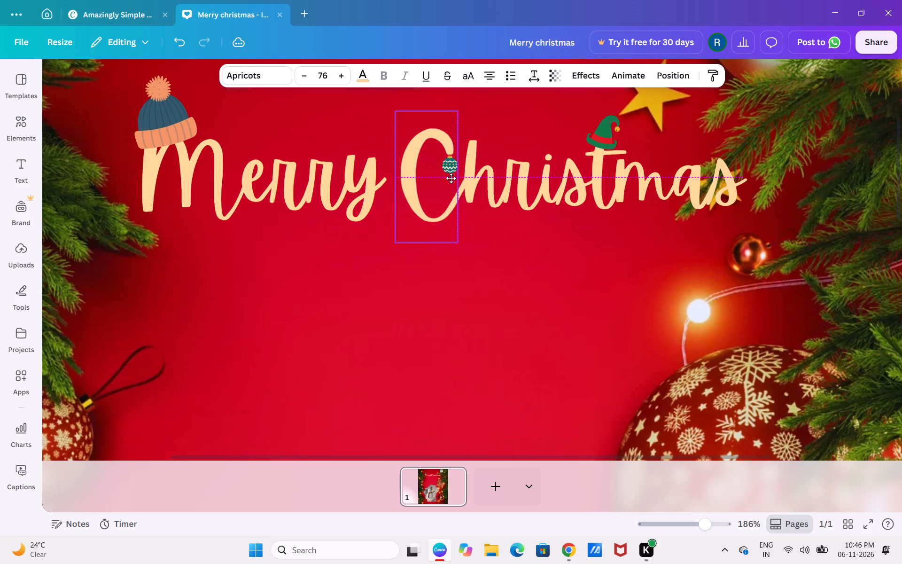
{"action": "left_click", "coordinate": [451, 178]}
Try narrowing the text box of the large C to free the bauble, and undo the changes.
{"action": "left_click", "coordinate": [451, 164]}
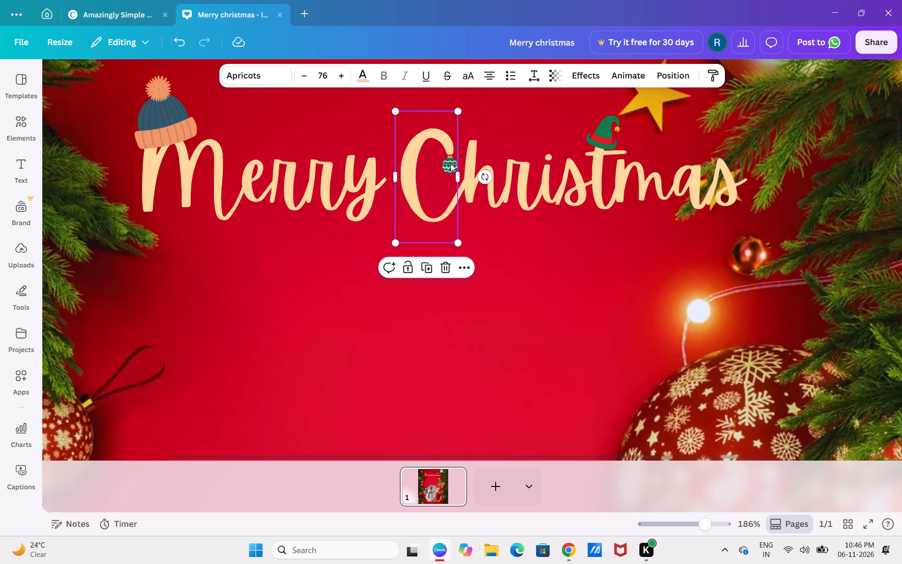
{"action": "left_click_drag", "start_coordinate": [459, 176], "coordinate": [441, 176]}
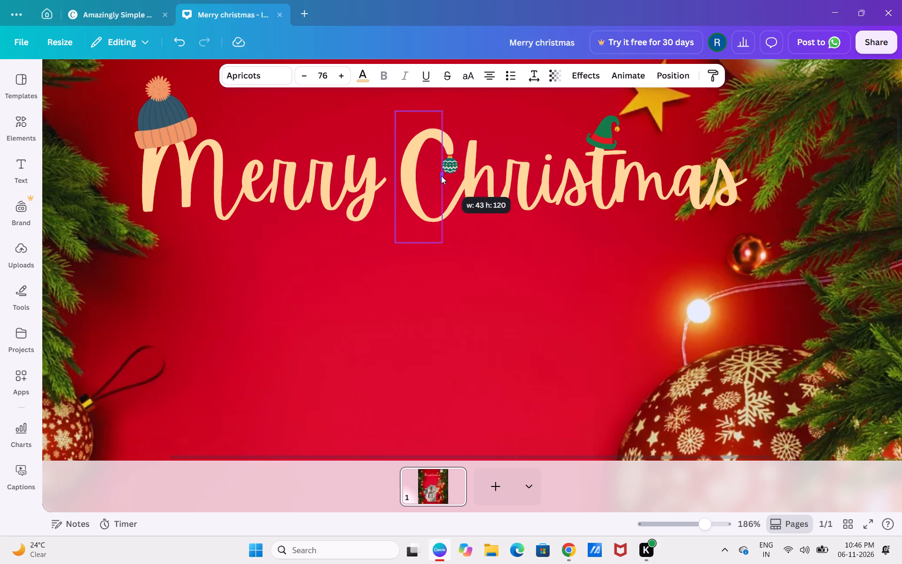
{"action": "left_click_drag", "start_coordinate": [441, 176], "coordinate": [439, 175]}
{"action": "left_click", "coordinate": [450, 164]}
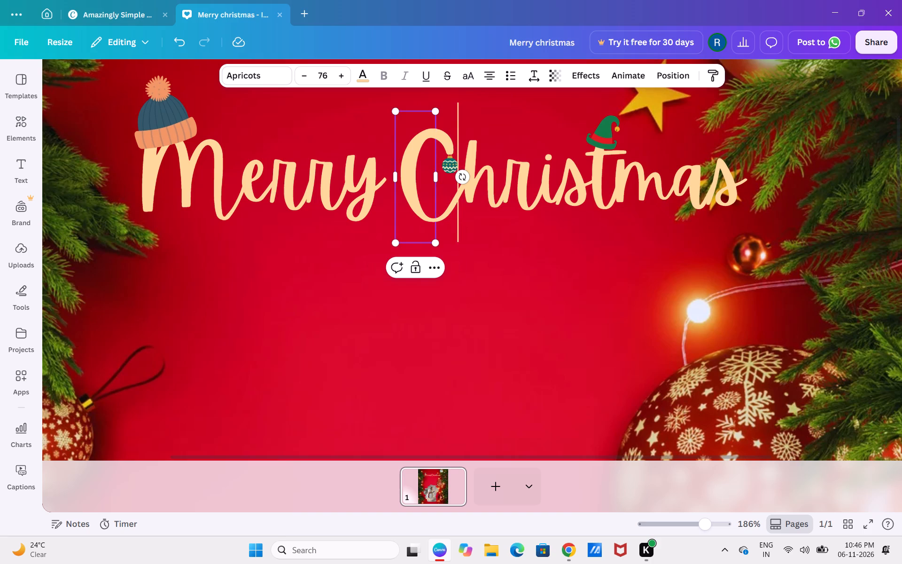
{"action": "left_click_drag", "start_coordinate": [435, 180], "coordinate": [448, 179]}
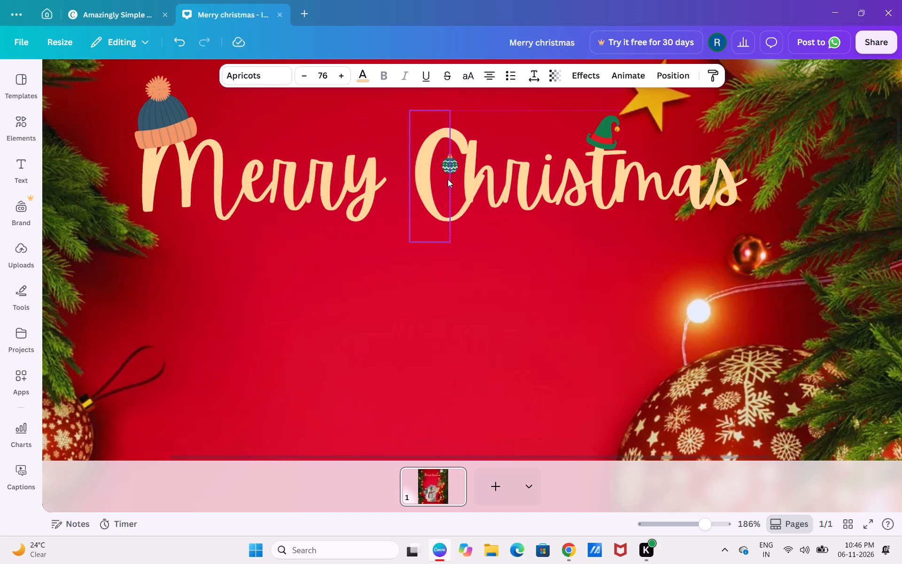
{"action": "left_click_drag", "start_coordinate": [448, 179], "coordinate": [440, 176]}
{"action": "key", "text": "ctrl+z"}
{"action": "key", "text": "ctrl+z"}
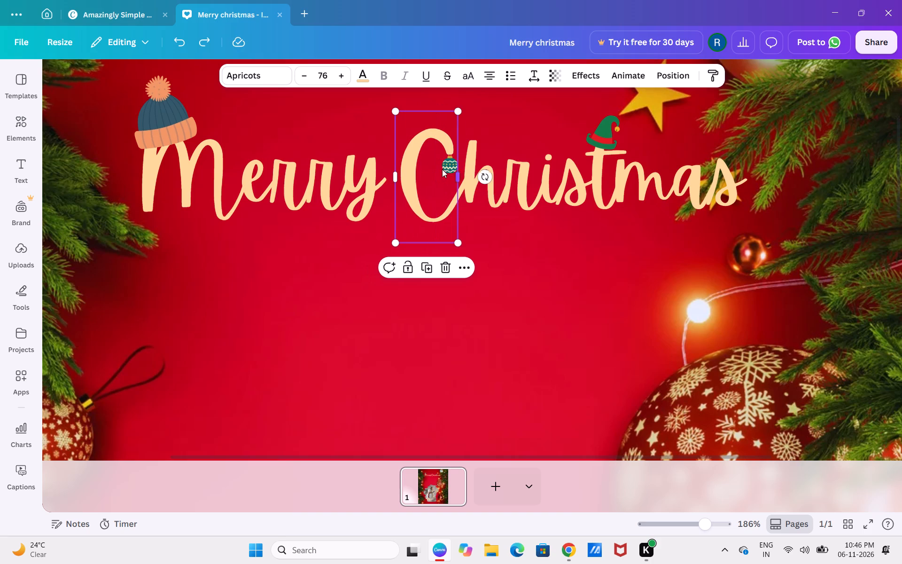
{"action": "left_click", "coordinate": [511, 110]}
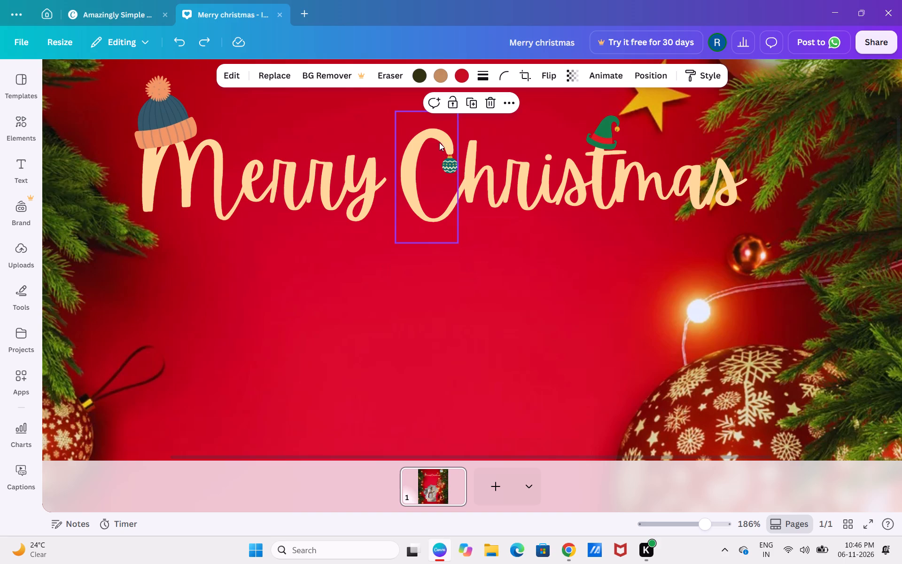
Move the large C of "Christmas" aside and shift the green bauble onto the empty red area below the greeting.
{"action": "left_click_drag", "start_coordinate": [440, 142], "coordinate": [396, 199]}
{"action": "left_click_drag", "start_coordinate": [448, 165], "coordinate": [479, 246]}
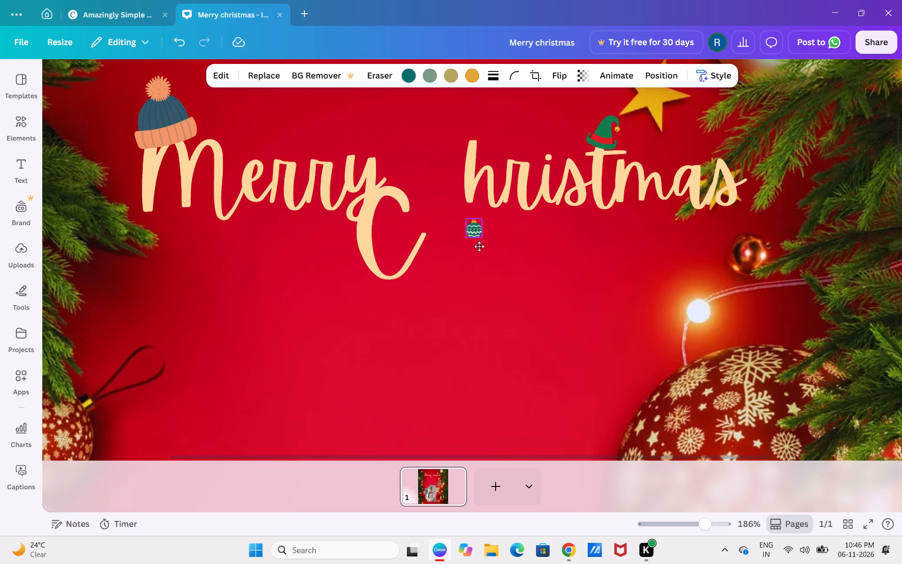
{"action": "left_click_drag", "start_coordinate": [479, 246], "coordinate": [501, 280]}
Place the large C back between "Merry" and "hristmas" and fine-tune its horizontal position.
{"action": "left_click_drag", "start_coordinate": [379, 235], "coordinate": [420, 177]}
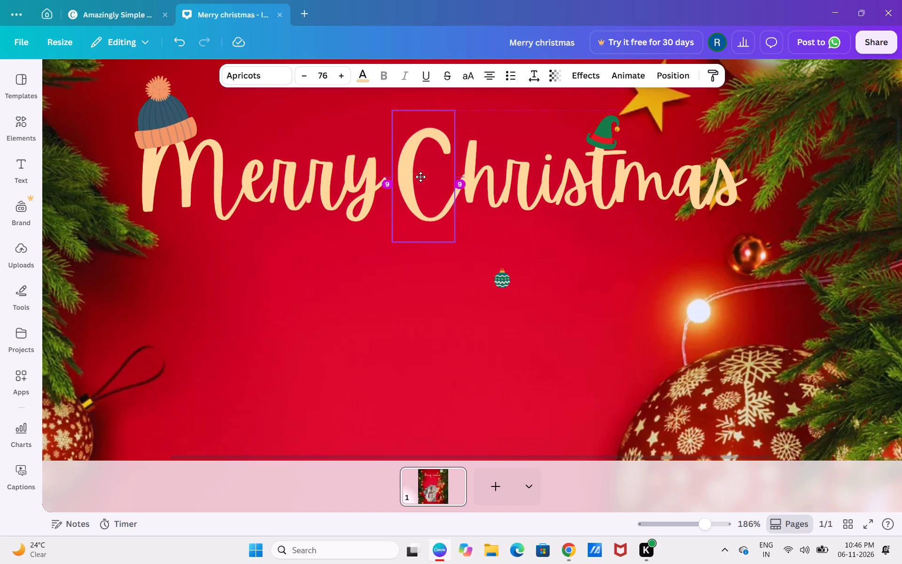
{"action": "left_click_drag", "start_coordinate": [420, 177], "coordinate": [423, 179]}
{"action": "key", "text": "Right"}
{"action": "key", "text": "Right"}
{"action": "key", "text": "Right"}
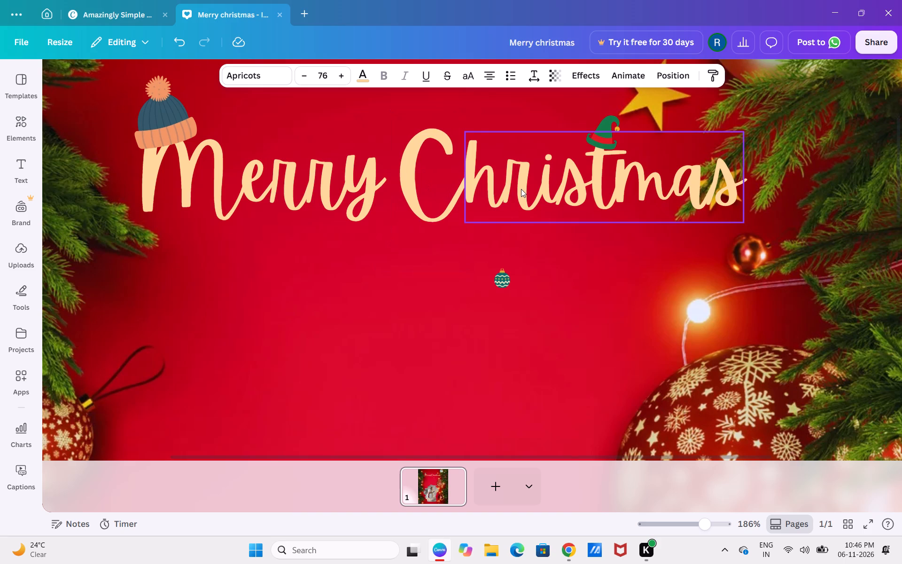
{"action": "key", "text": "Right"}
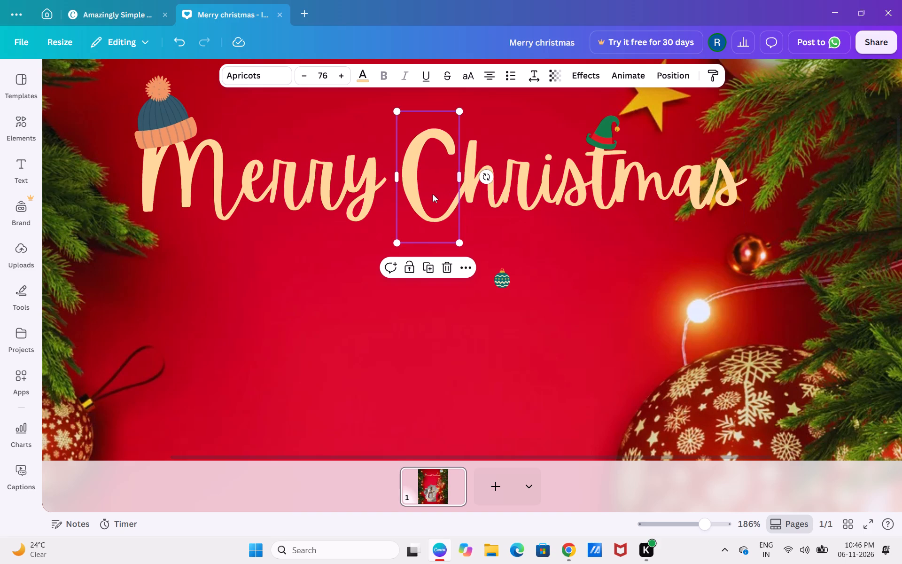
{"action": "key", "text": "Left"}
{"action": "key", "text": "Left"}
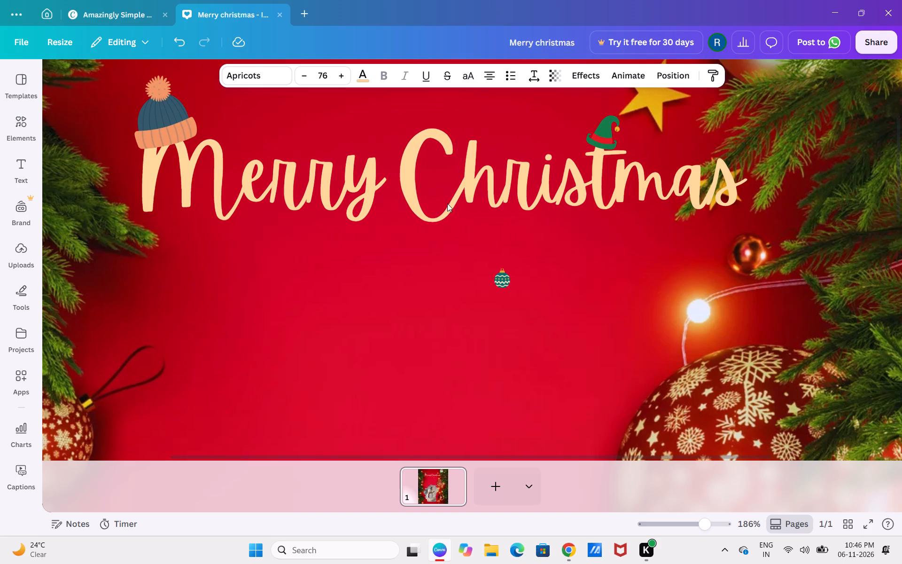
{"action": "key", "text": "Left"}
Nudge the "hristmas" text left so it sits closer to the large C.
{"action": "left_click", "coordinate": [492, 190]}
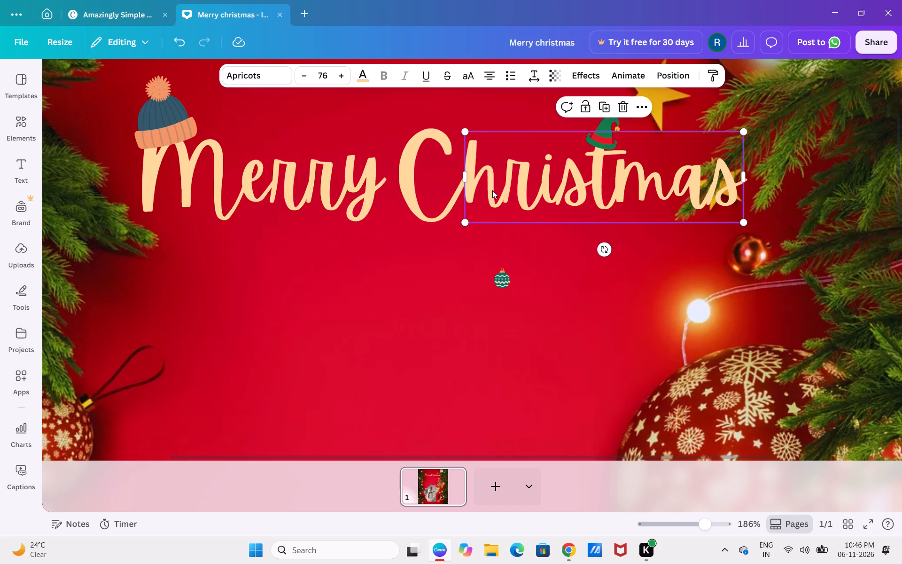
{"action": "key", "text": "Left"}
{"action": "key", "text": "Left"}
{"action": "key", "text": "Left"}
{"action": "key", "text": "Left"}
{"action": "key", "text": "Left"}
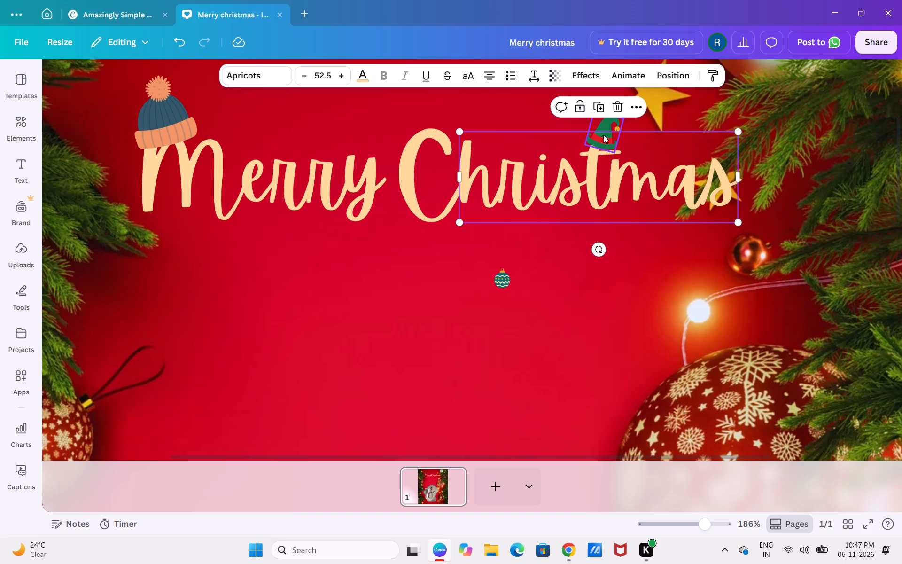
Nudge the green elf hat left so it sits on the t of "Christmas" again.
{"action": "left_click", "coordinate": [604, 134]}
{"action": "key", "text": "Left"}
{"action": "key", "text": "Left"}
{"action": "key", "text": "Left"}
{"action": "key", "text": "Left"}
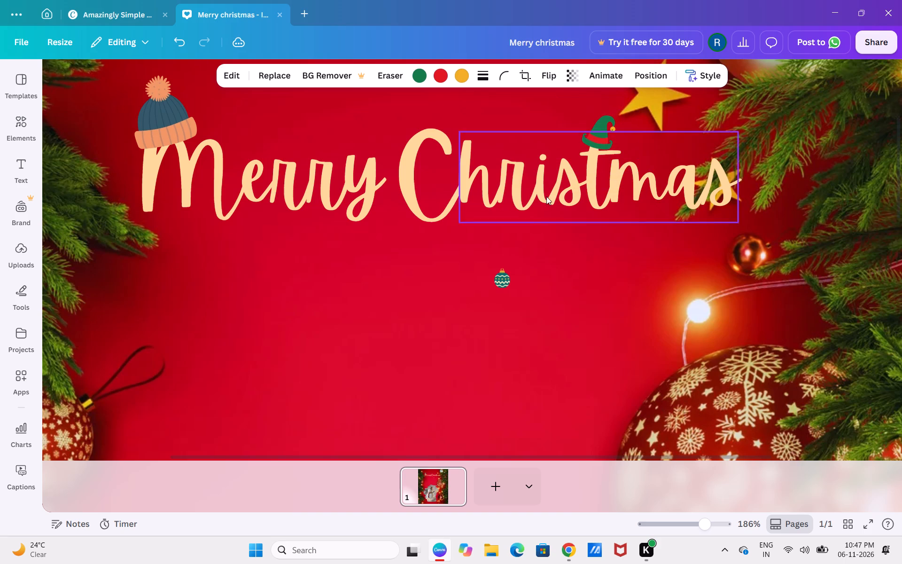
Enlarge the green bauble to about 25 by 30 px.
{"action": "left_click", "coordinate": [501, 274]}
{"action": "left_click_drag", "start_coordinate": [514, 287], "coordinate": [525, 305]}
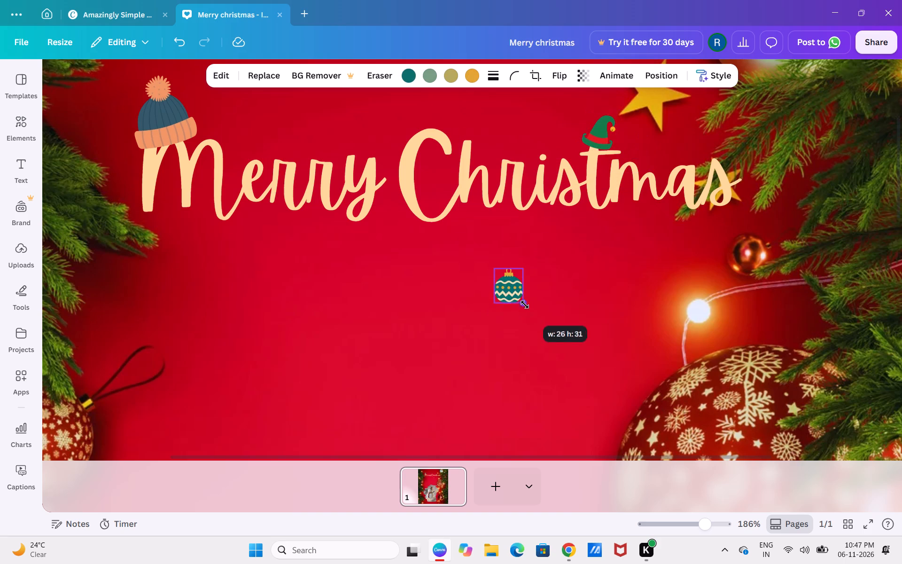
{"action": "left_click_drag", "start_coordinate": [525, 305], "coordinate": [529, 310]}
{"action": "left_click_drag", "start_coordinate": [529, 310], "coordinate": [527, 301]}
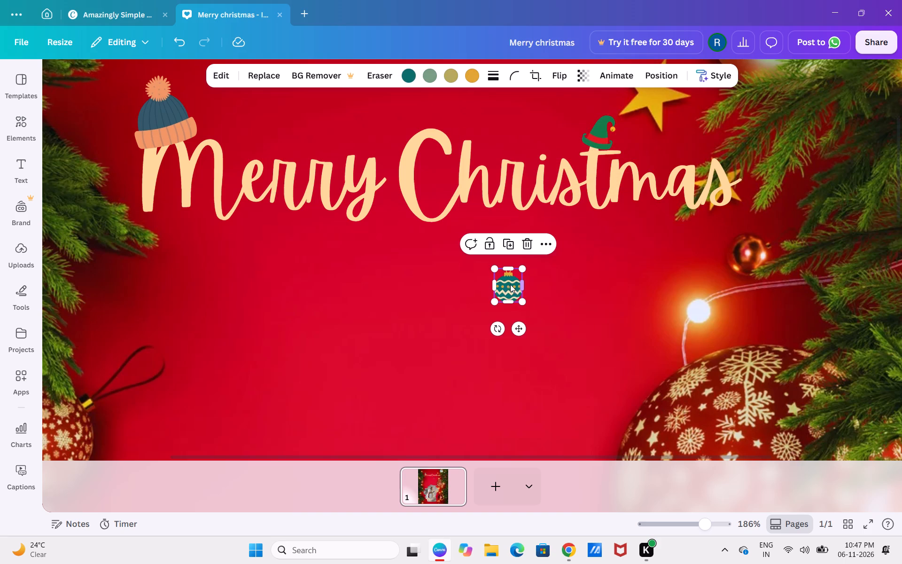
Hang the green bauble from the upper tip of the large C and fine-tune its horizontal position.
{"action": "left_click_drag", "start_coordinate": [510, 284], "coordinate": [450, 170]}
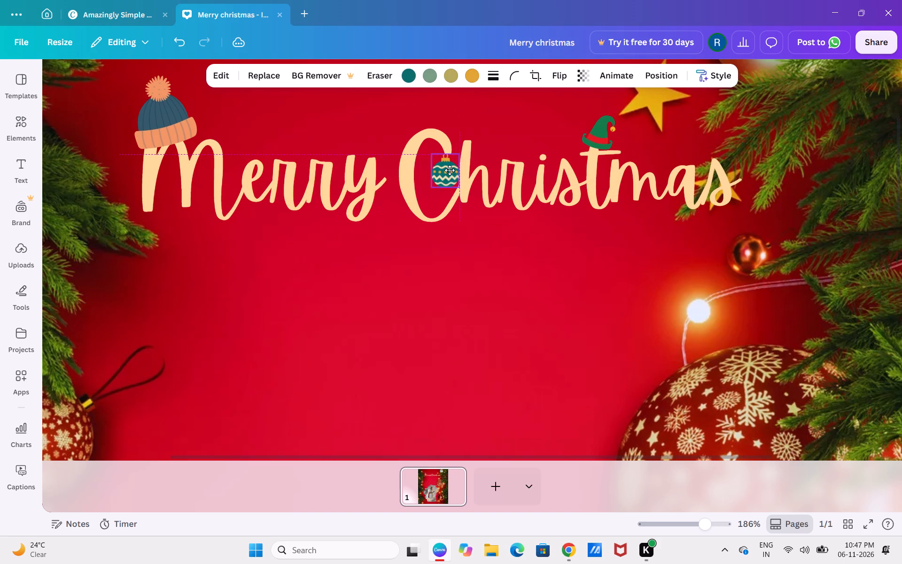
{"action": "left_click_drag", "start_coordinate": [450, 170], "coordinate": [451, 172]}
{"action": "key", "text": "Left"}
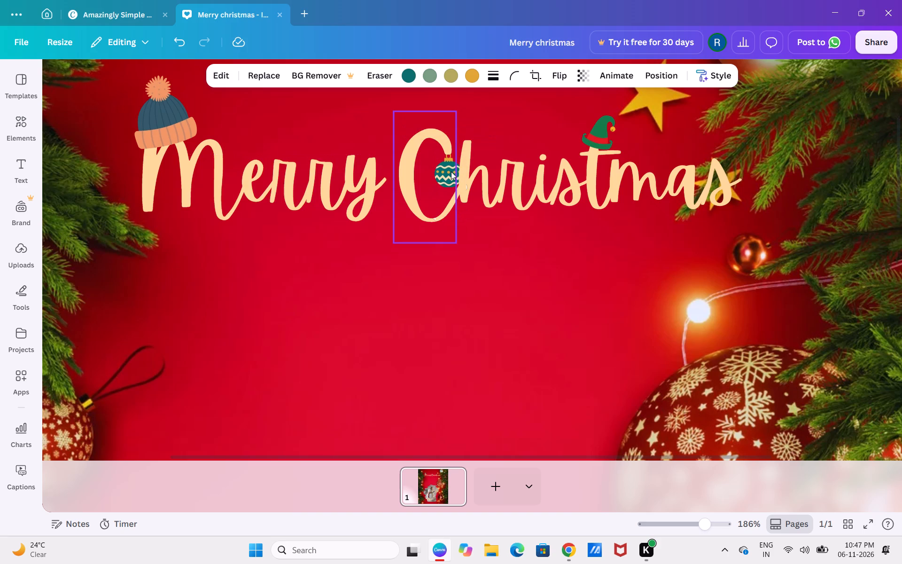
{"action": "key", "text": "Left"}
{"action": "key", "text": "Right"}
{"action": "left_click", "coordinate": [496, 269]}
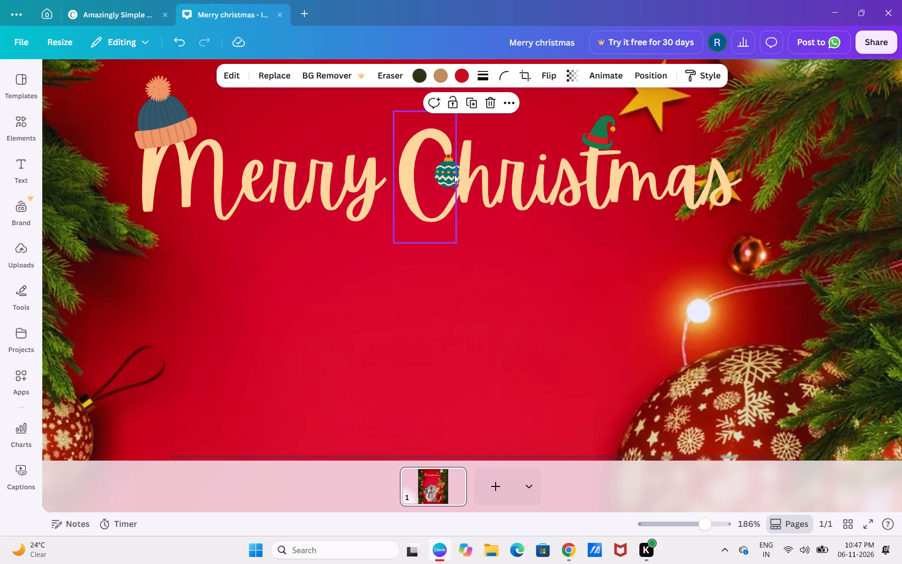
{"action": "left_click", "coordinate": [453, 175]}
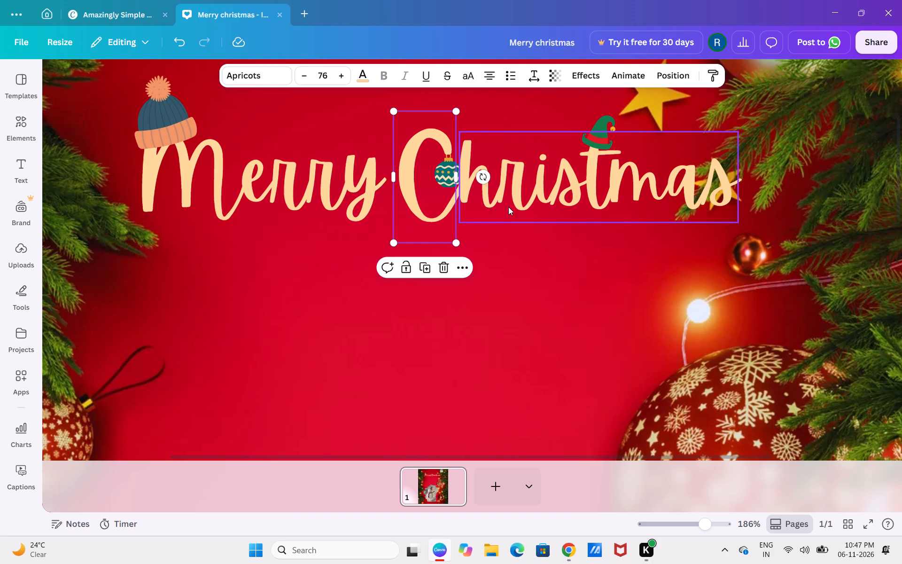
{"action": "key", "text": "Left"}
{"action": "key", "text": "Right"}
{"action": "left_click", "coordinate": [496, 271]}
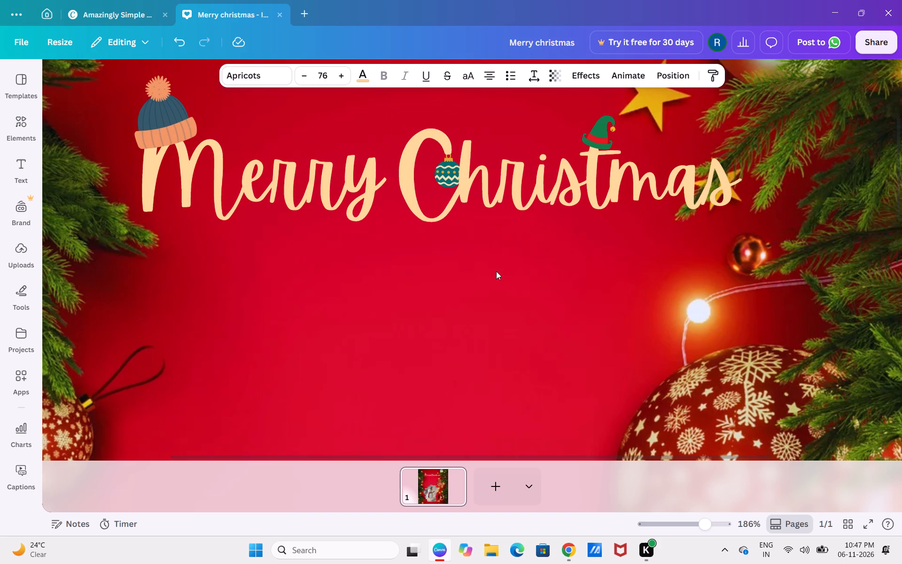
Bring the green bauble forward two levels in the stacking order, in front of the lettering.
{"action": "left_click", "coordinate": [459, 168]}
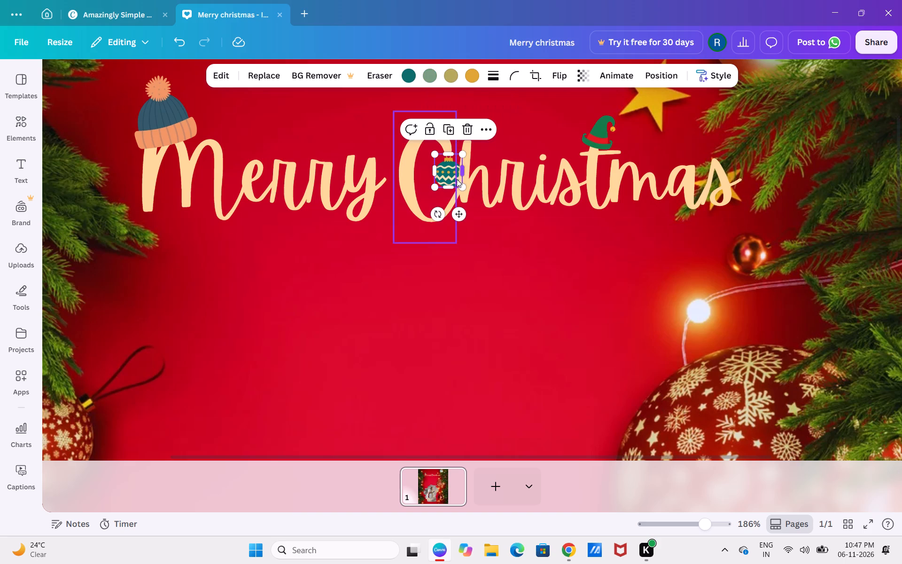
{"action": "left_click", "coordinate": [648, 76]}
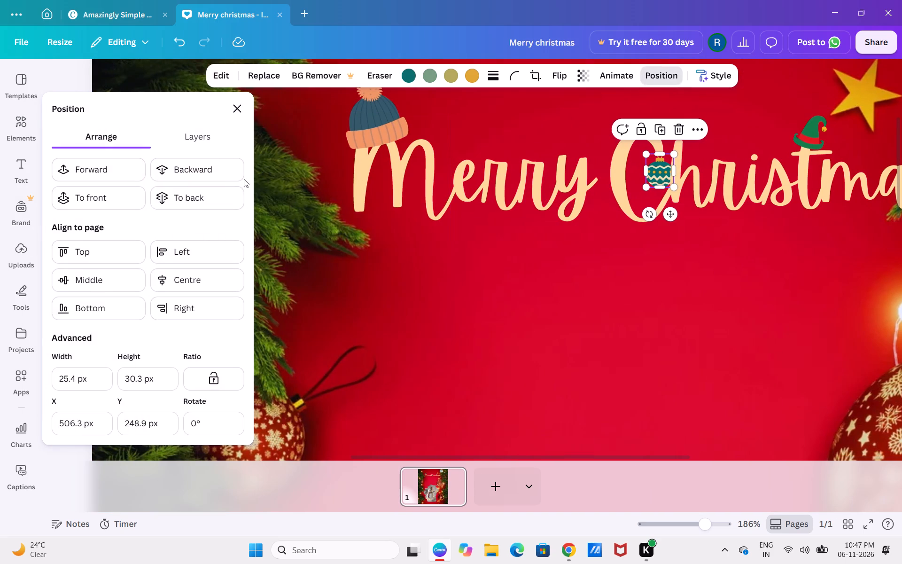
{"action": "left_click", "coordinate": [105, 169]}
{"action": "left_click", "coordinate": [104, 168]}
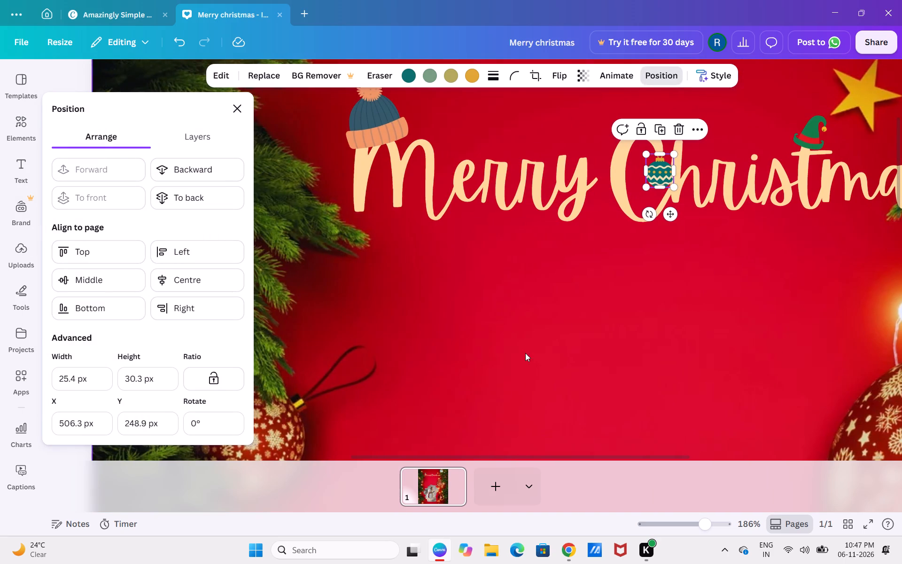
Examine the decorated greeting up close and within the whole page composition.
{"action": "left_click", "coordinate": [585, 344]}
{"action": "scroll", "coordinate": [585, 344], "scroll_direction": "up", "scroll_amount": 1}
{"action": "scroll", "coordinate": [585, 344], "scroll_direction": "down", "scroll_amount": 1}
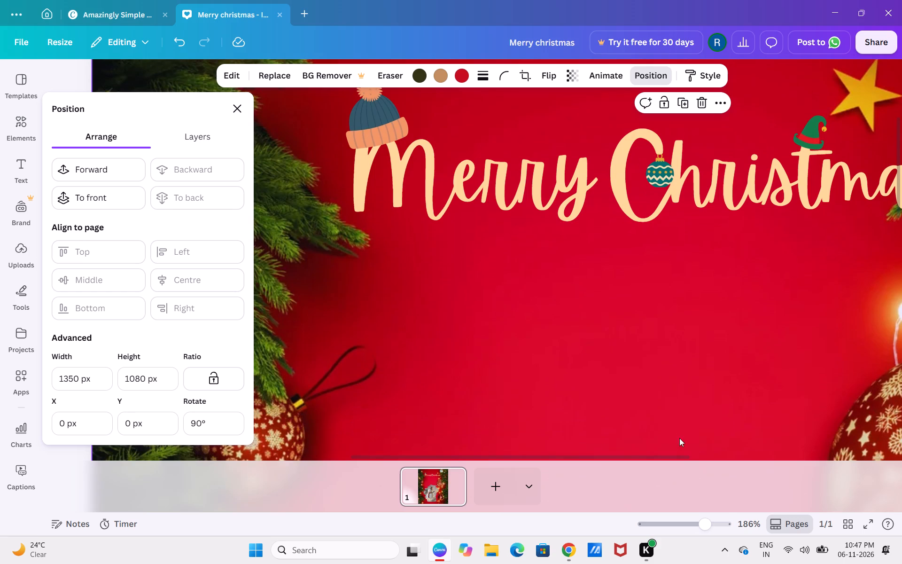
{"action": "left_click_drag", "start_coordinate": [710, 524], "coordinate": [682, 533]}
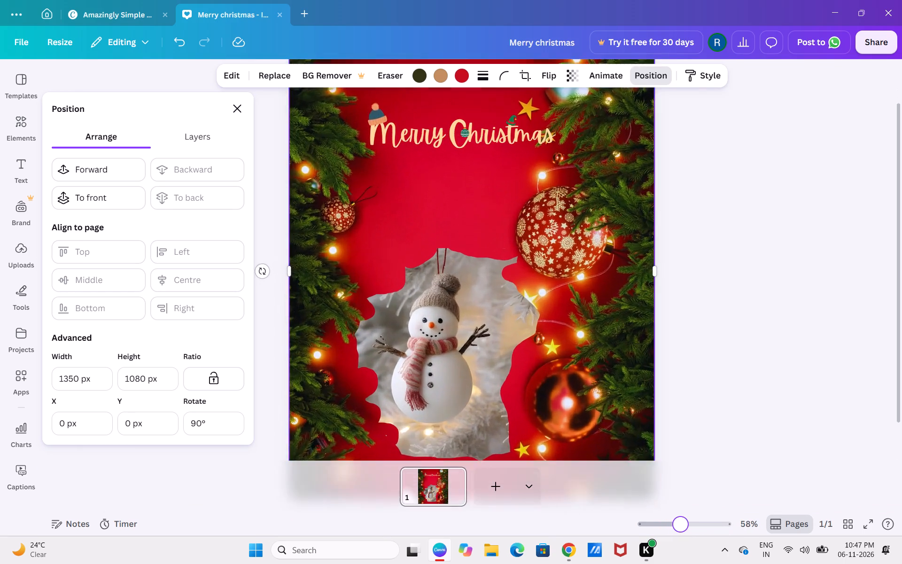
{"action": "left_click_drag", "start_coordinate": [682, 533], "coordinate": [685, 536]}
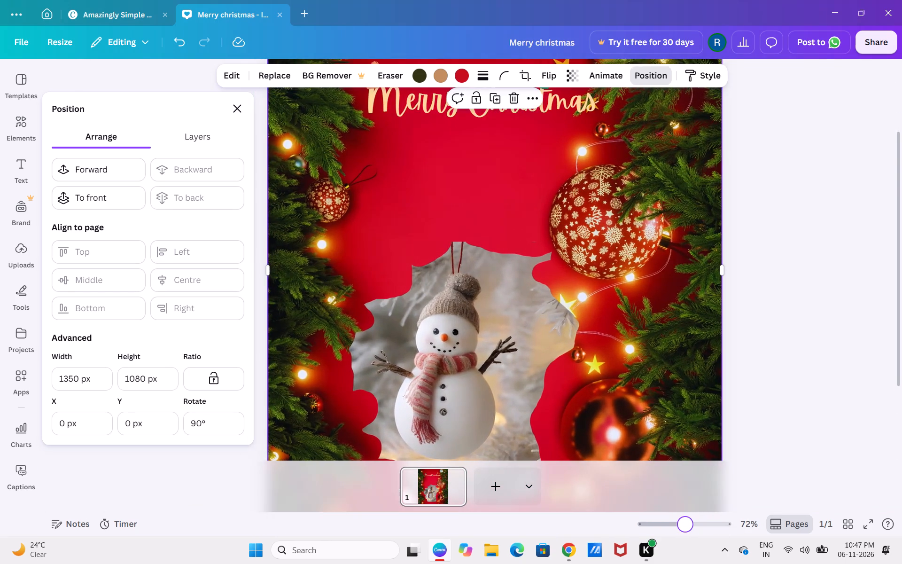
{"action": "left_click_drag", "start_coordinate": [685, 536], "coordinate": [692, 526]}
{"action": "scroll", "coordinate": [606, 315], "scroll_direction": "up", "scroll_amount": 2}
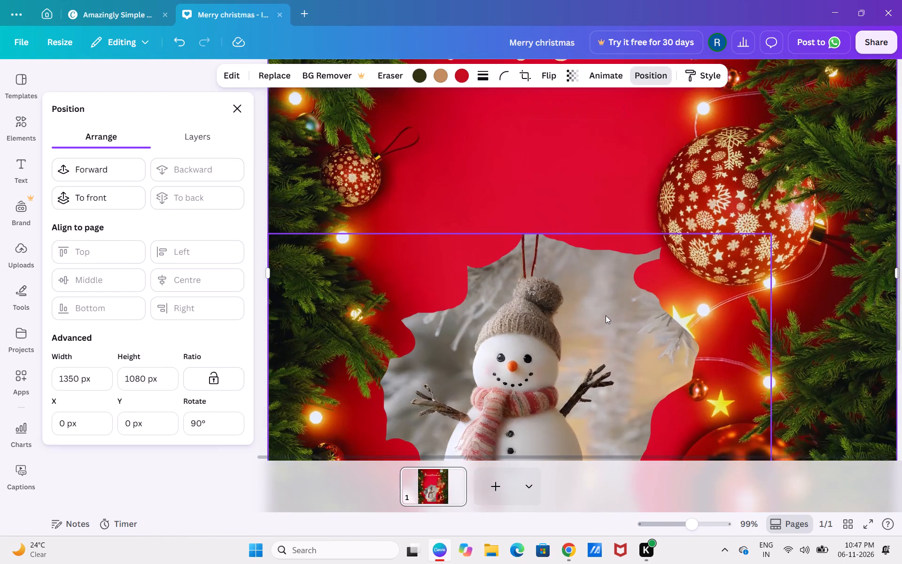
{"action": "scroll", "coordinate": [606, 315], "scroll_direction": "up", "scroll_amount": 2}
{"action": "scroll", "coordinate": [563, 301], "scroll_direction": "down", "scroll_amount": 2}
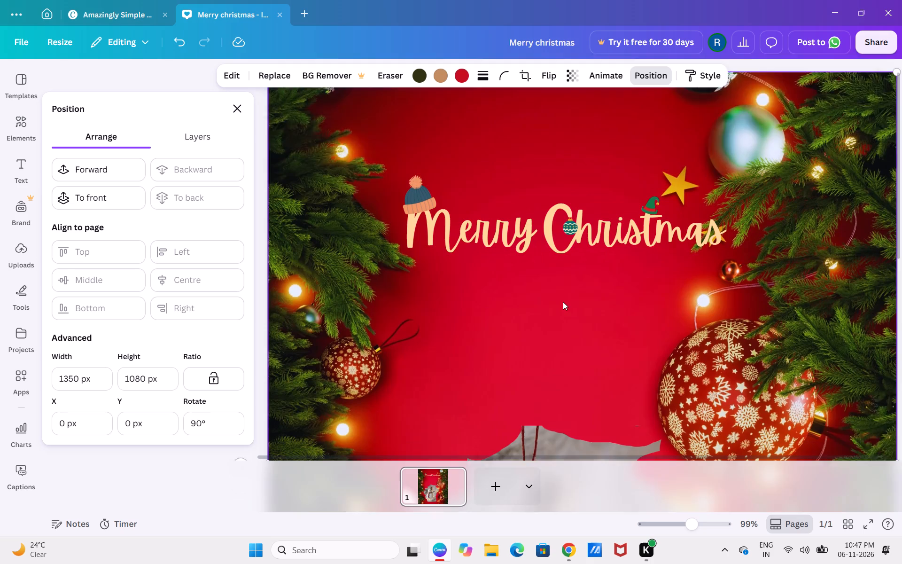
{"action": "left_click_drag", "start_coordinate": [690, 530], "coordinate": [671, 534]}
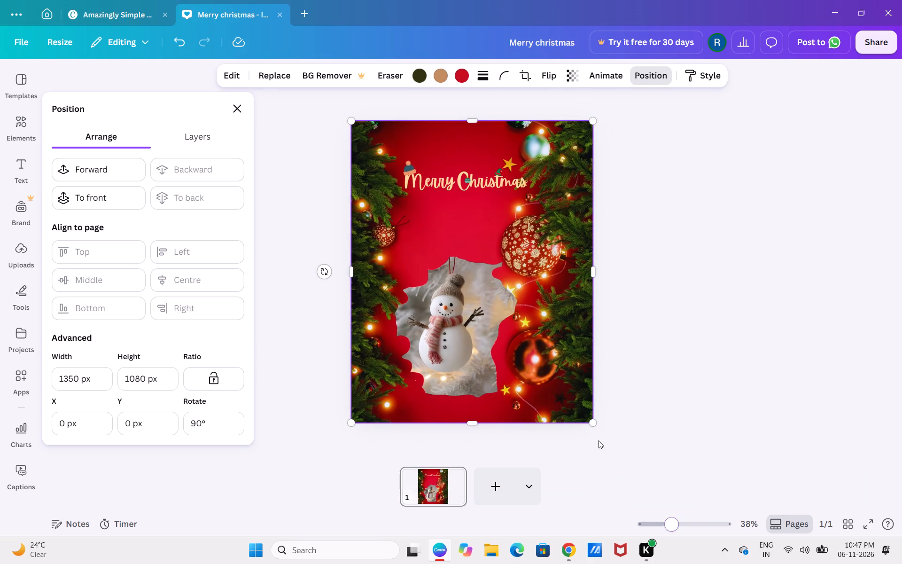
Close the arrangement settings and save the design.
{"action": "left_click", "coordinate": [241, 110]}
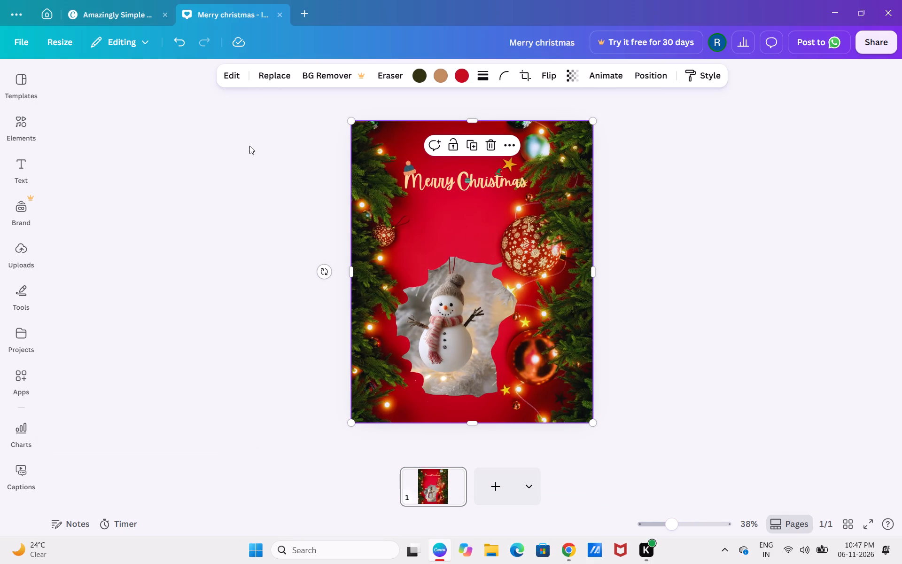
{"action": "key", "text": "ctrl+s"}
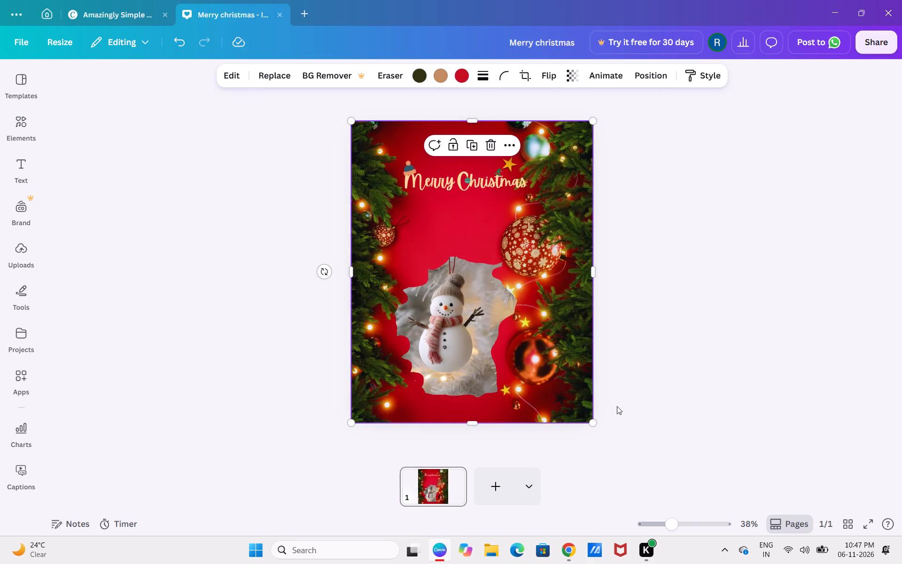